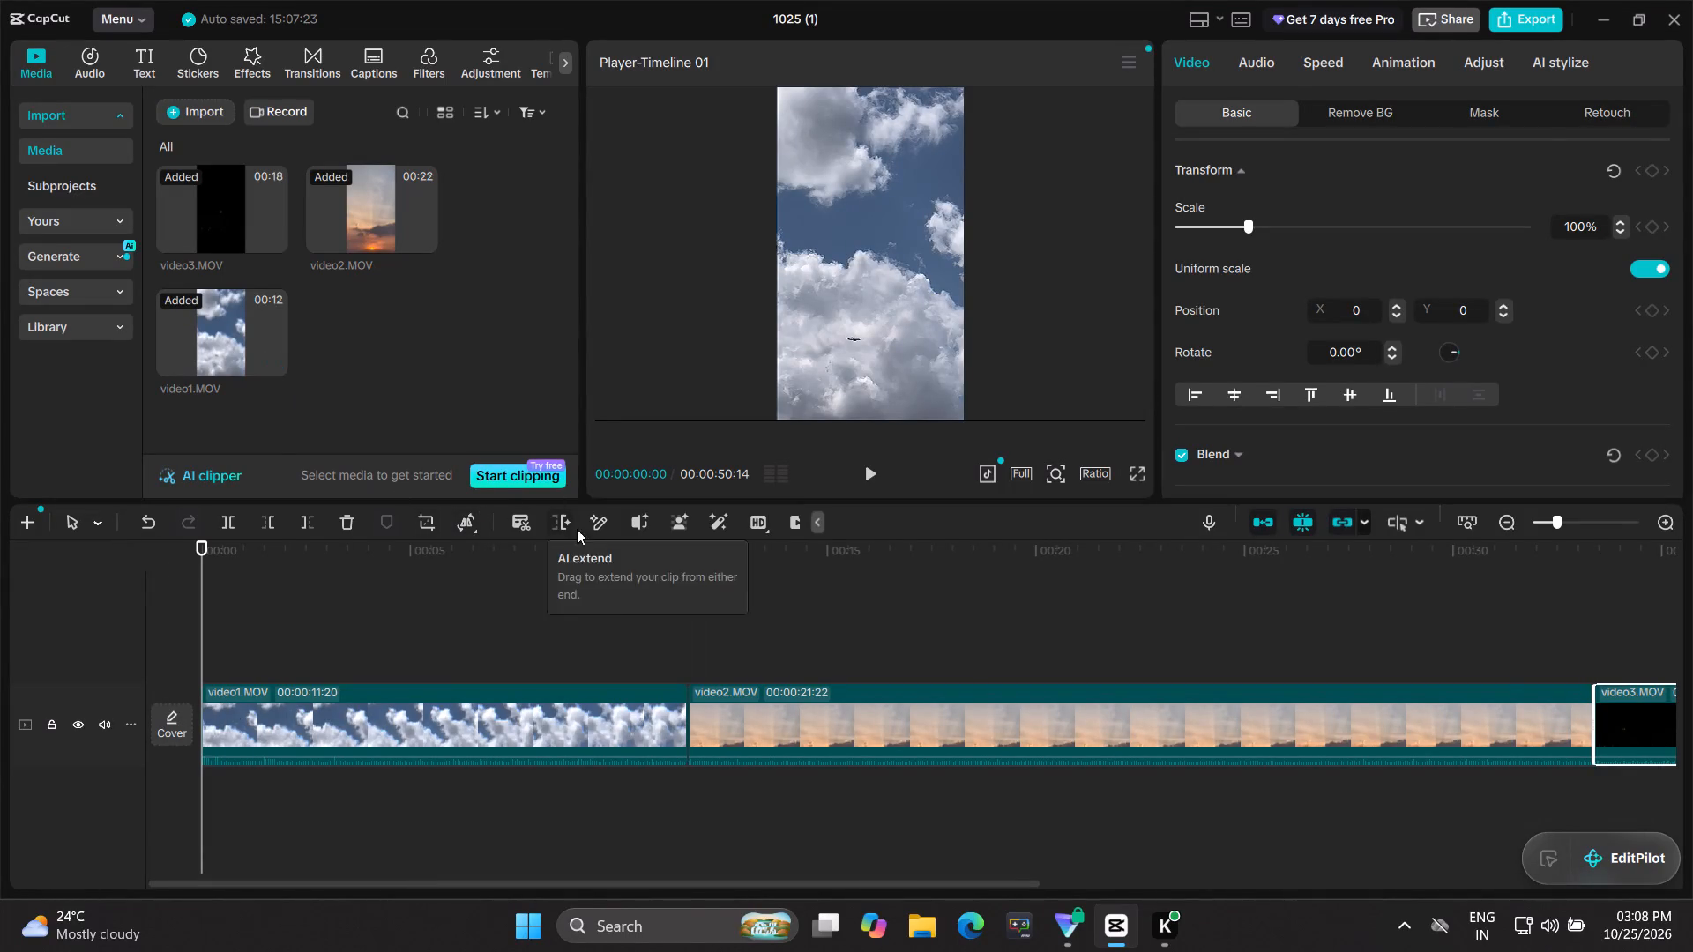
Play through the timeline and trim the end of the video3.MOV clip to a duration of 00:00:07:01.
{"action": "left_click", "coordinate": [862, 475]}
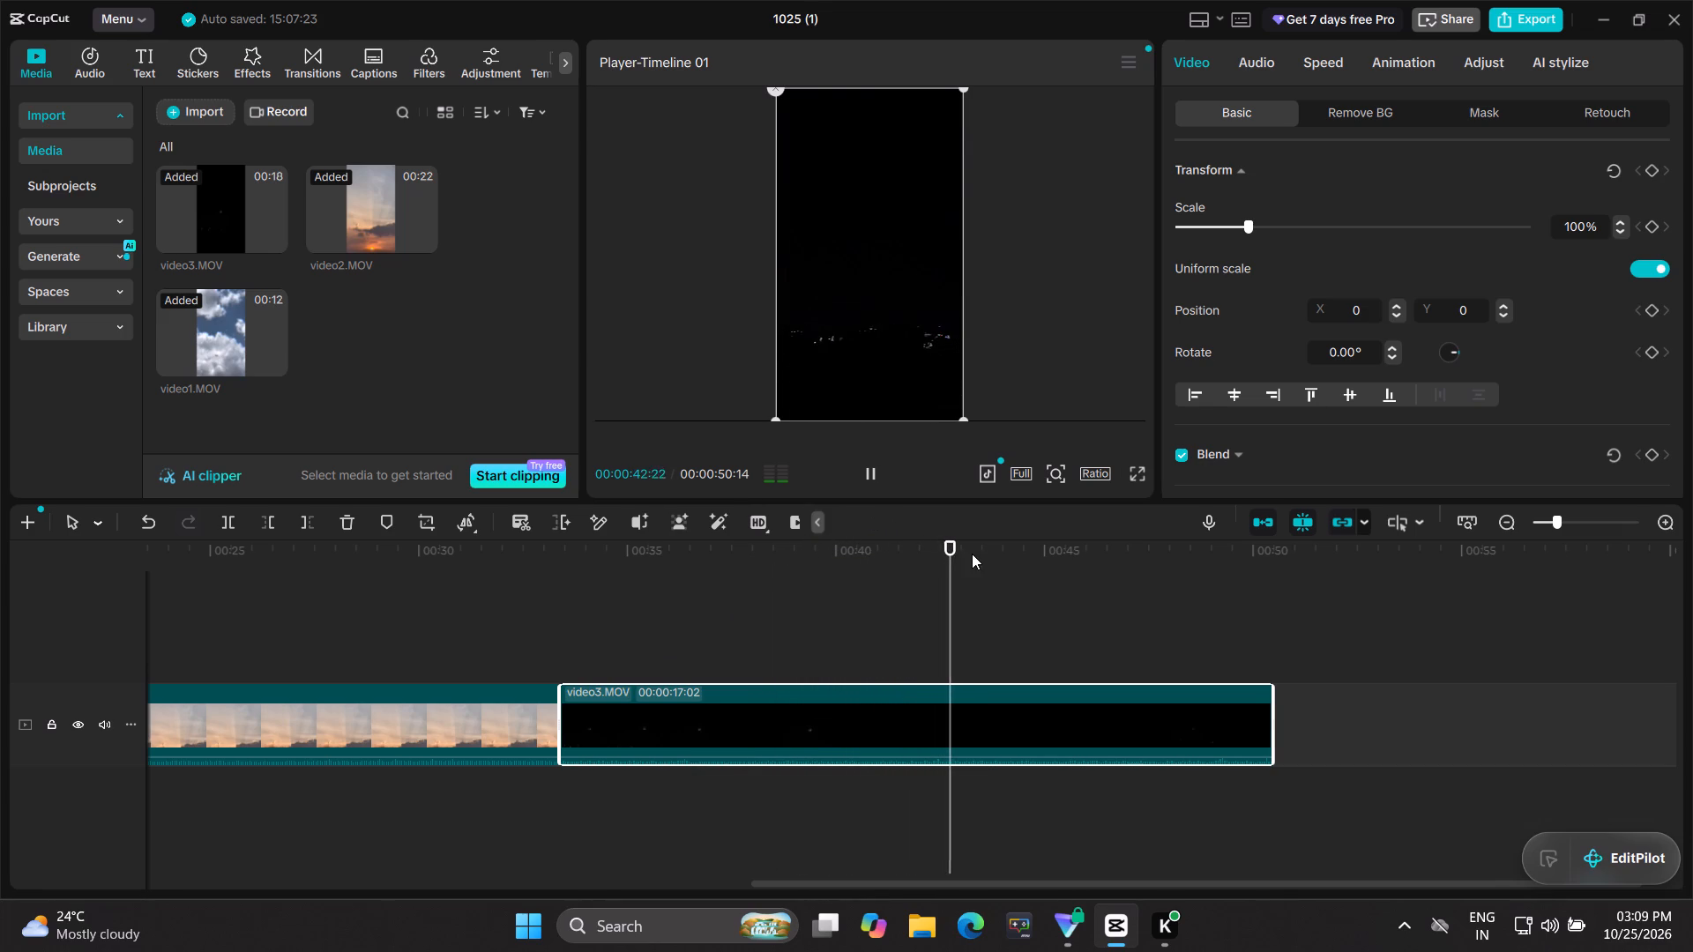
{"action": "left_click_drag", "start_coordinate": [1275, 725], "coordinate": [1278, 726]}
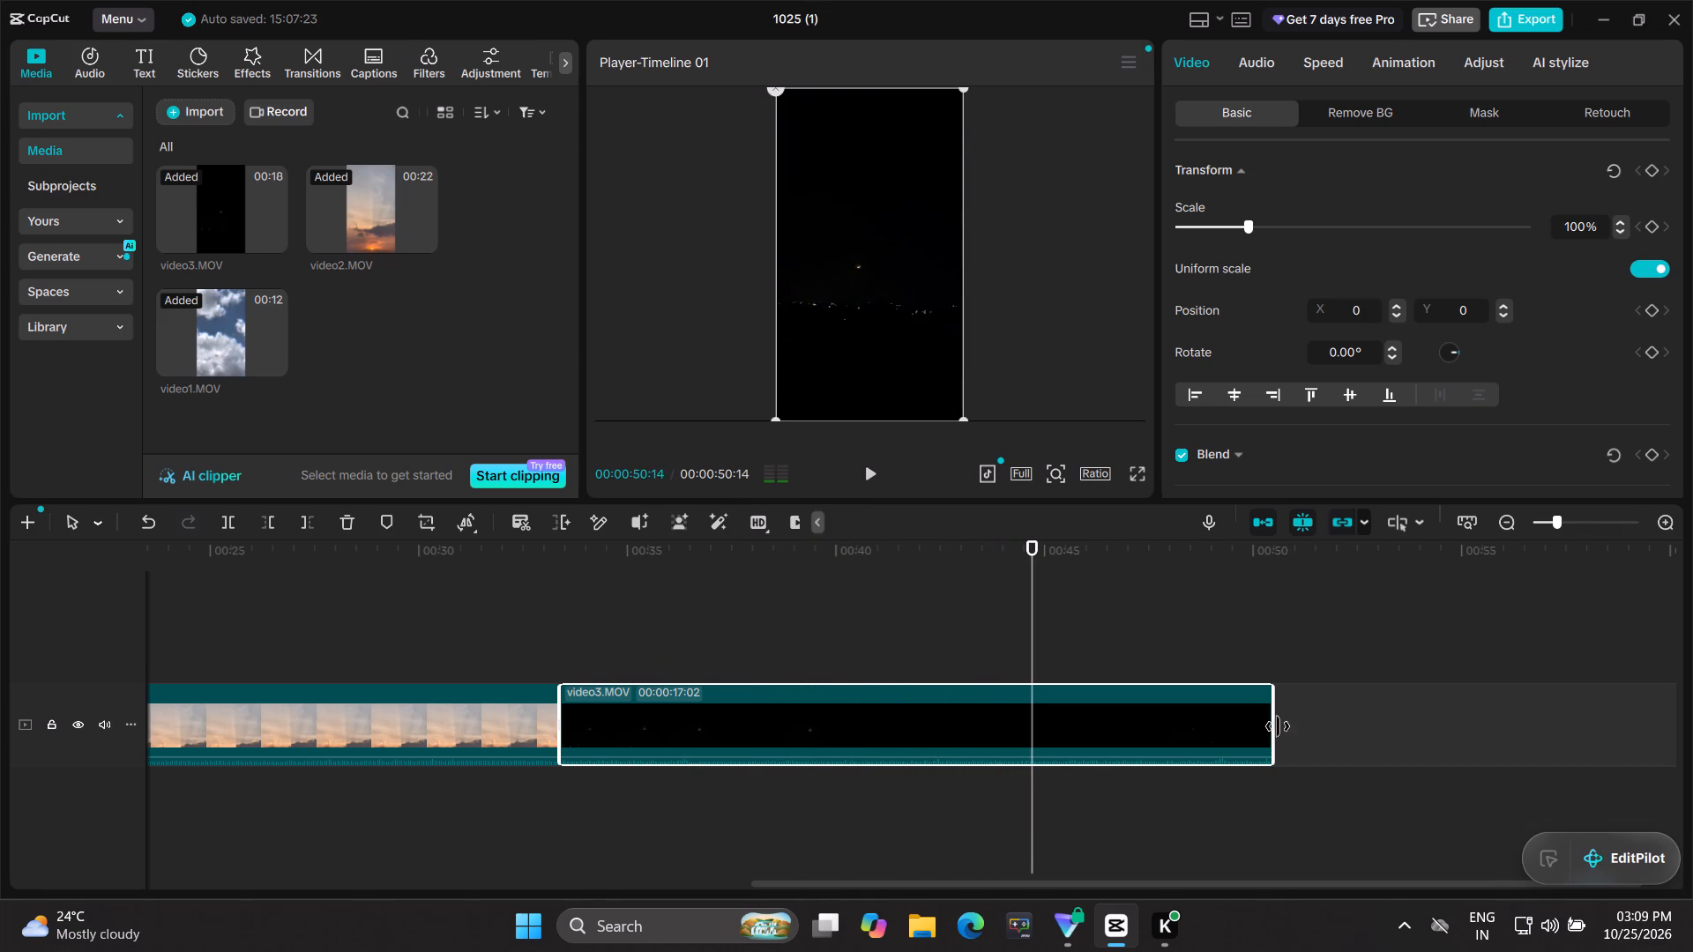
{"action": "left_click_drag", "start_coordinate": [1278, 726], "coordinate": [940, 825]}
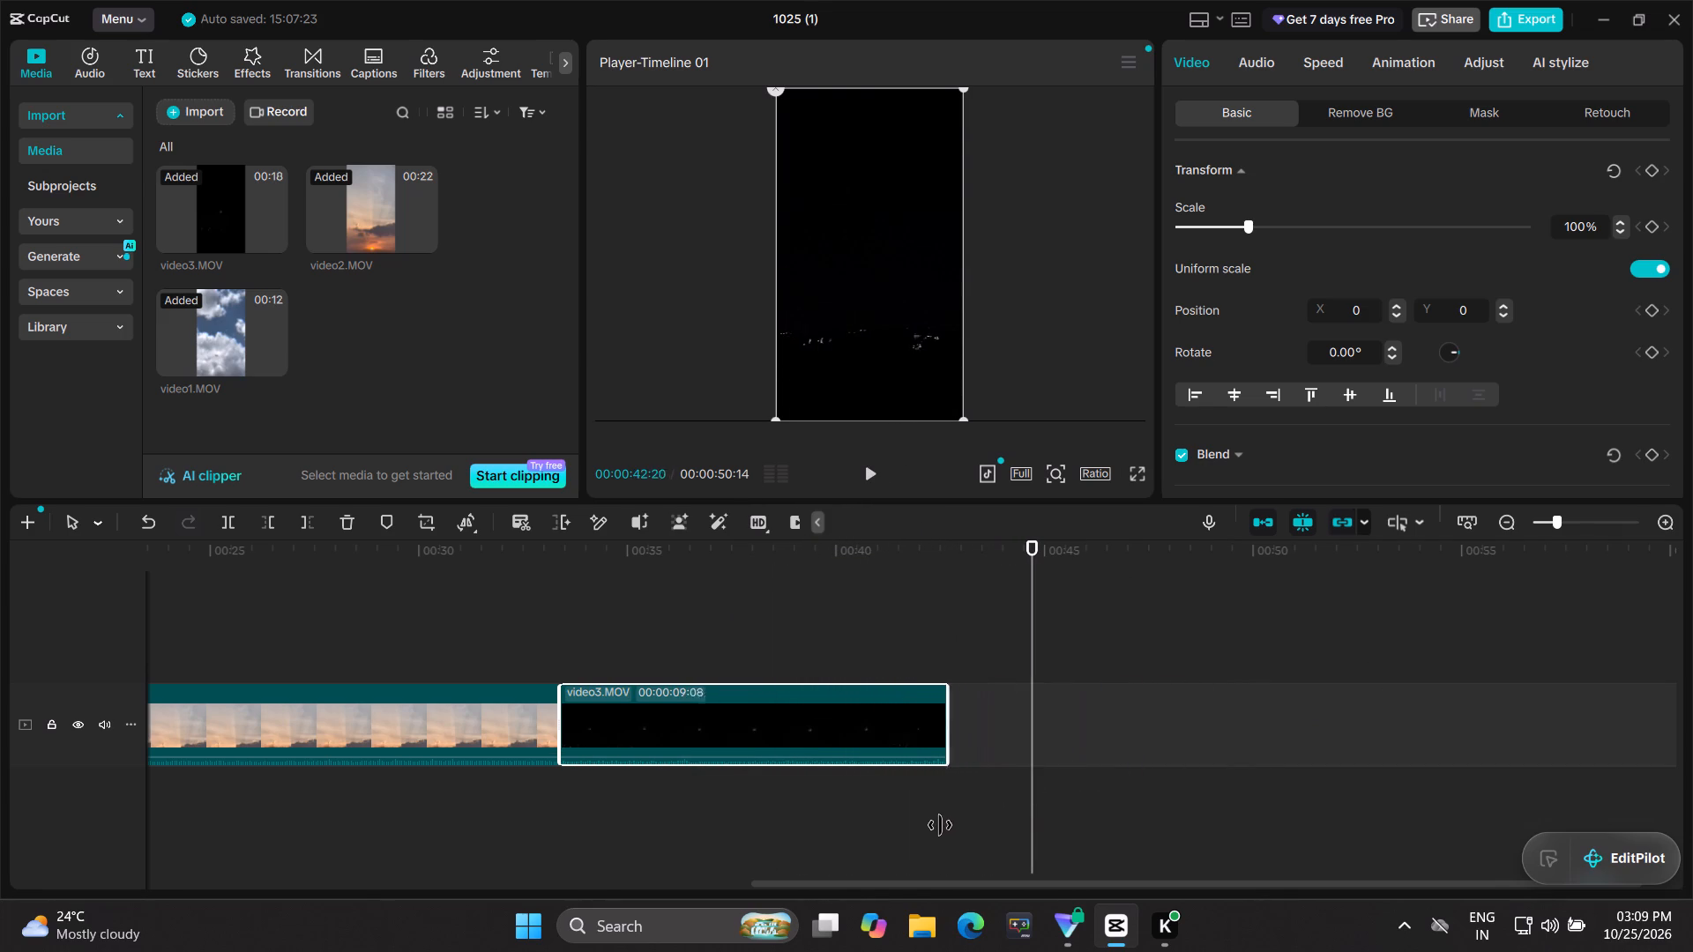
{"action": "left_click_drag", "start_coordinate": [940, 825], "coordinate": [876, 866]}
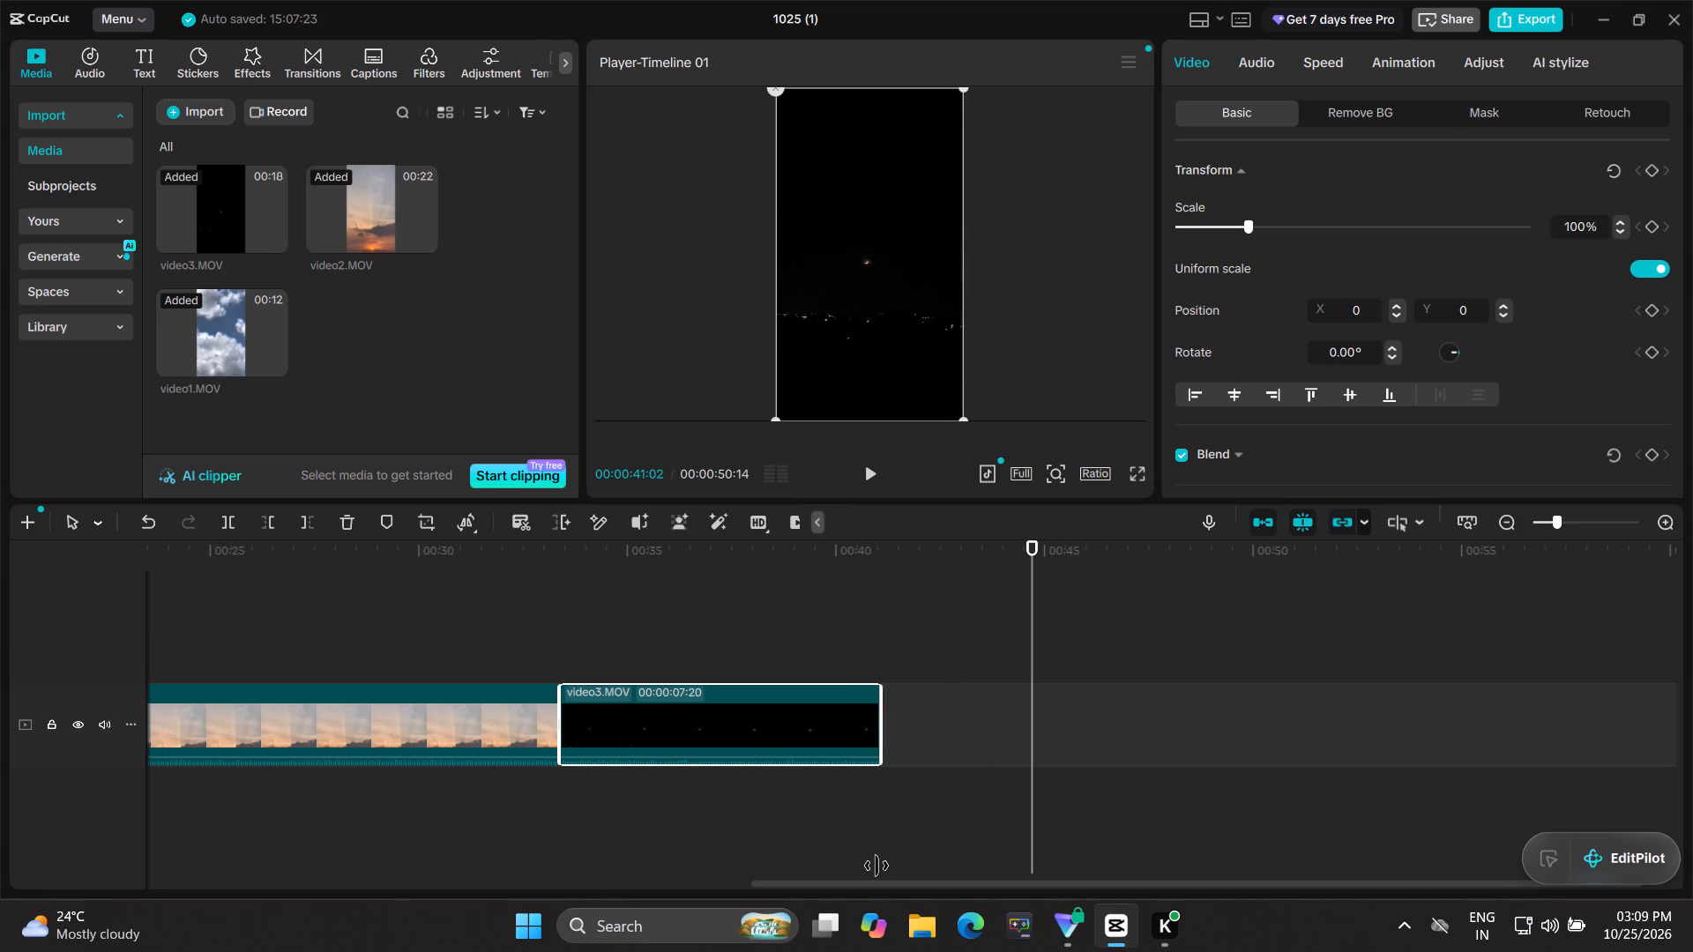
{"action": "left_click_drag", "start_coordinate": [876, 866], "coordinate": [851, 882]}
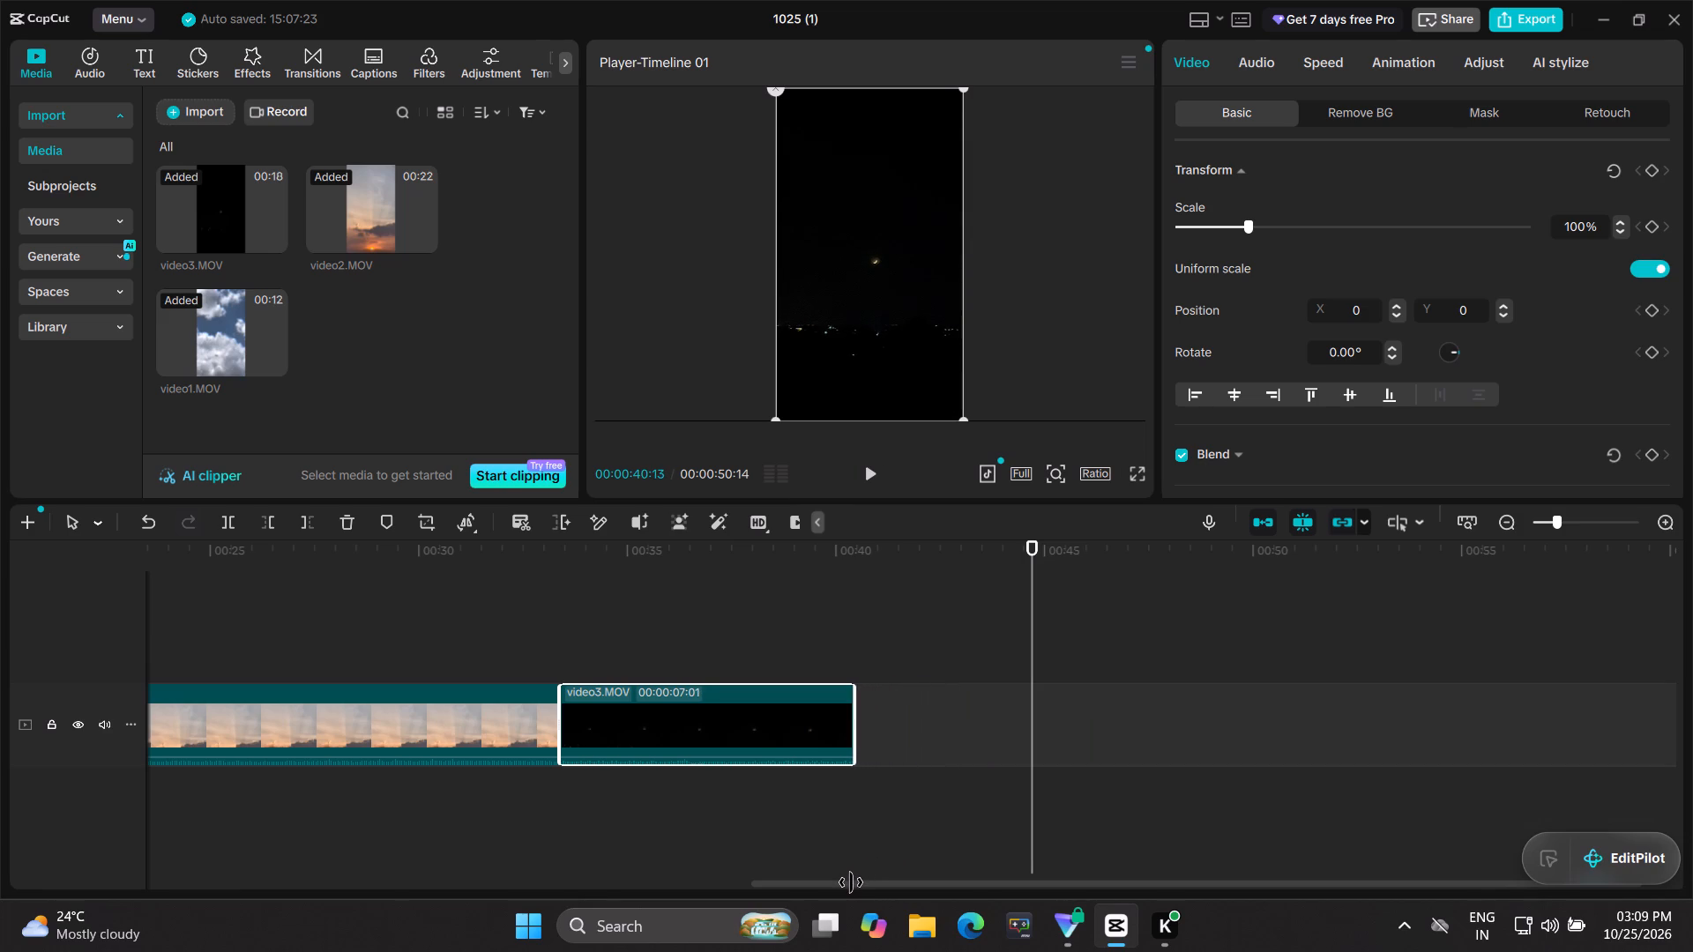
{"action": "left_click_drag", "start_coordinate": [851, 882], "coordinate": [851, 881]}
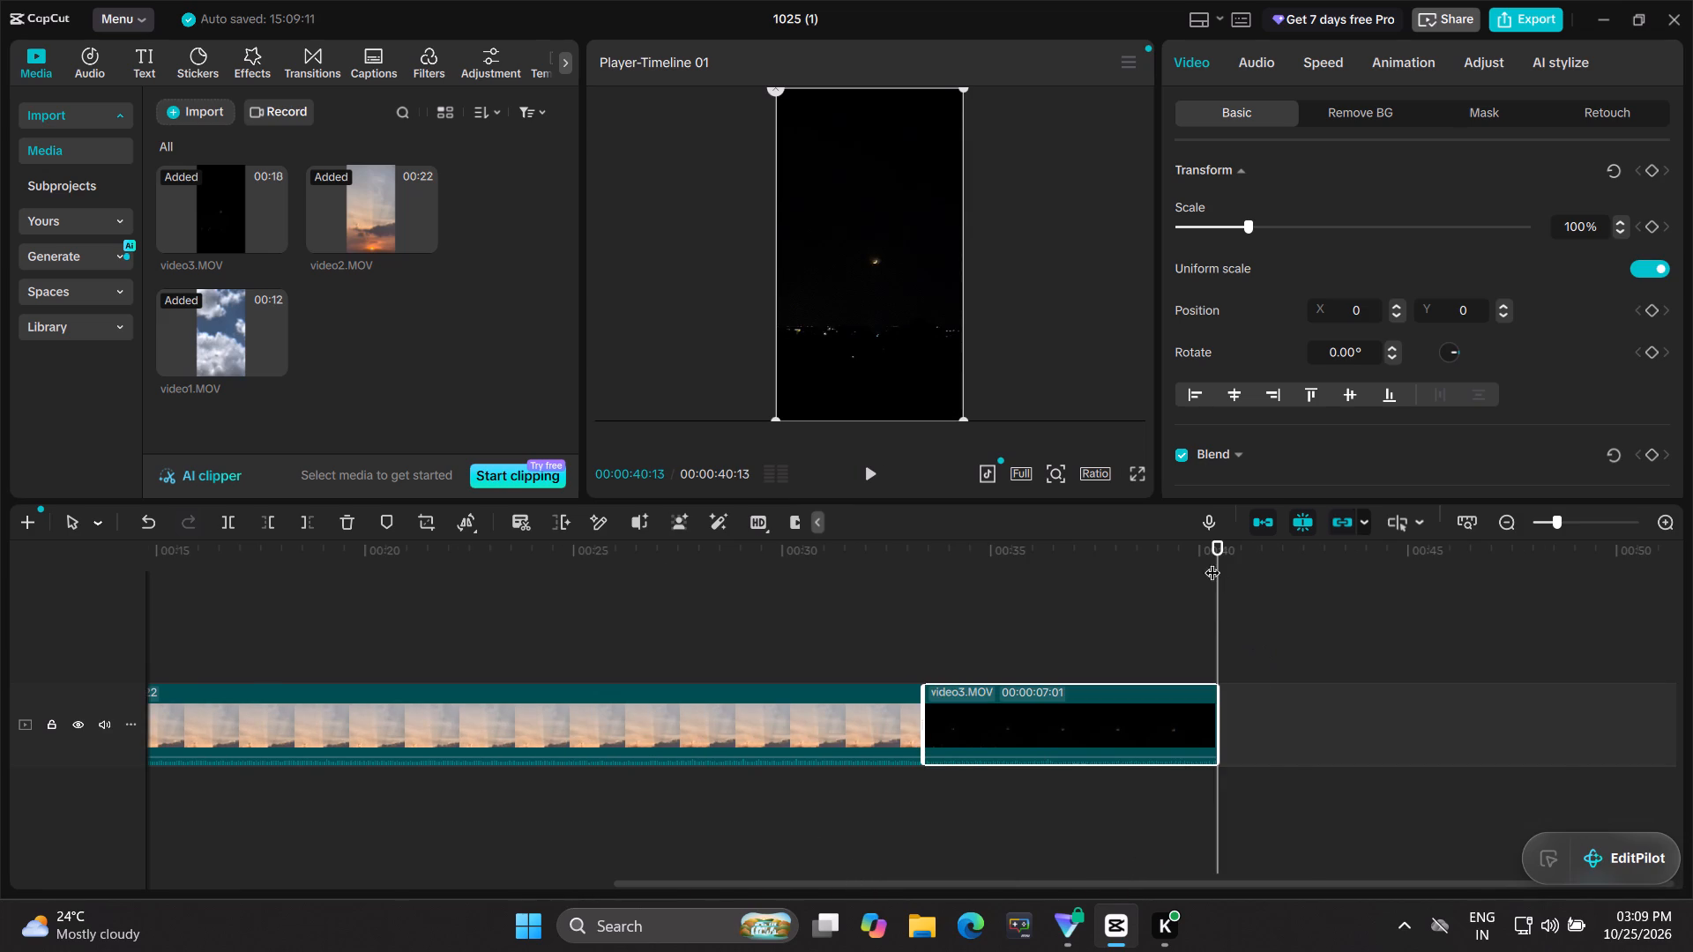
Review the video1.MOV footage from the start of the timeline to the clip's end, and return to the beginning.
{"action": "left_click_drag", "start_coordinate": [1220, 541], "coordinate": [211, 589]}
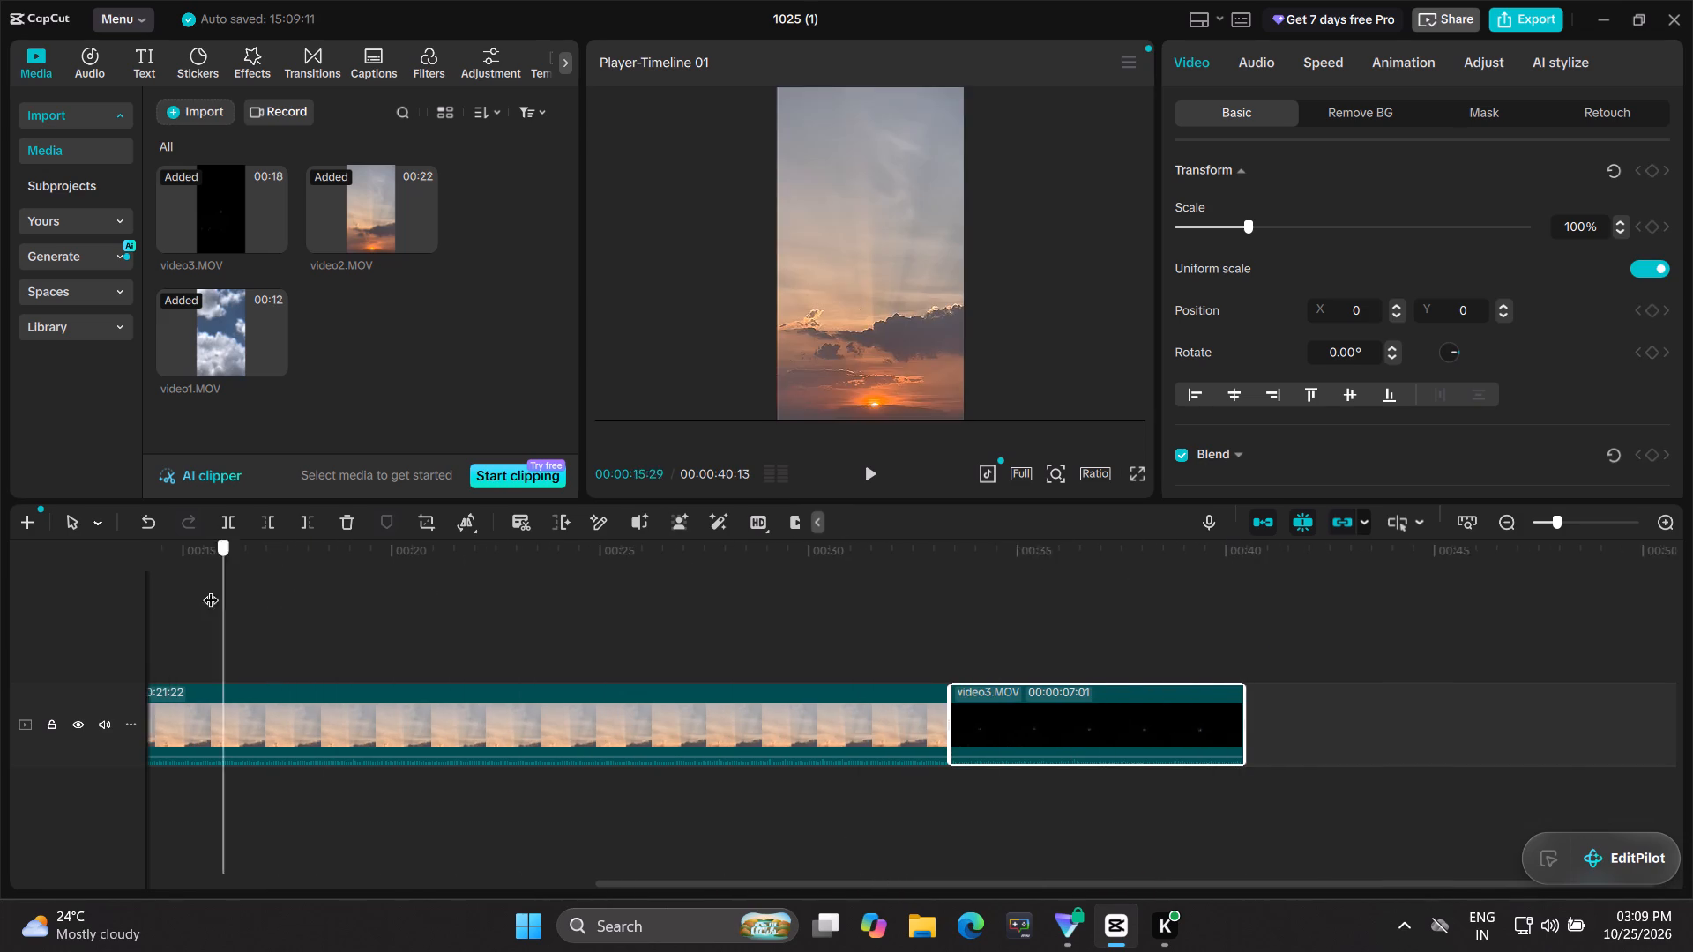
{"action": "left_click_drag", "start_coordinate": [211, 589], "coordinate": [172, 591]}
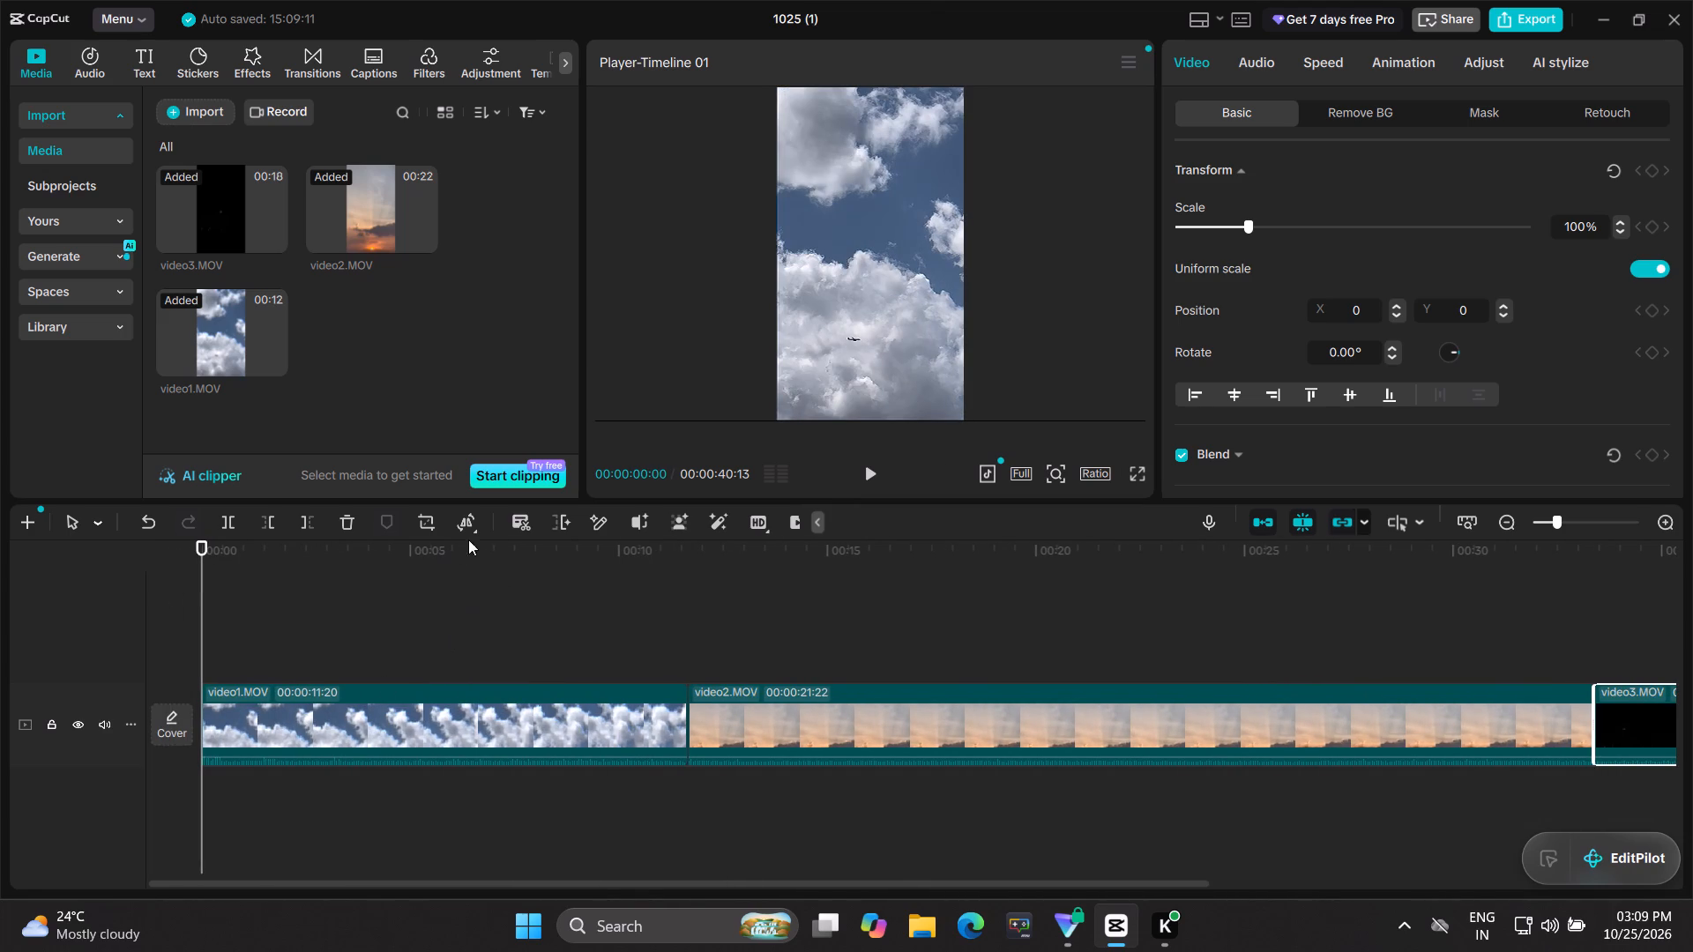
{"action": "left_click", "coordinate": [868, 476]}
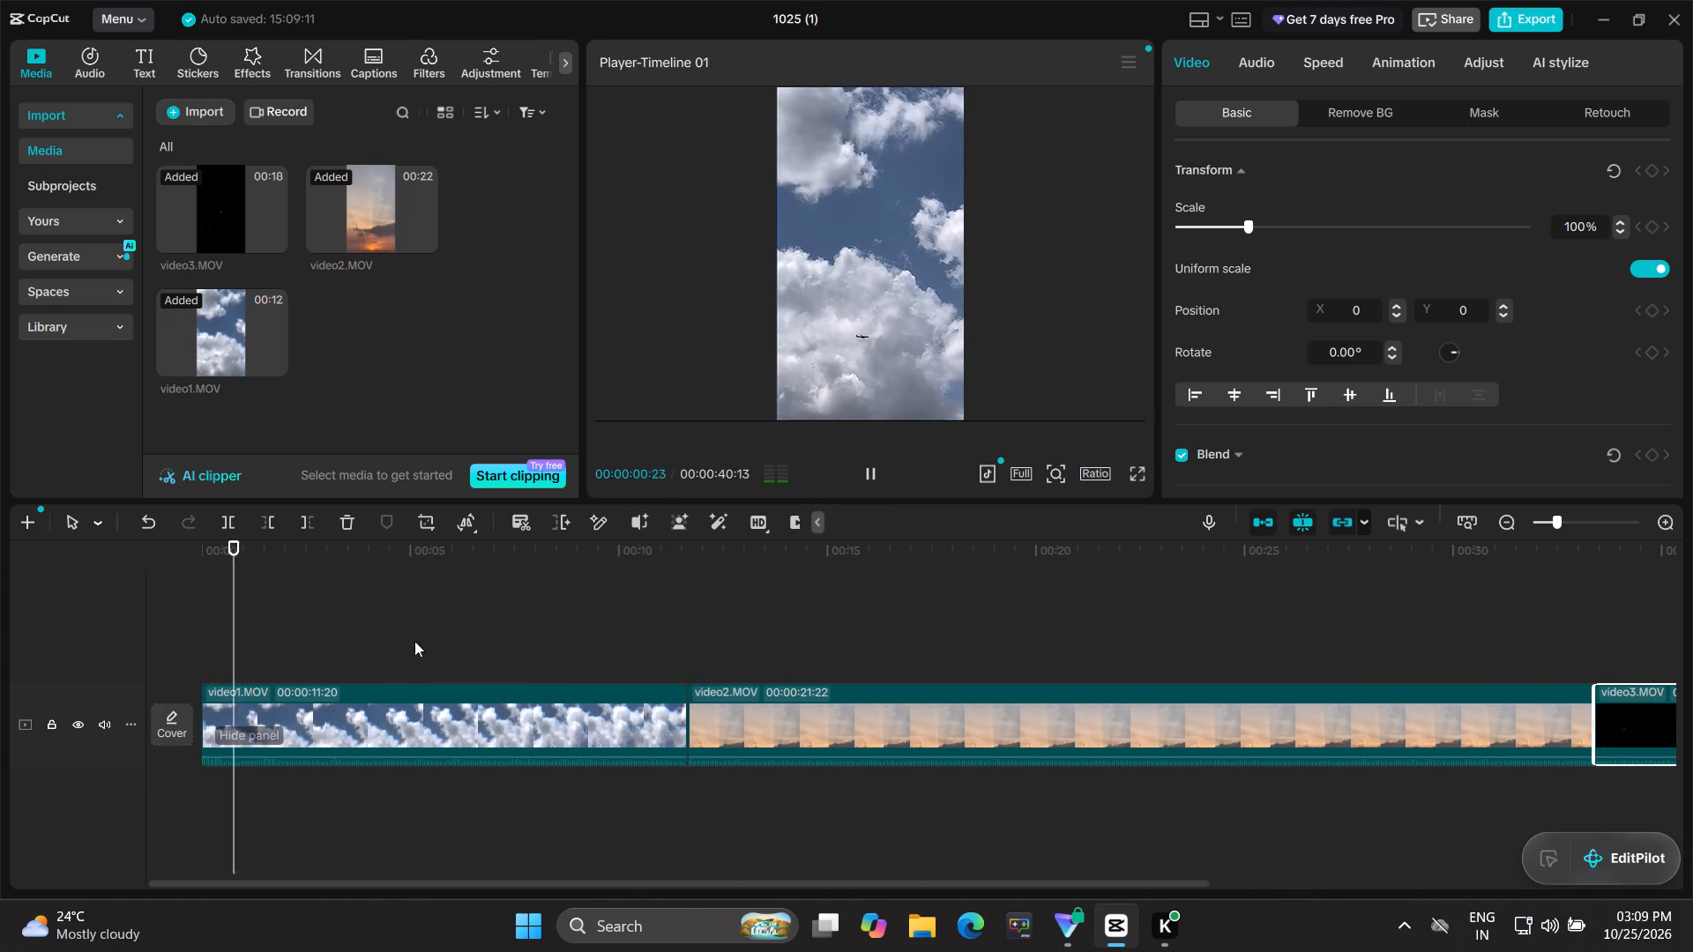
{"action": "left_click", "coordinate": [866, 483]}
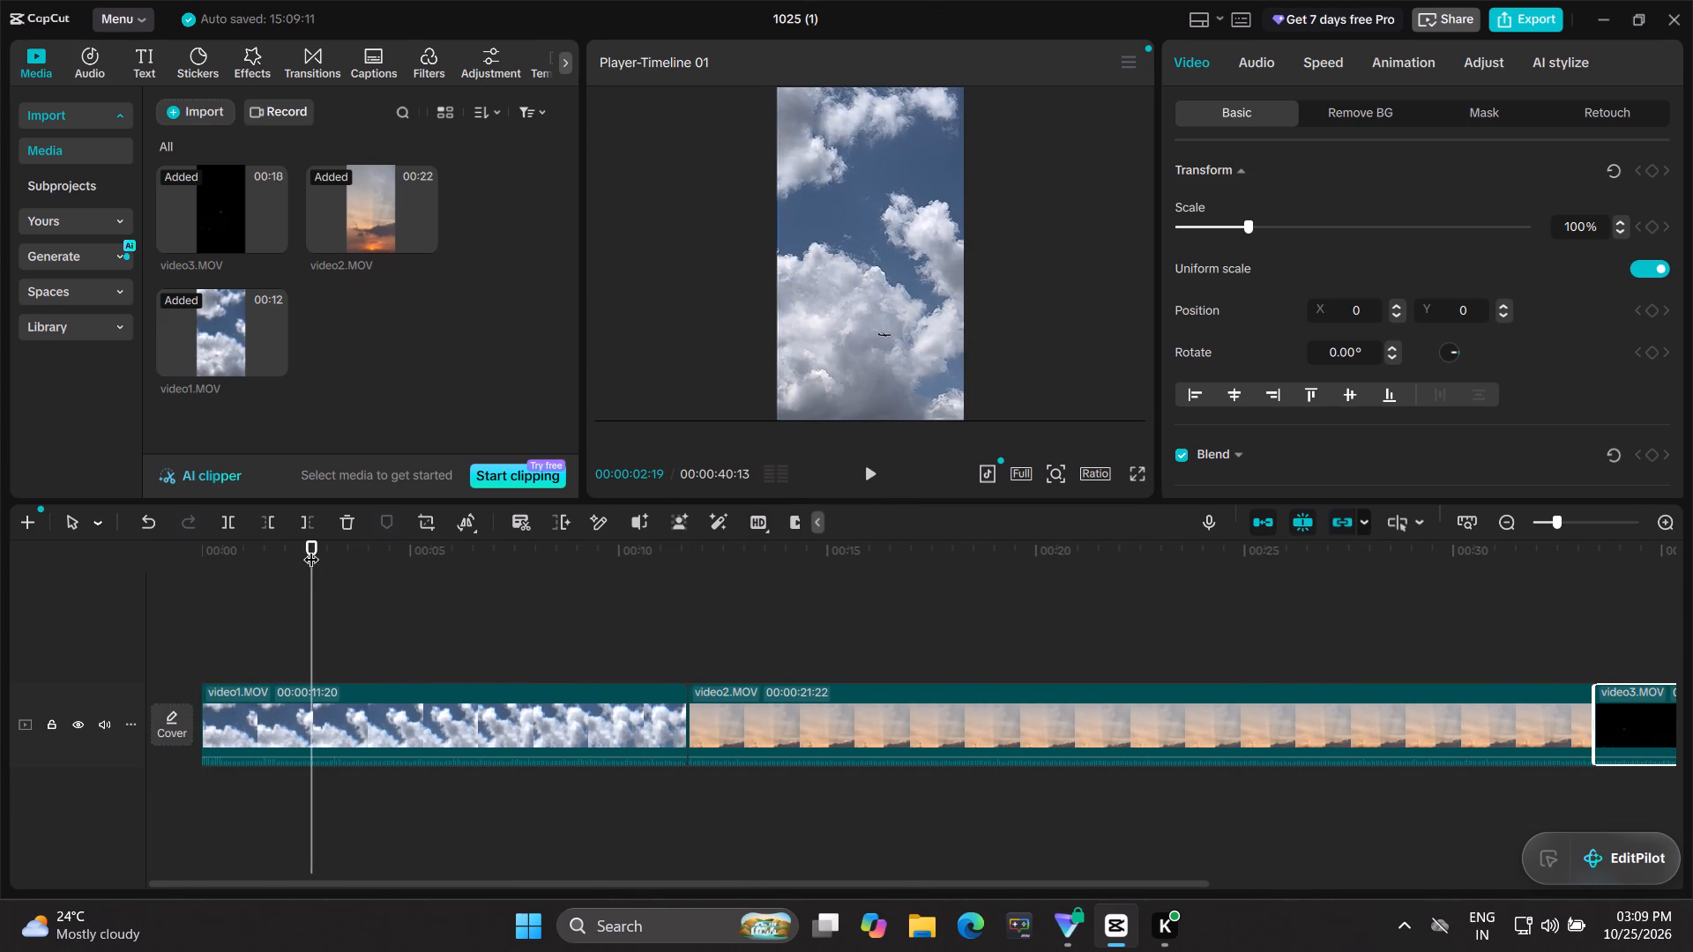
{"action": "left_click_drag", "start_coordinate": [311, 548], "coordinate": [199, 578]}
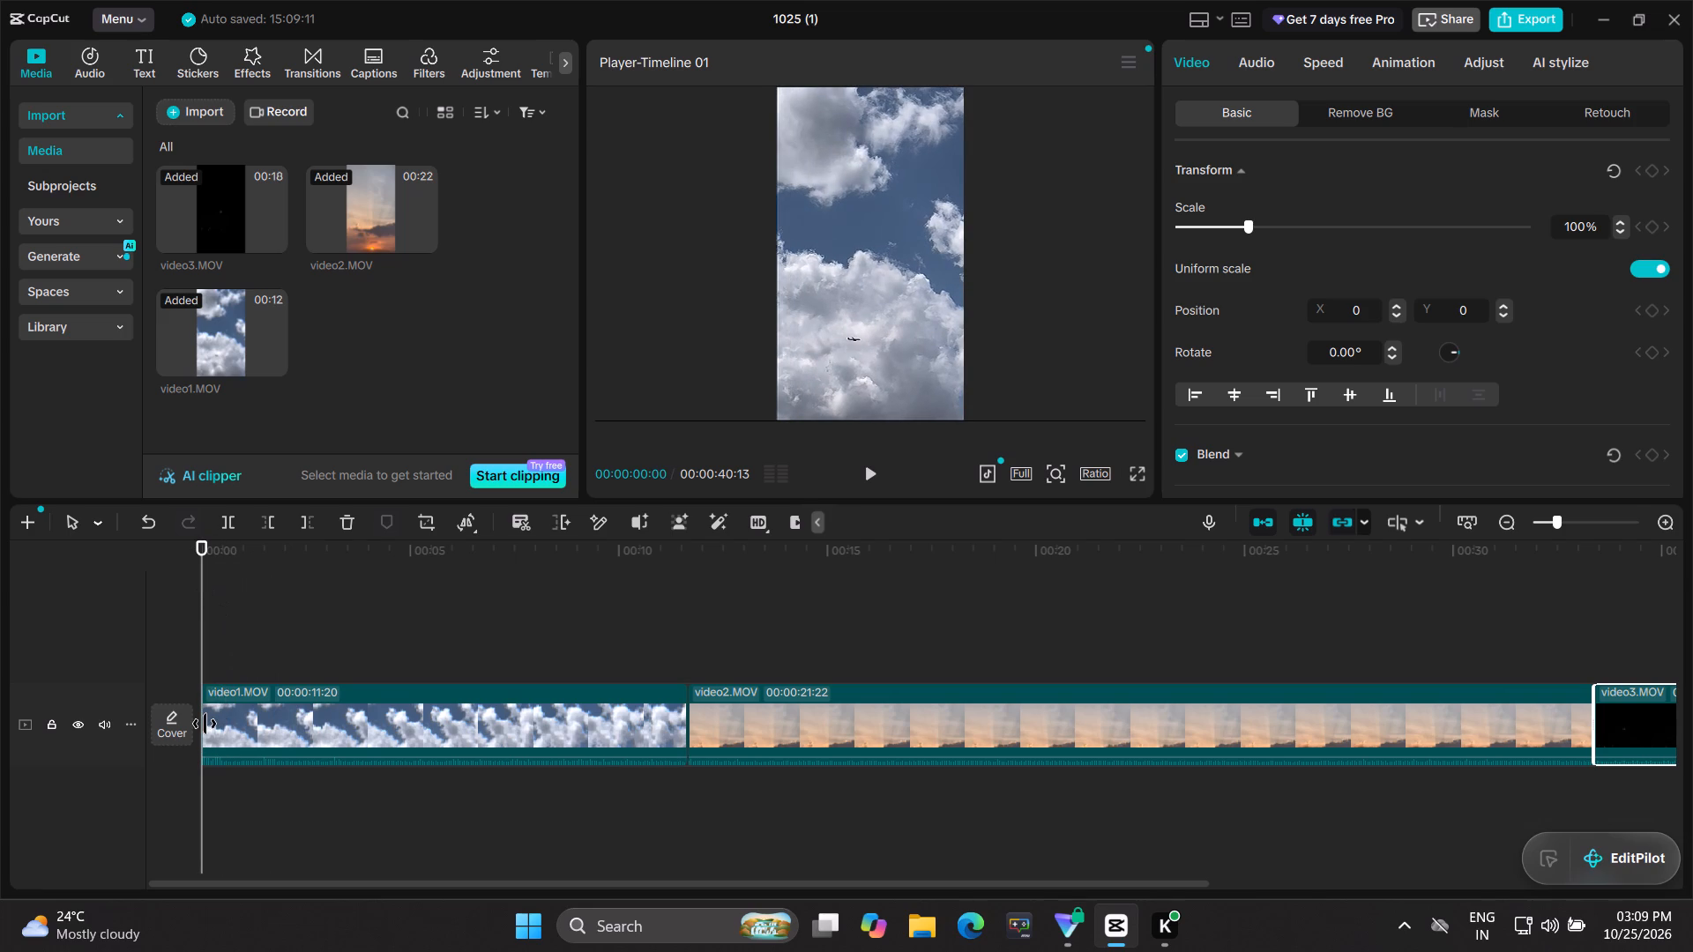
{"action": "left_click", "coordinate": [205, 724]}
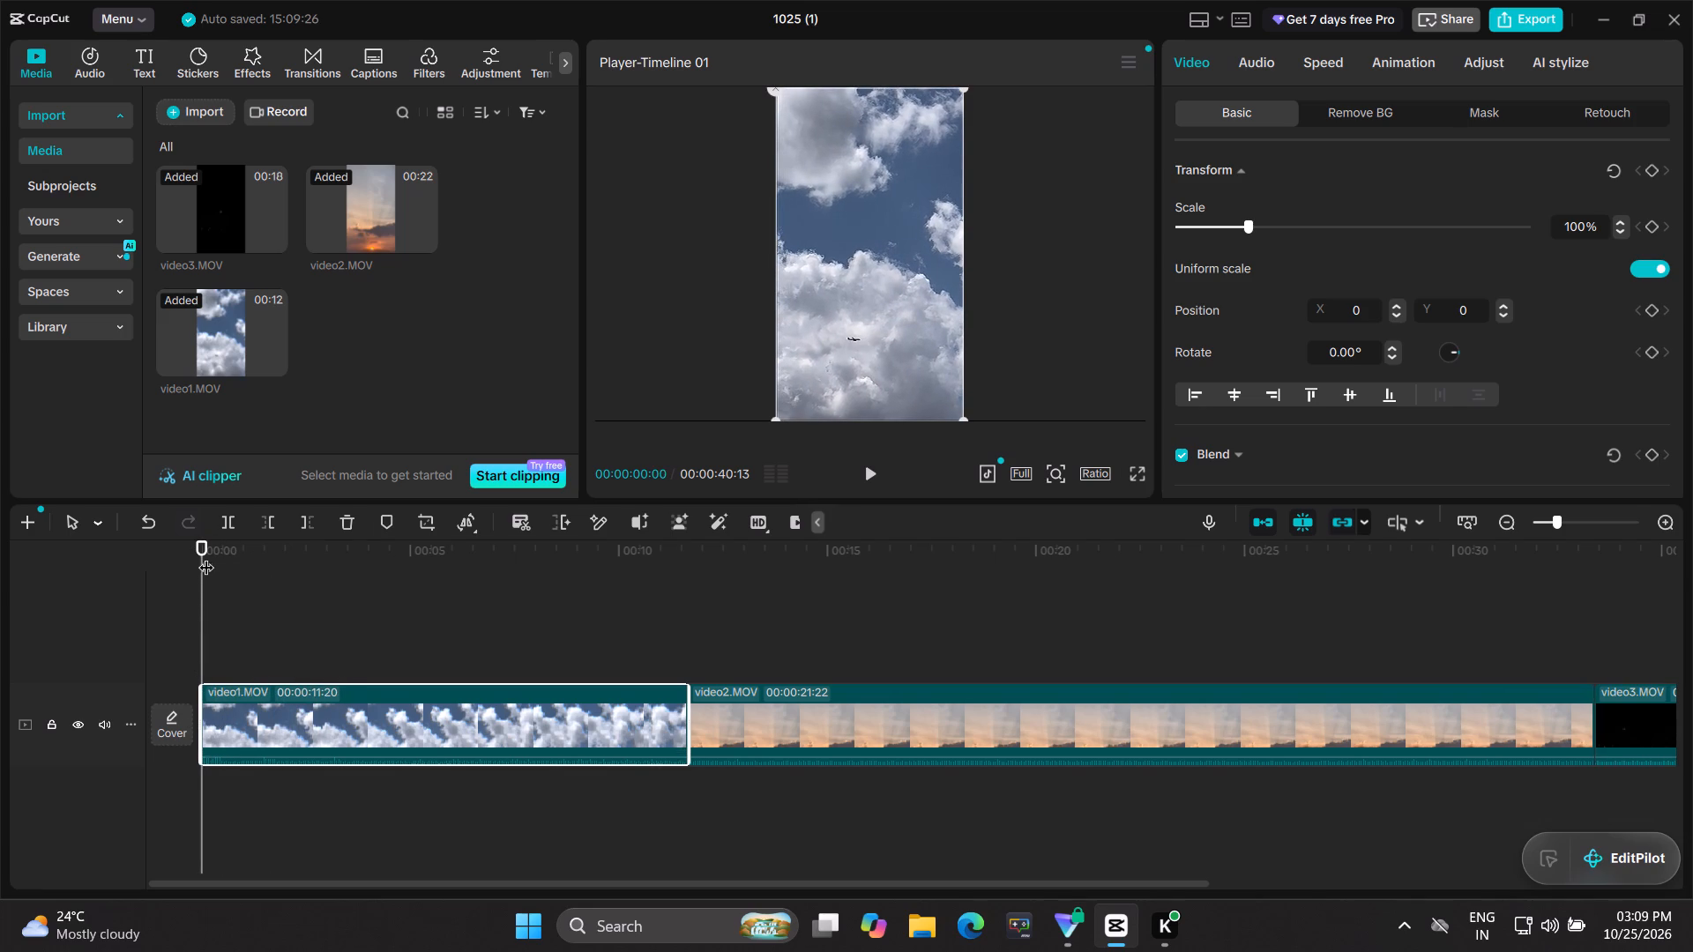
{"action": "left_click_drag", "start_coordinate": [203, 546], "coordinate": [208, 549]}
{"action": "left_click_drag", "start_coordinate": [208, 549], "coordinate": [329, 559]}
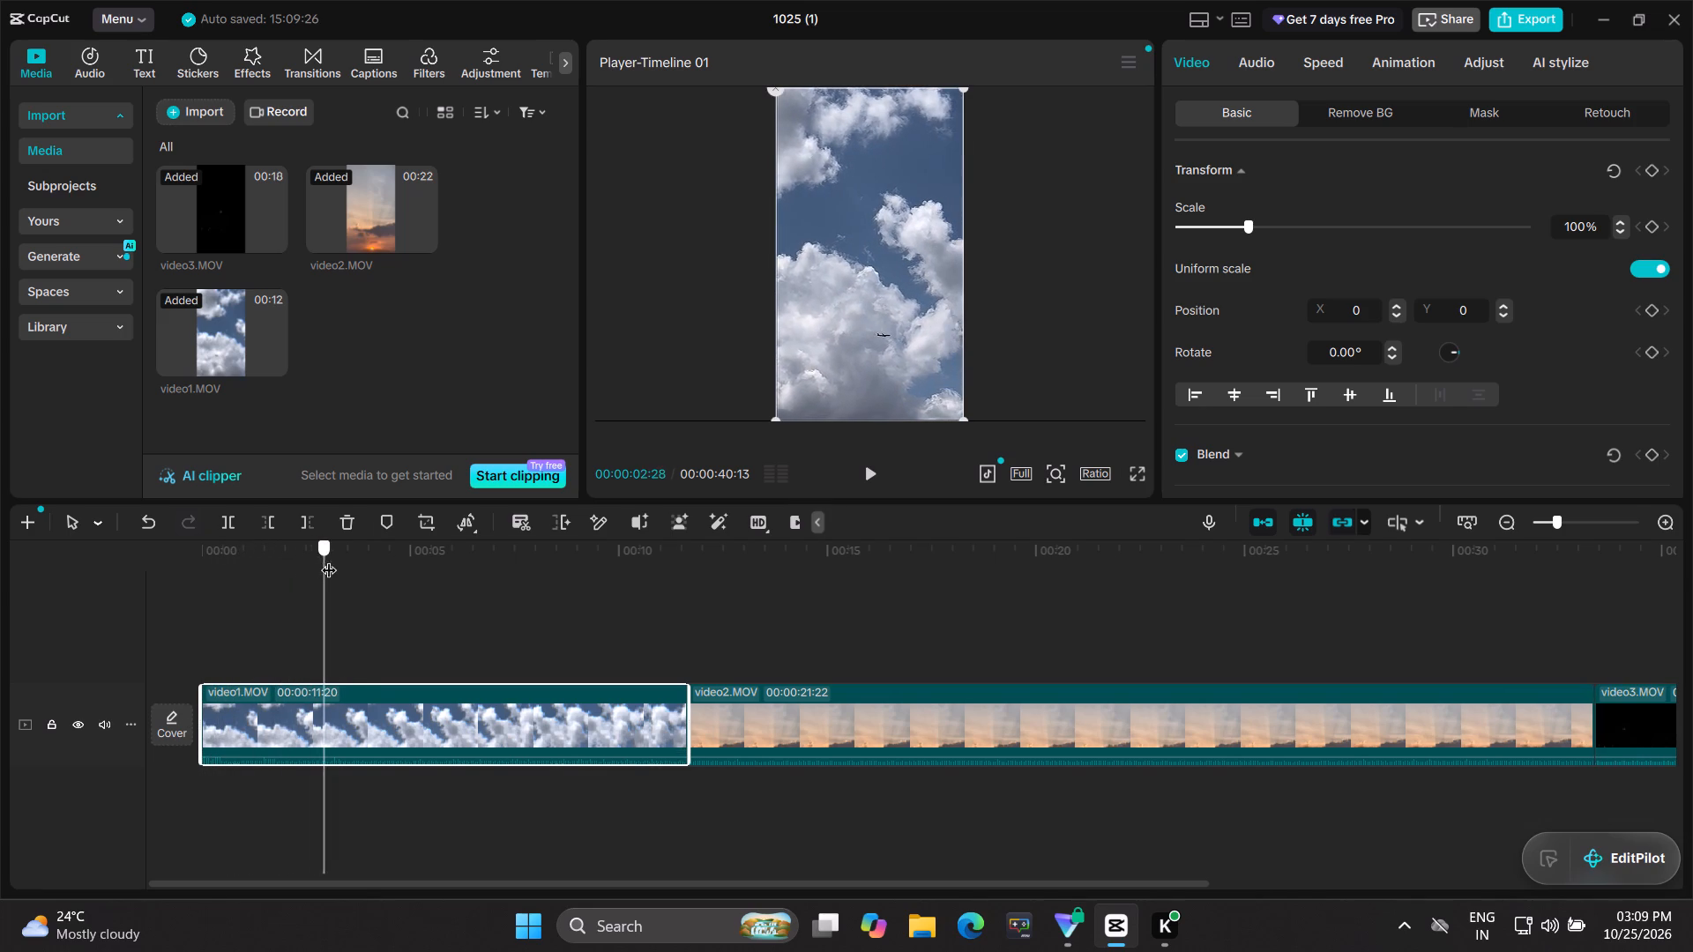
{"action": "left_click_drag", "start_coordinate": [329, 559], "coordinate": [462, 554]}
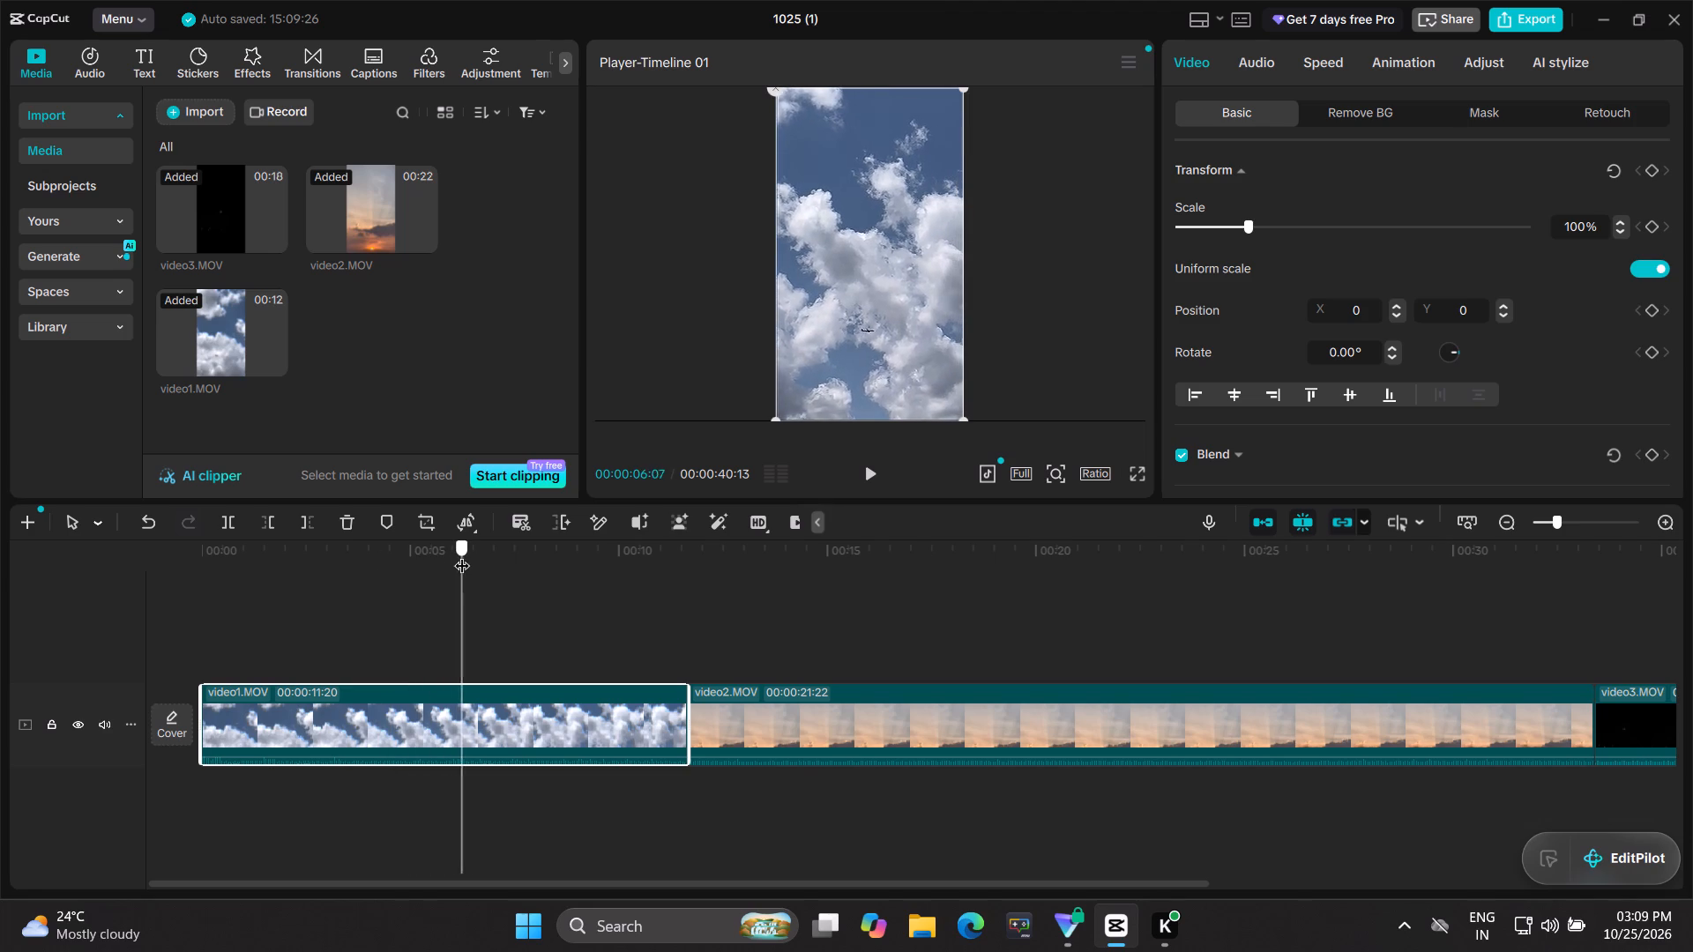
{"action": "left_click_drag", "start_coordinate": [462, 554], "coordinate": [612, 550]}
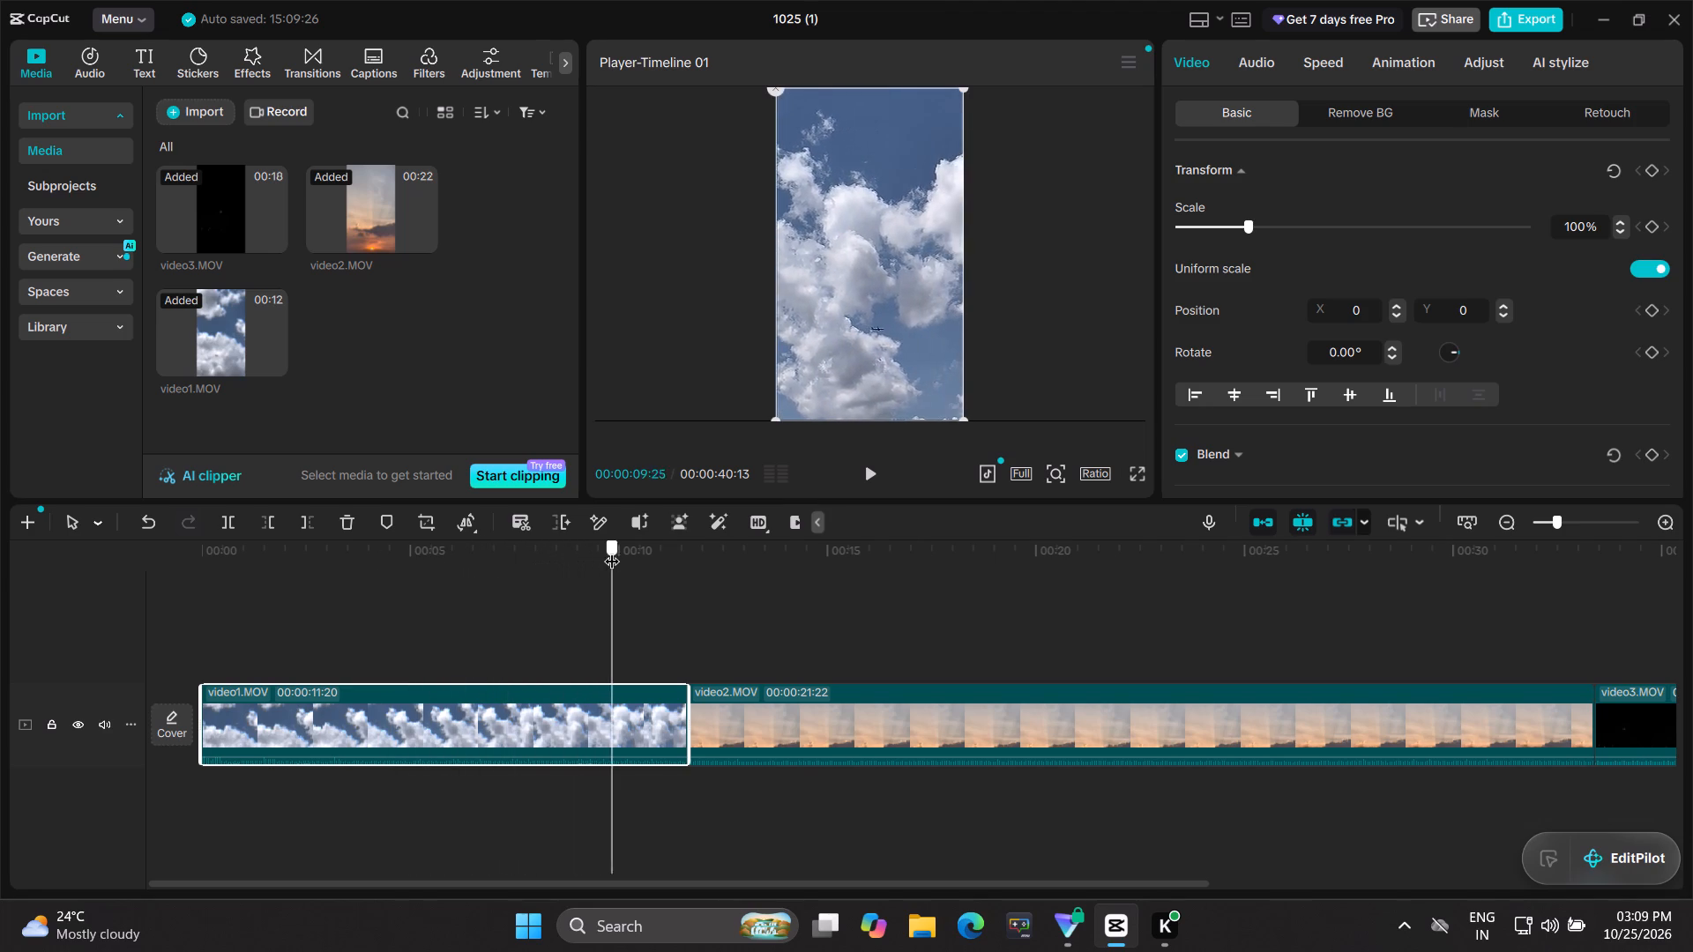
{"action": "left_click_drag", "start_coordinate": [612, 550], "coordinate": [682, 550]}
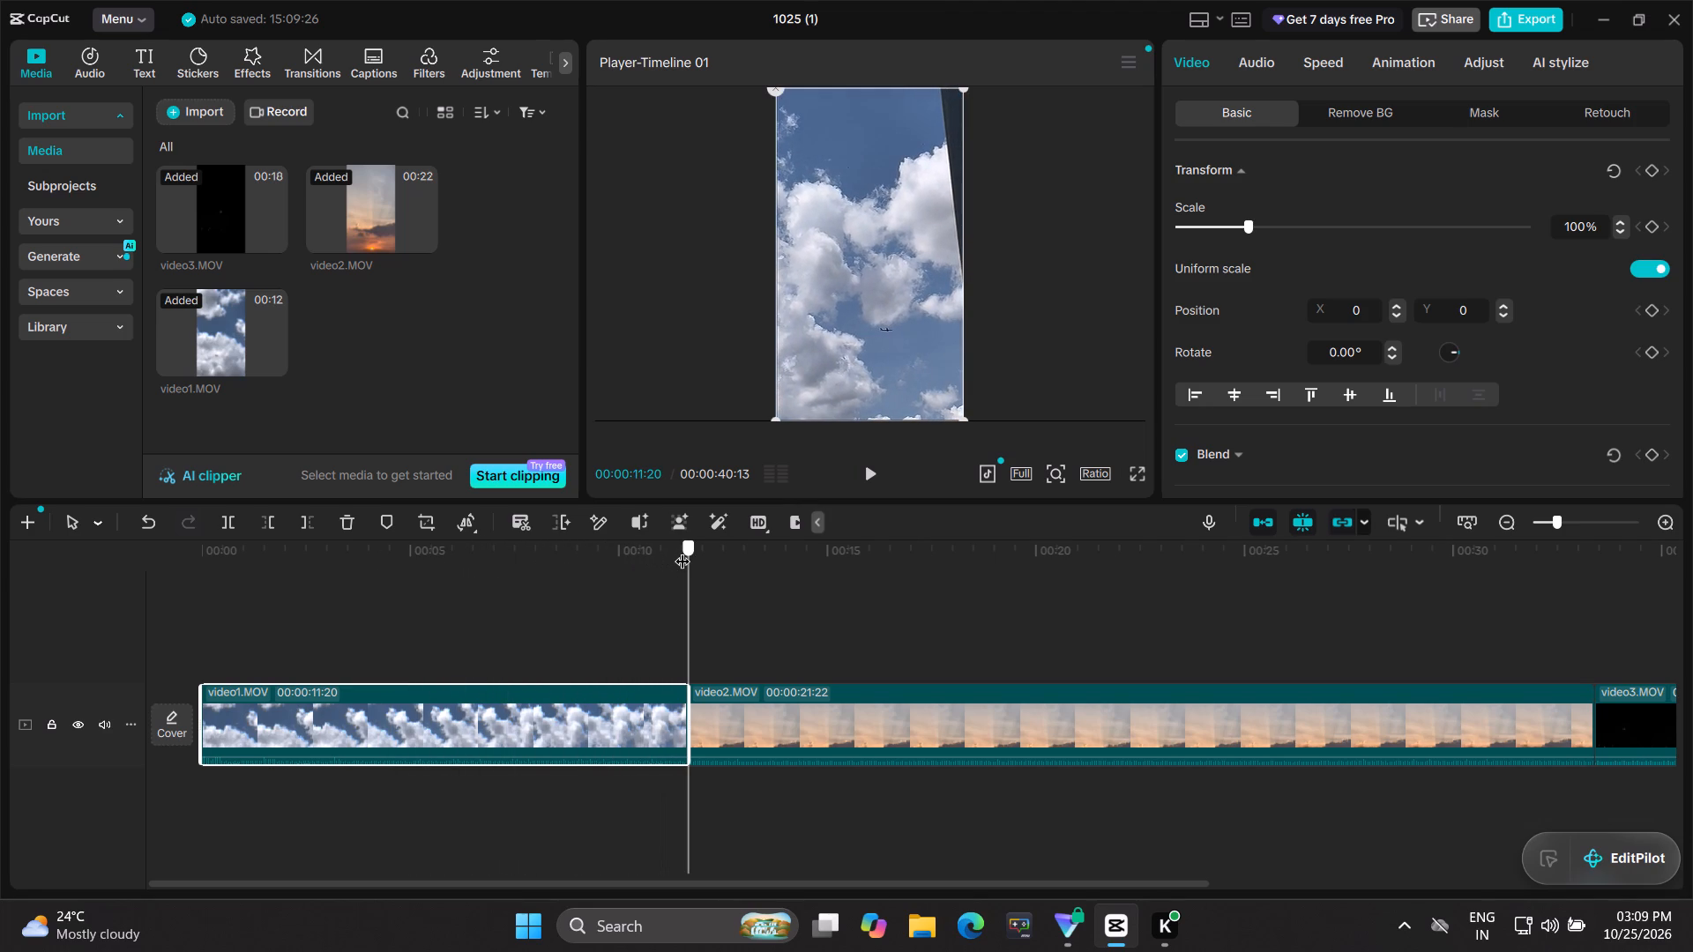
{"action": "left_click_drag", "start_coordinate": [682, 550], "coordinate": [382, 550]}
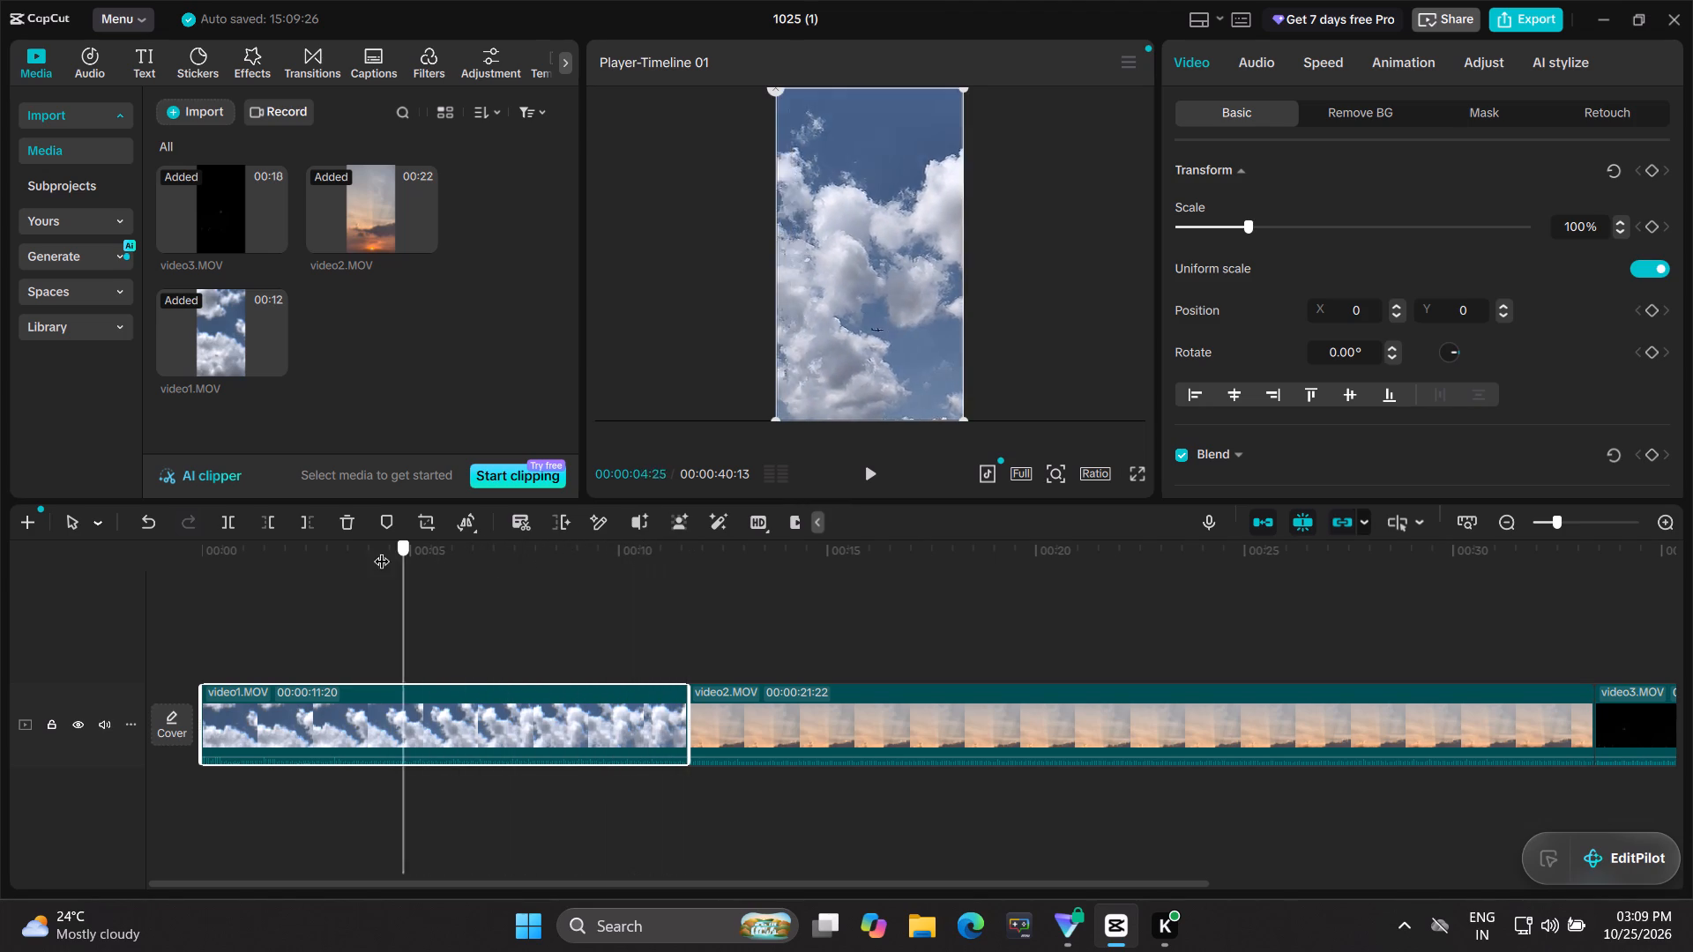
{"action": "left_click_drag", "start_coordinate": [382, 550], "coordinate": [205, 581]}
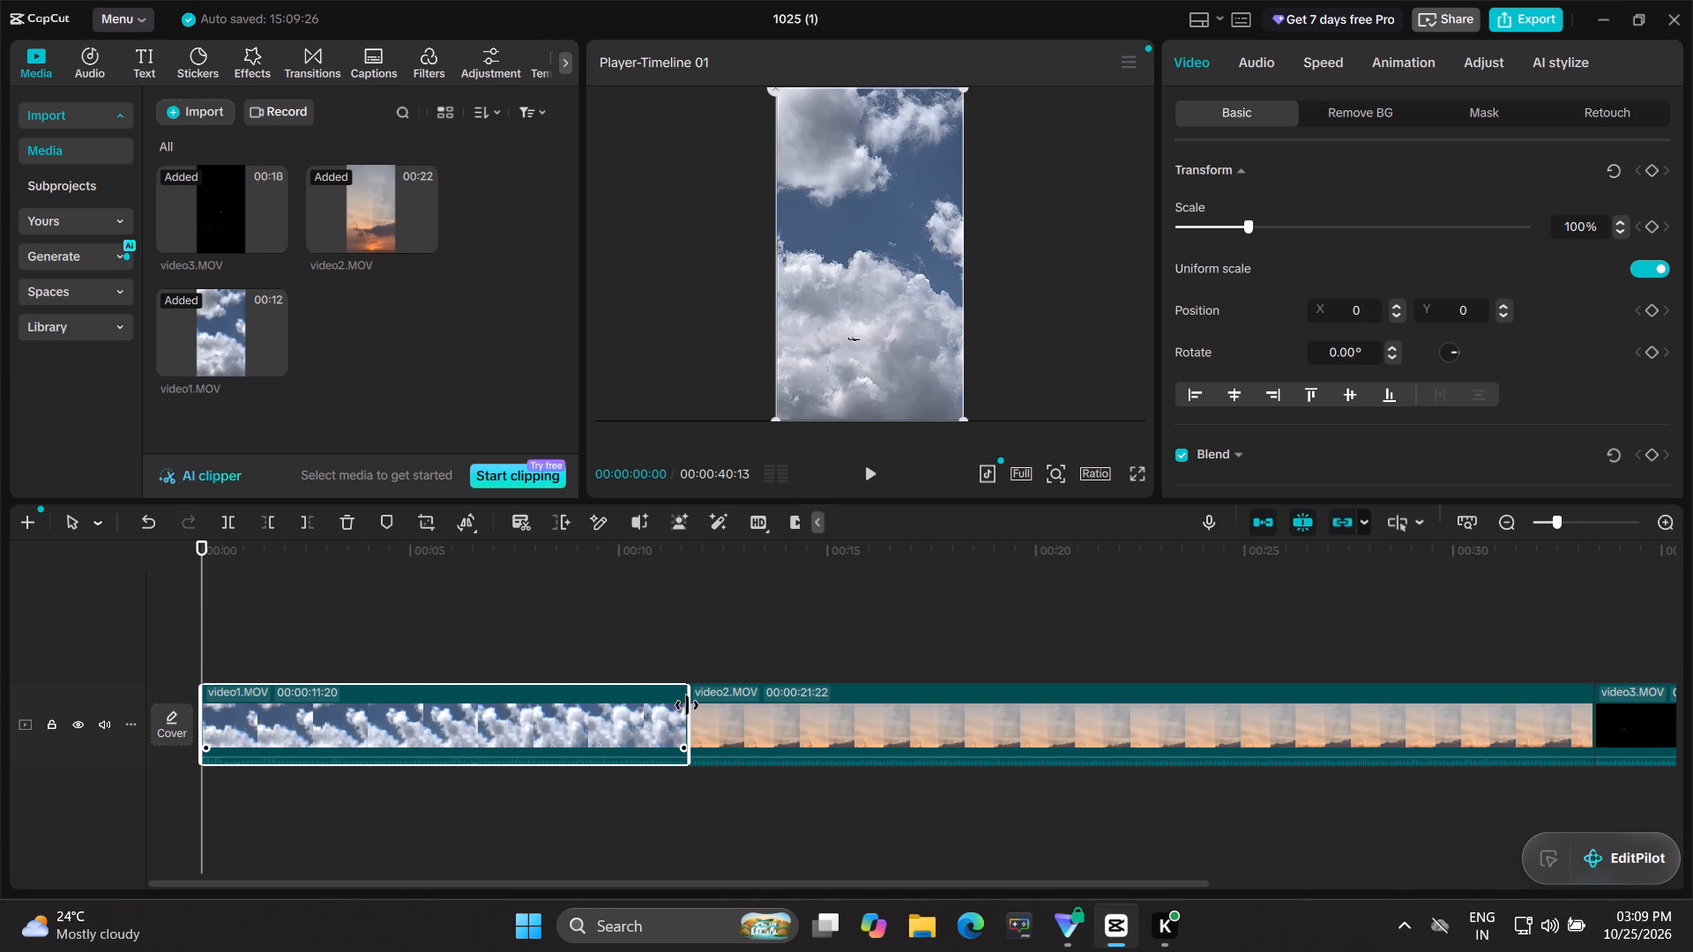
Trim the end of the video1.MOV clip to a duration of 00:00:06:01.
{"action": "left_click_drag", "start_coordinate": [690, 706], "coordinate": [579, 740]}
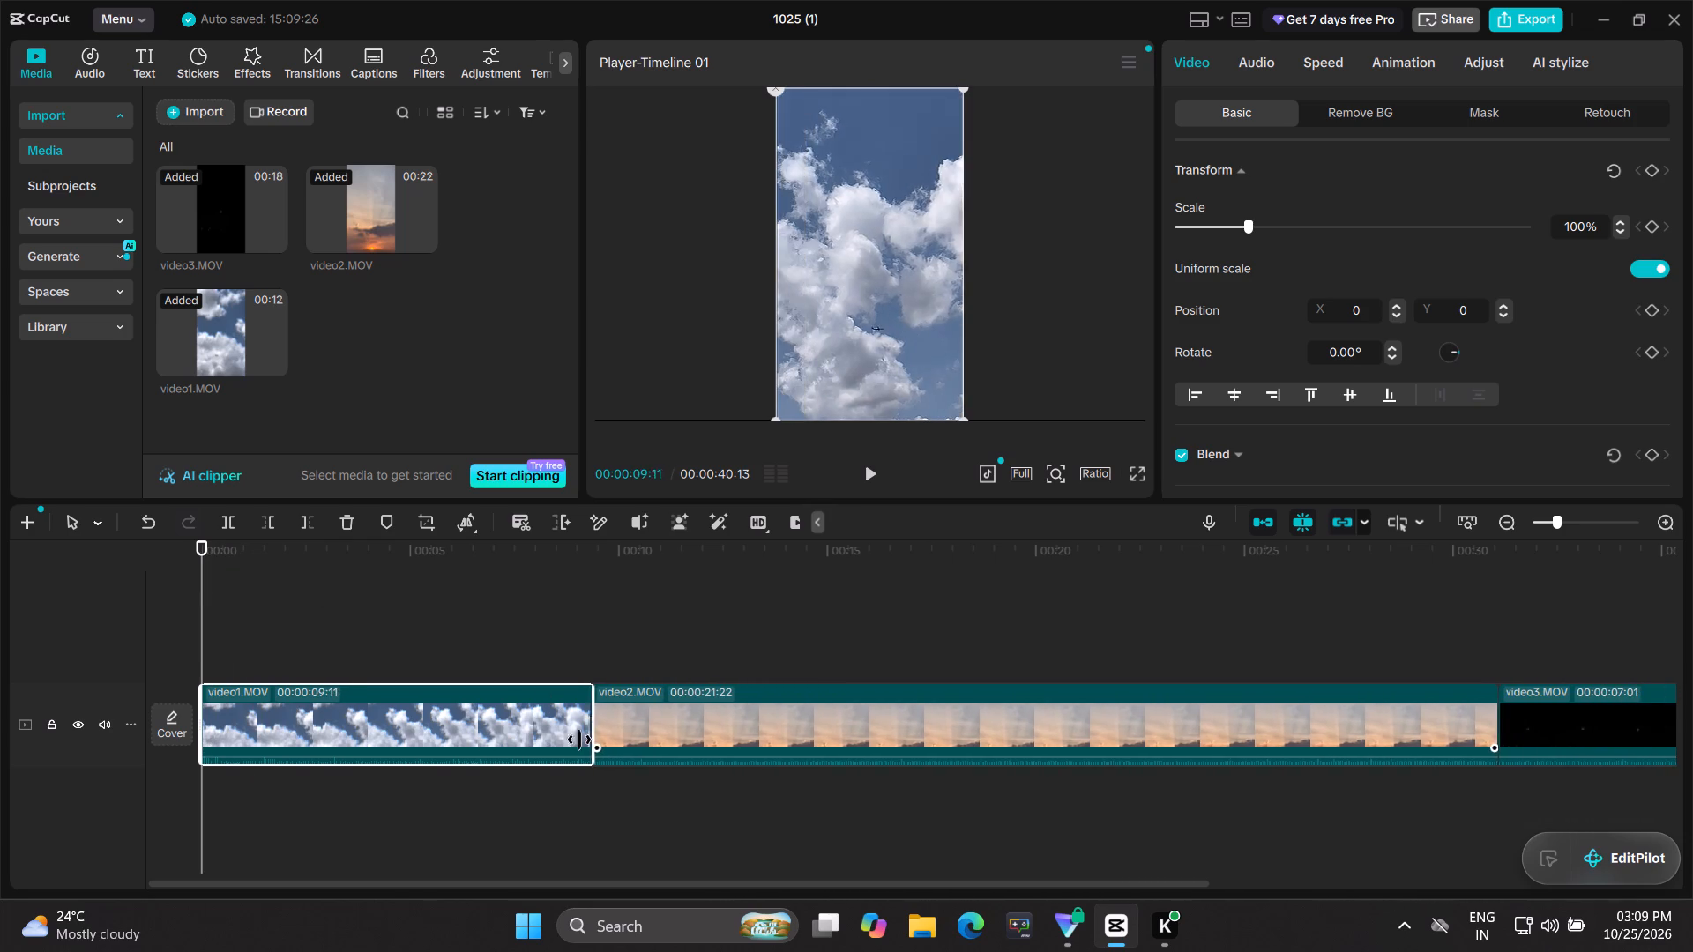
{"action": "left_click_drag", "start_coordinate": [579, 740], "coordinate": [492, 776]}
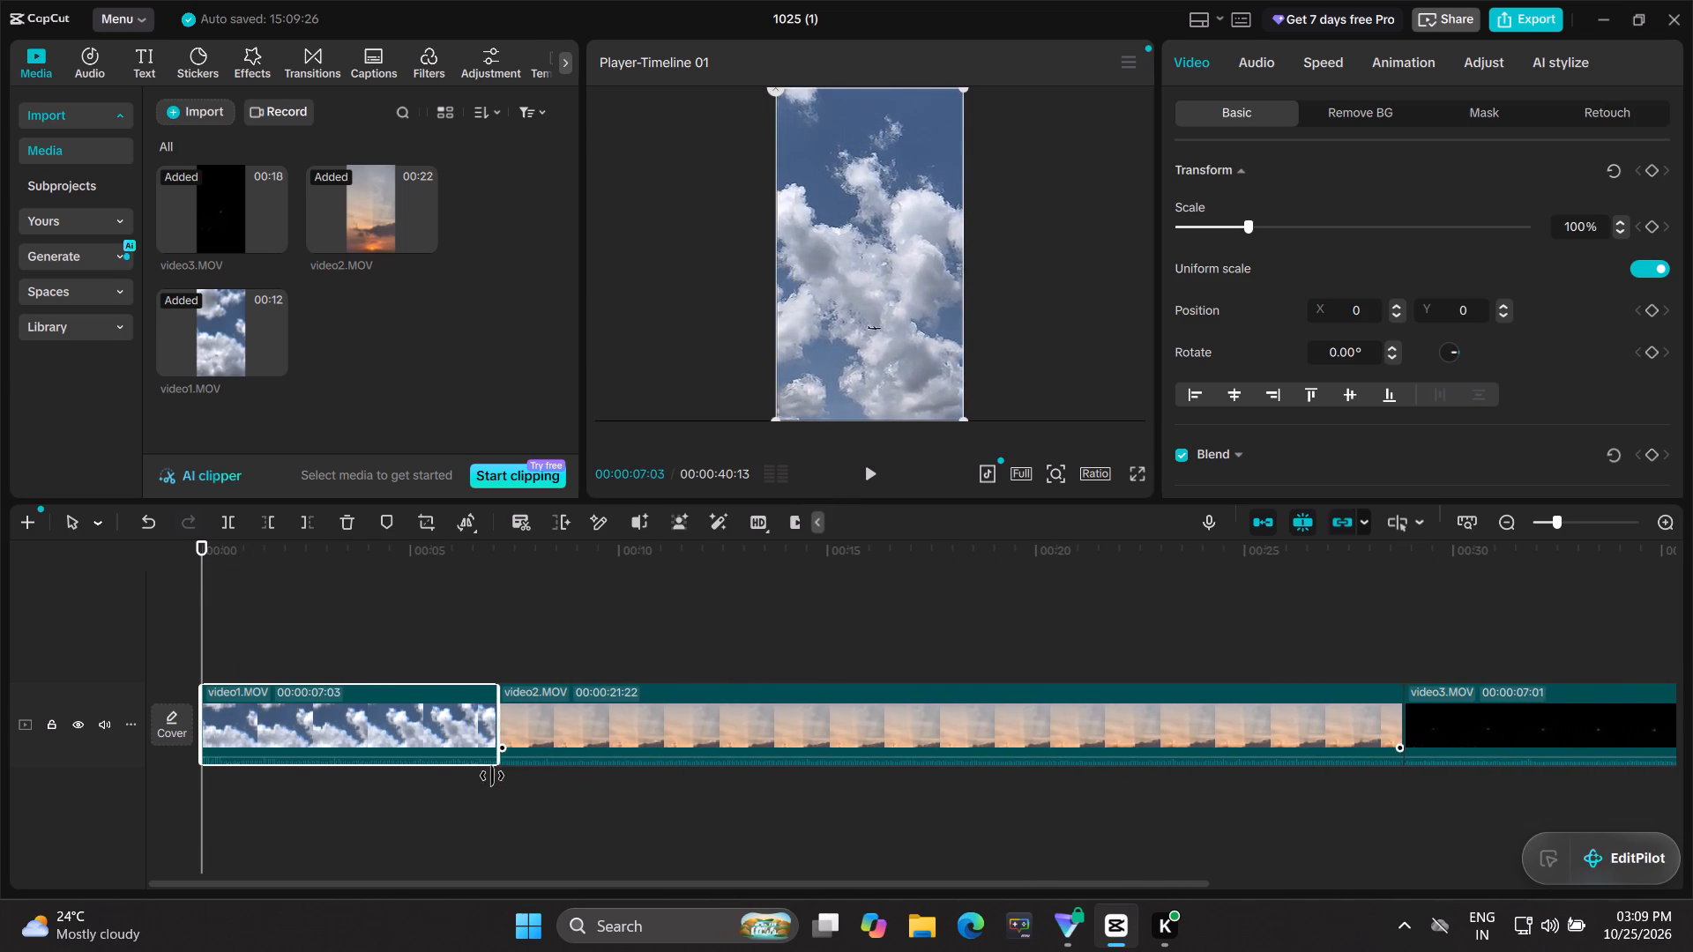
{"action": "left_click_drag", "start_coordinate": [492, 776], "coordinate": [457, 785]}
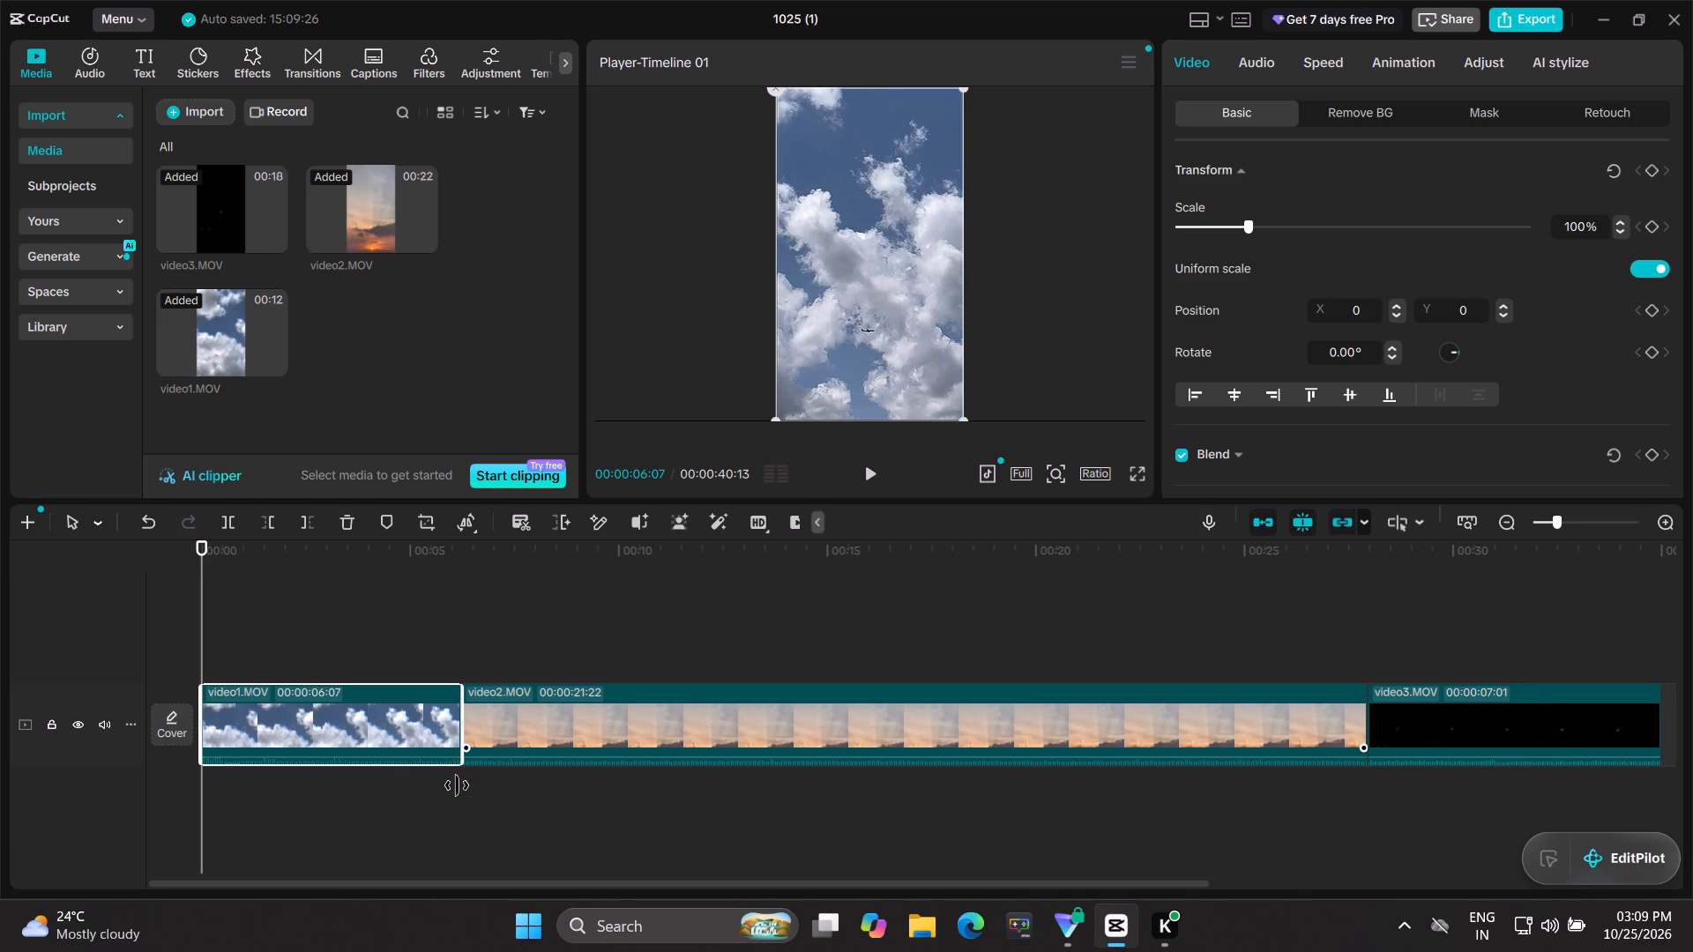
{"action": "left_click_drag", "start_coordinate": [457, 785], "coordinate": [462, 785]}
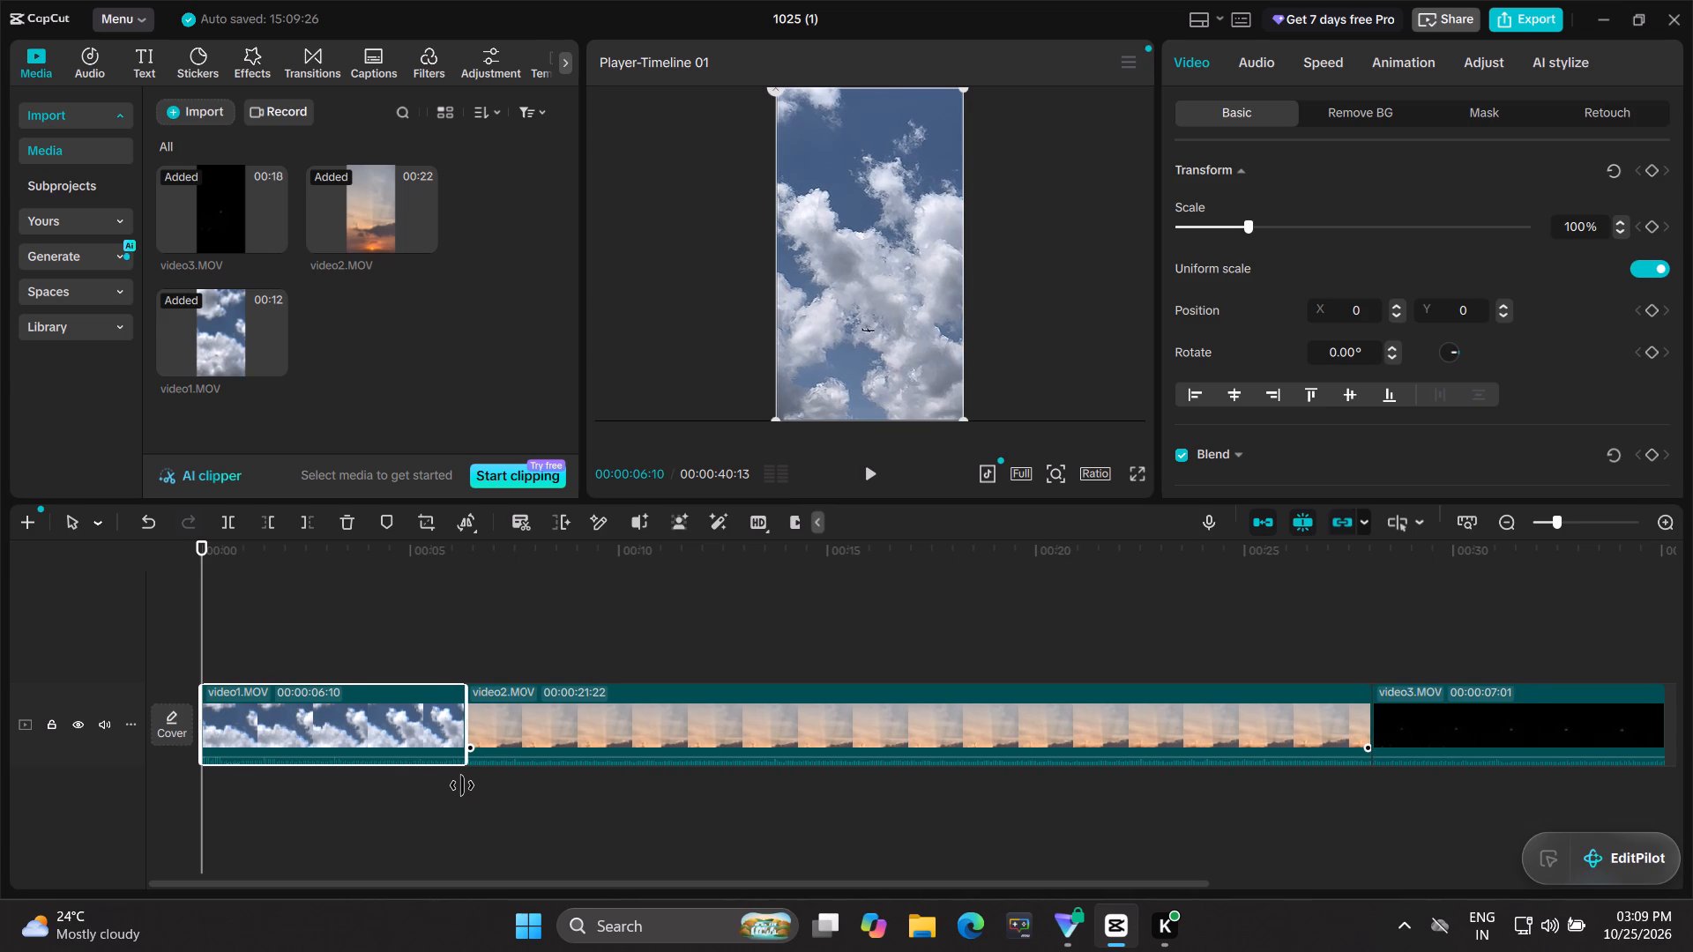
{"action": "left_click_drag", "start_coordinate": [462, 785], "coordinate": [463, 787]}
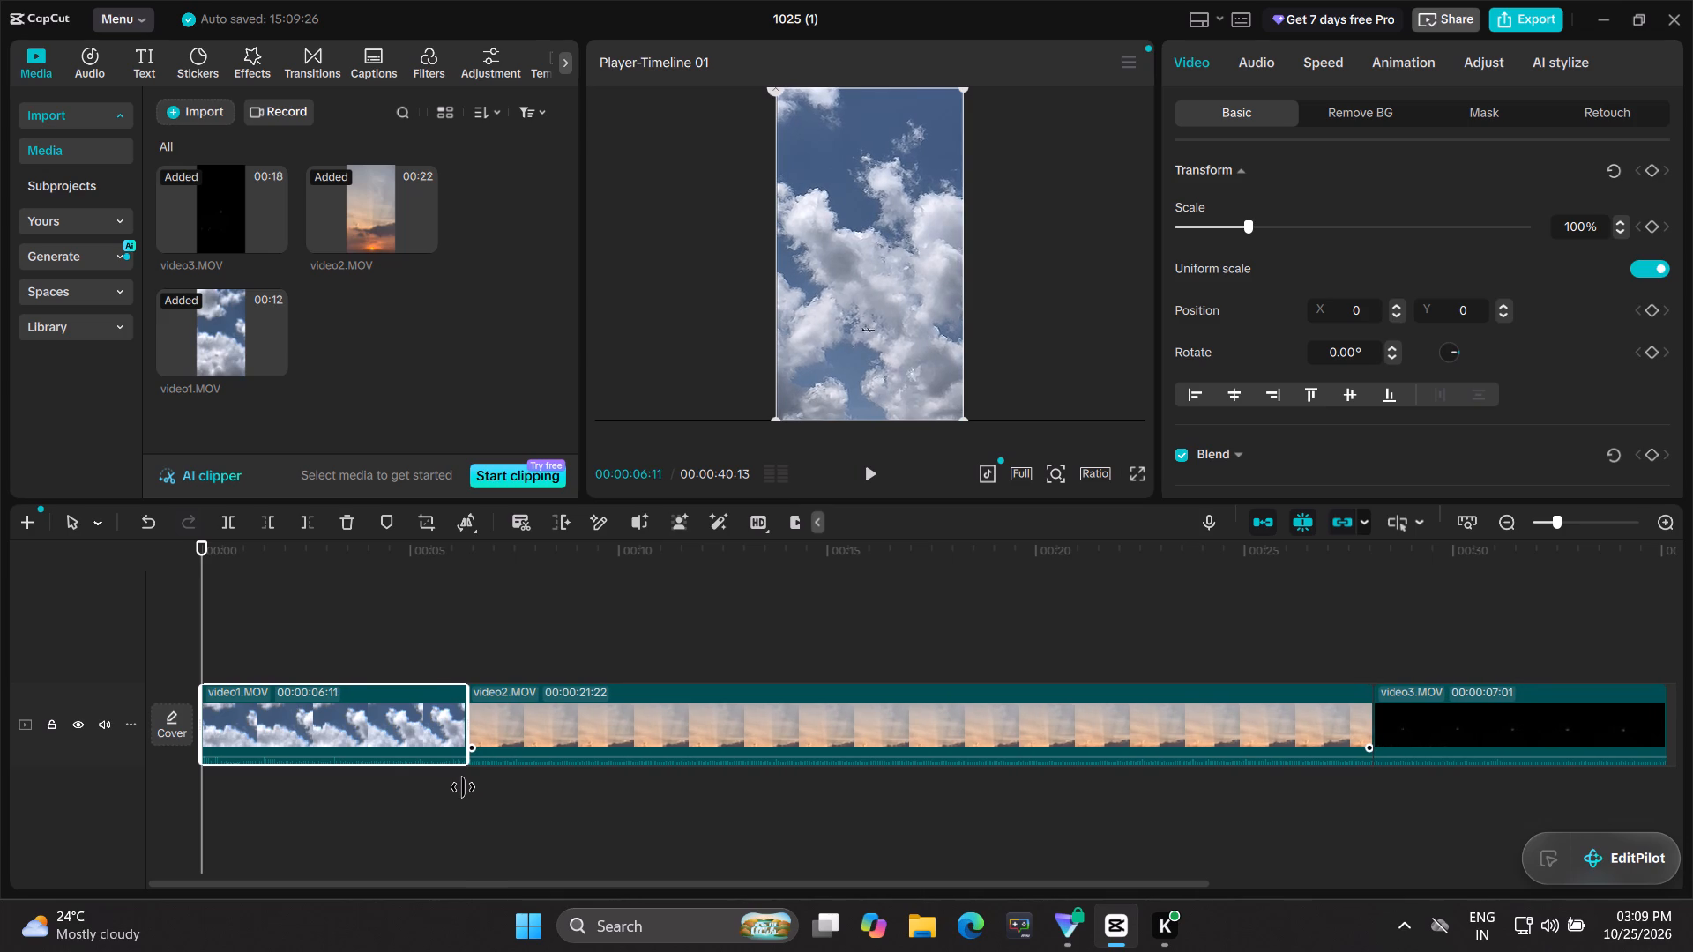
{"action": "left_click_drag", "start_coordinate": [463, 787], "coordinate": [447, 792]}
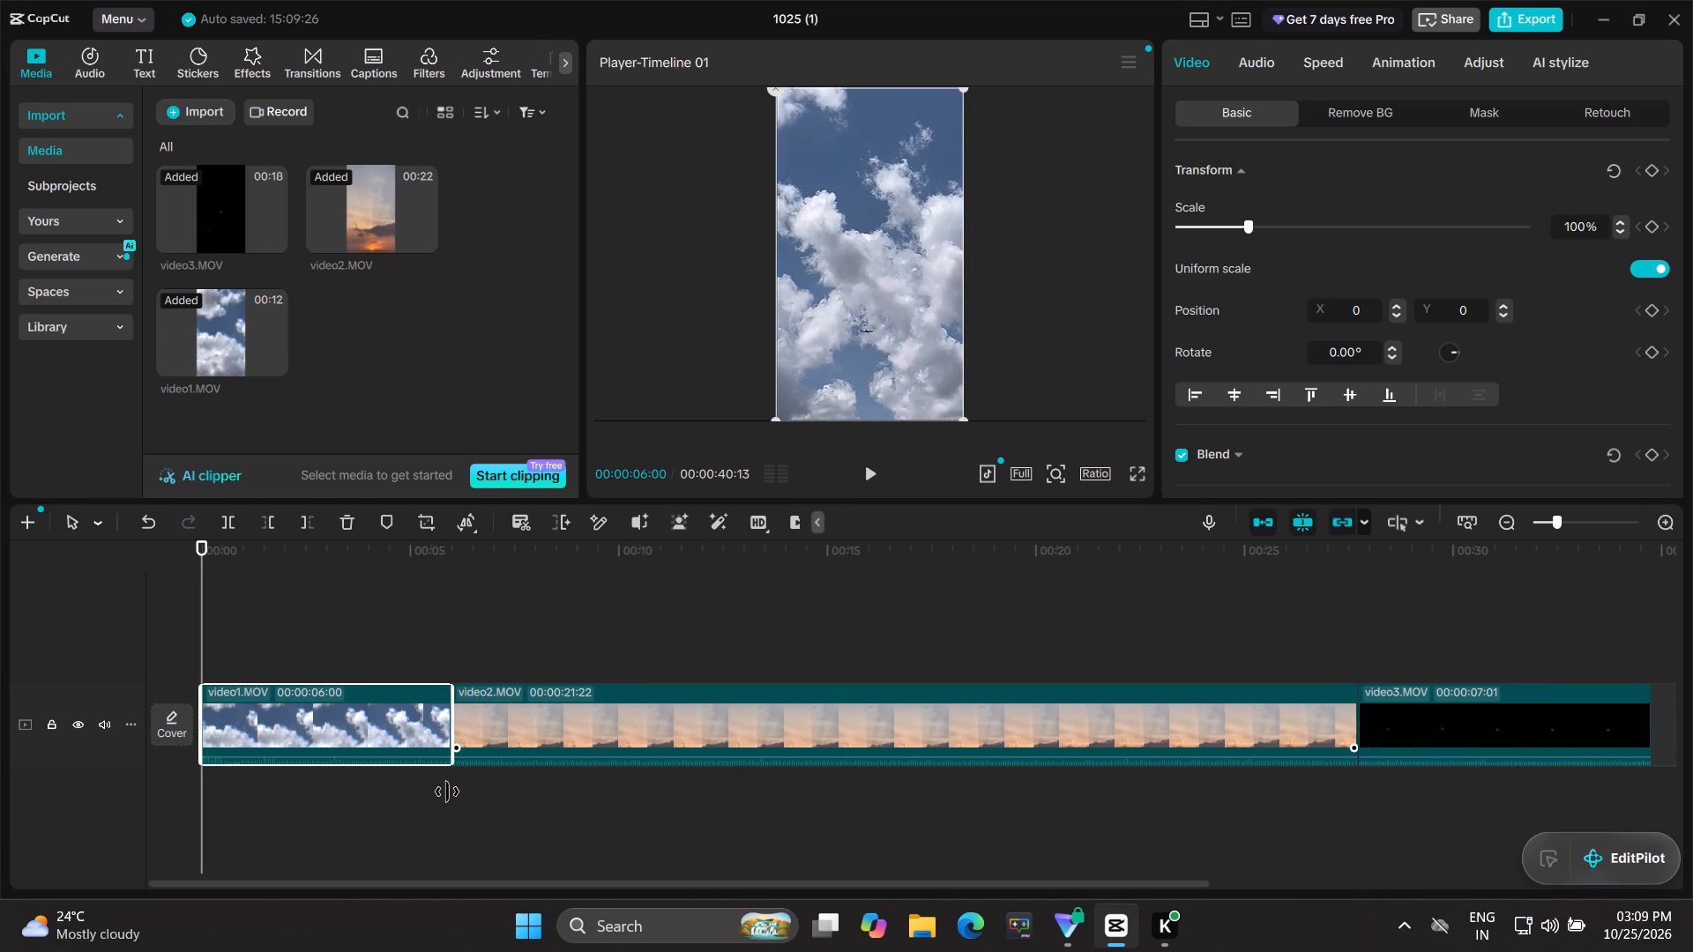
{"action": "left_click_drag", "start_coordinate": [447, 792], "coordinate": [451, 792]}
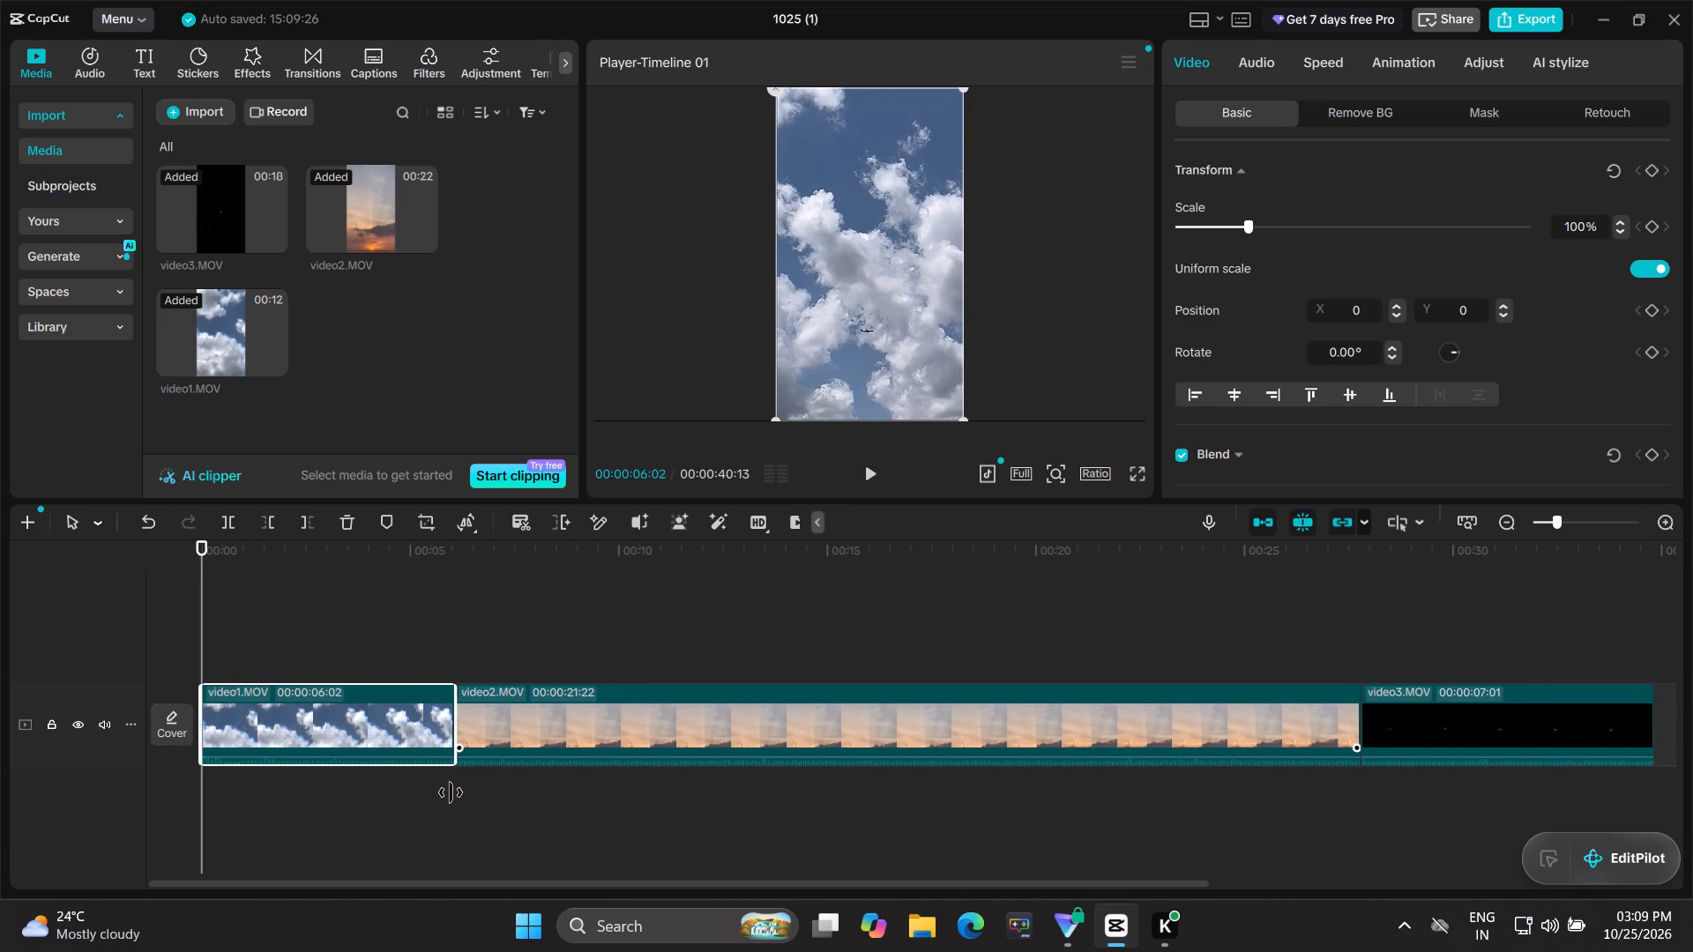
{"action": "left_click_drag", "start_coordinate": [451, 792], "coordinate": [450, 792]}
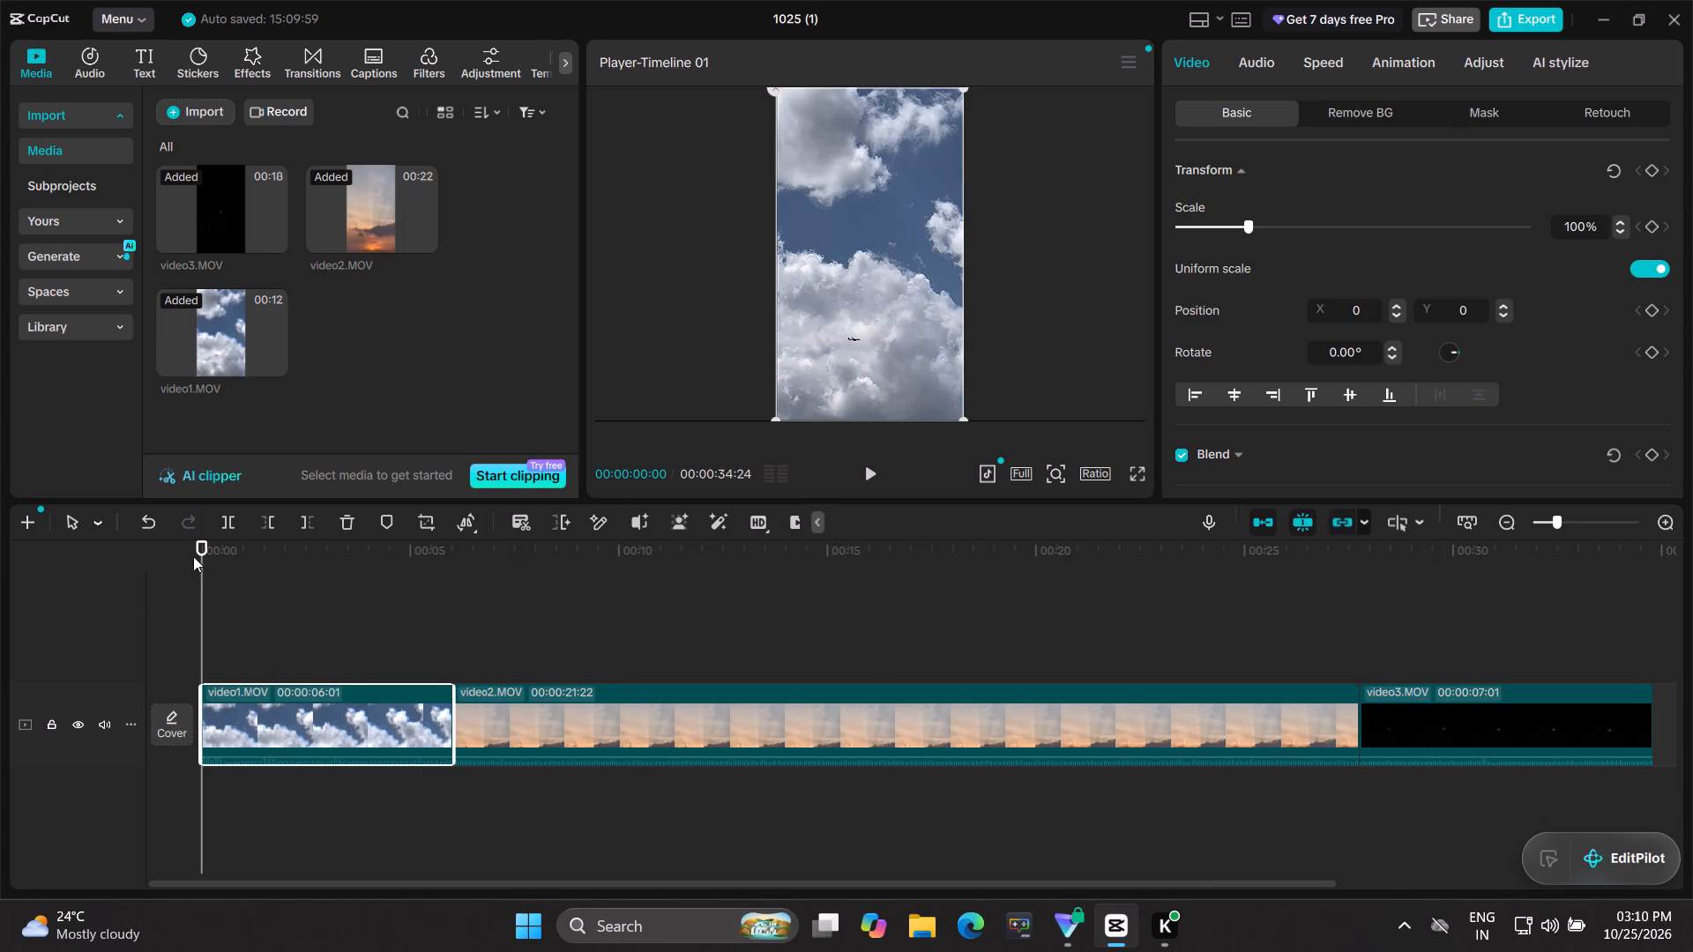
Review the video2.MOV footage and trim the end of the clip to a duration of 00:00:06:08.
{"action": "left_click_drag", "start_coordinate": [203, 539], "coordinate": [447, 548]}
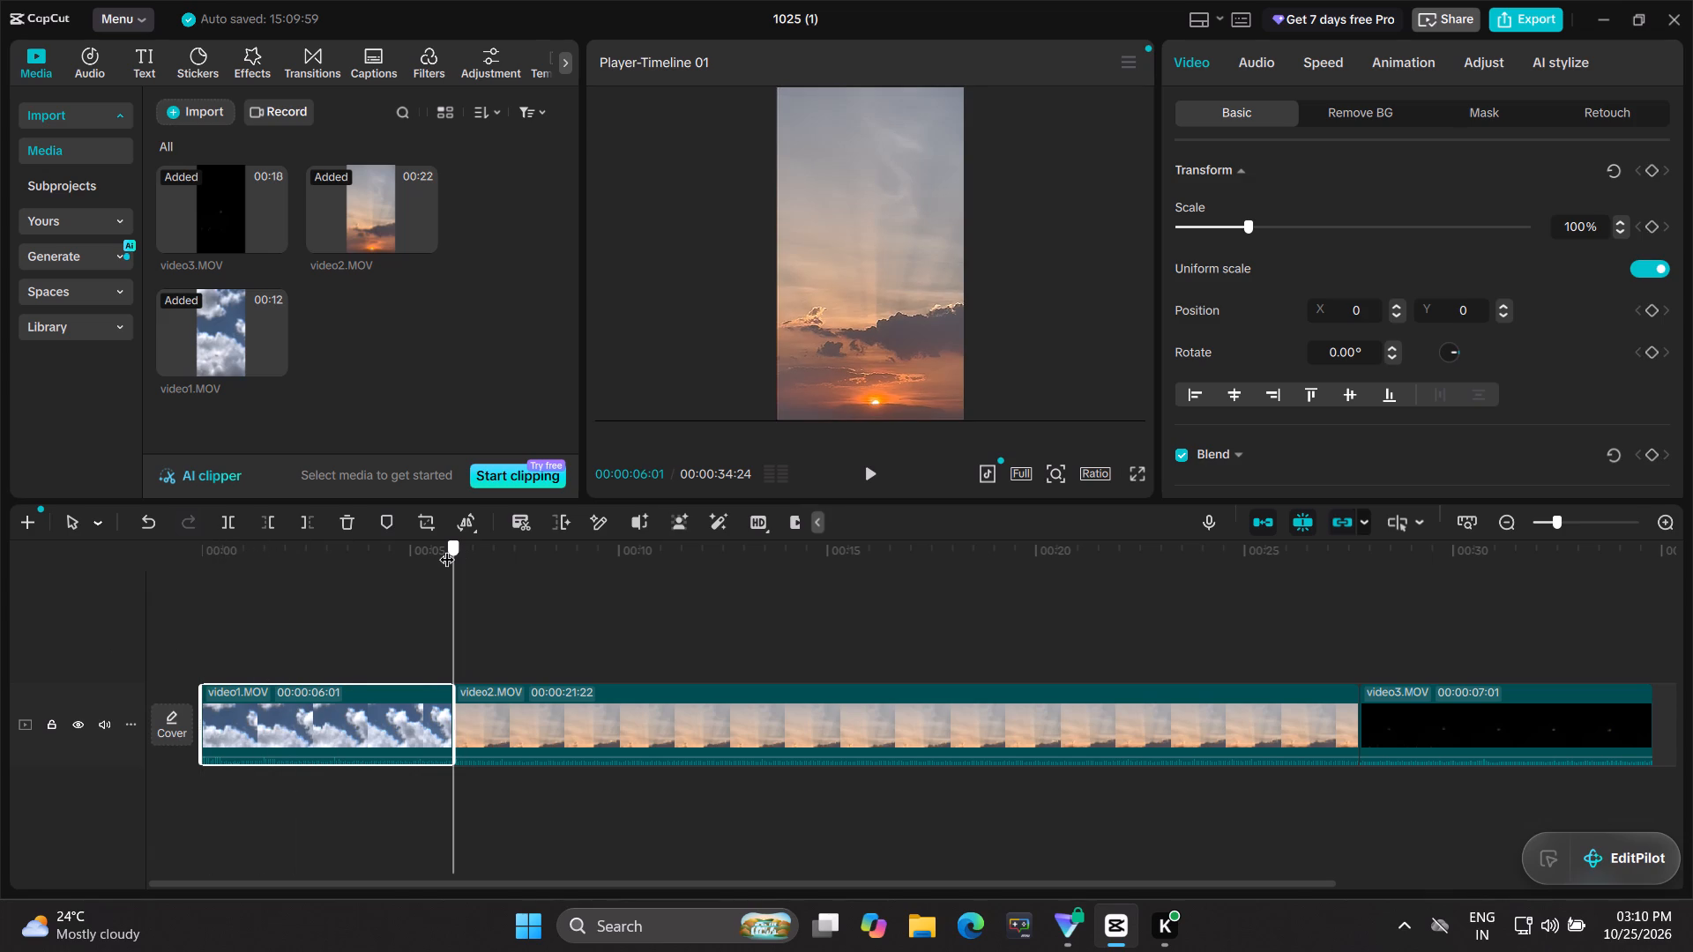
{"action": "left_click_drag", "start_coordinate": [447, 548], "coordinate": [515, 557]}
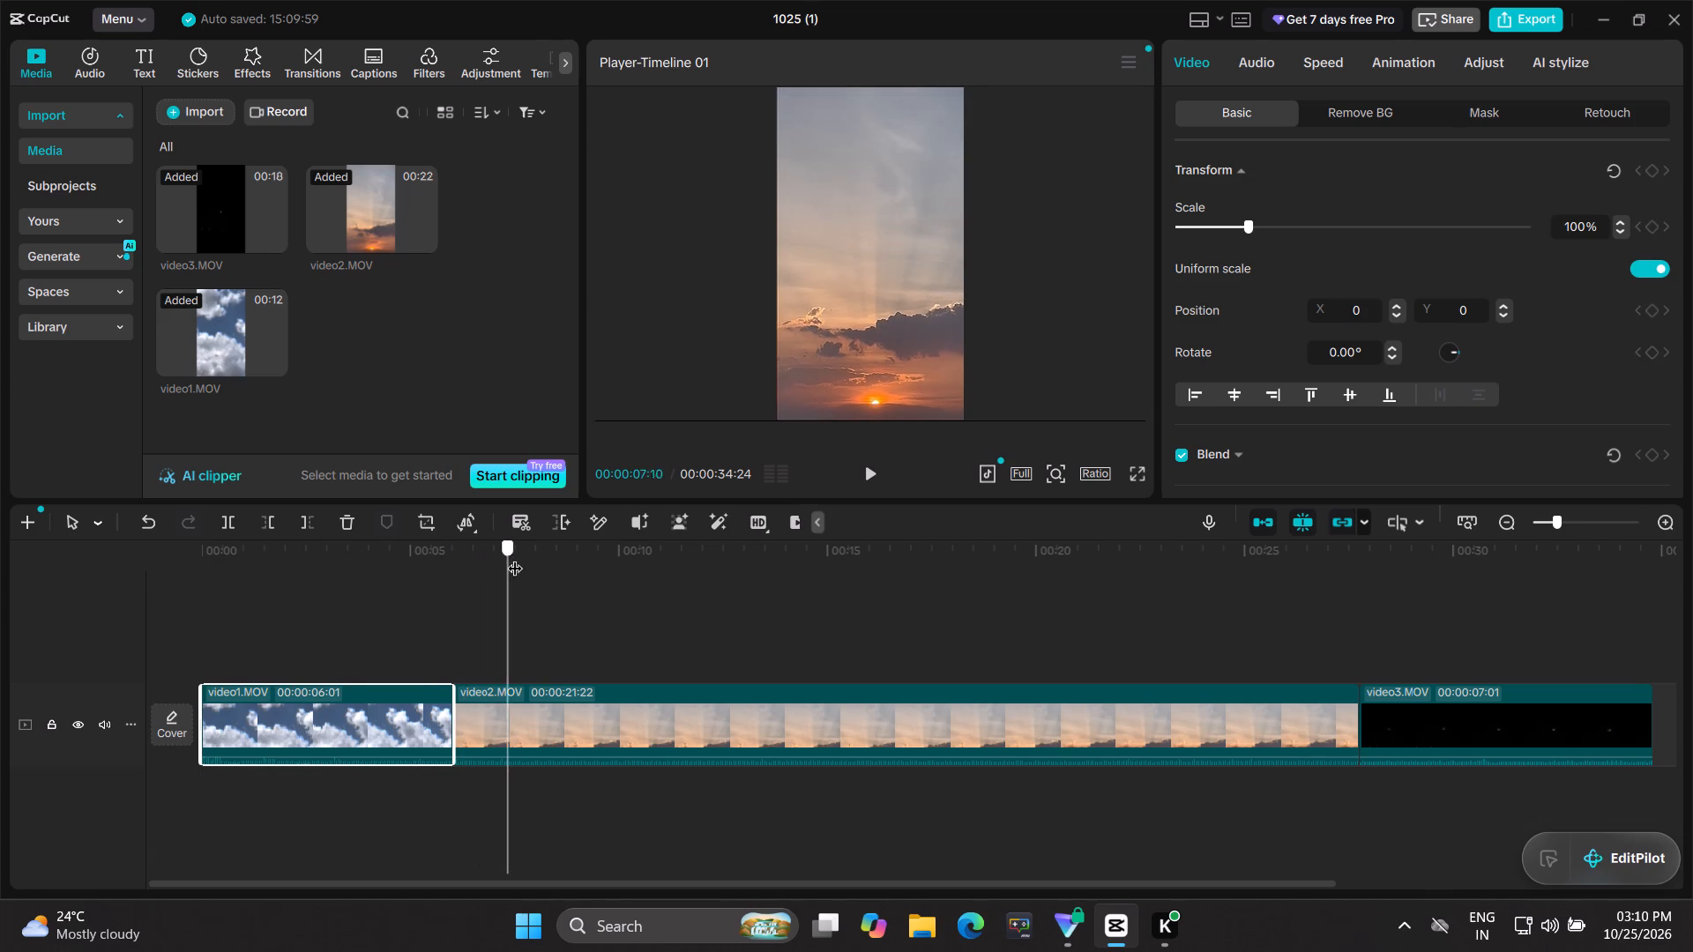
{"action": "left_click_drag", "start_coordinate": [515, 557], "coordinate": [995, 526]}
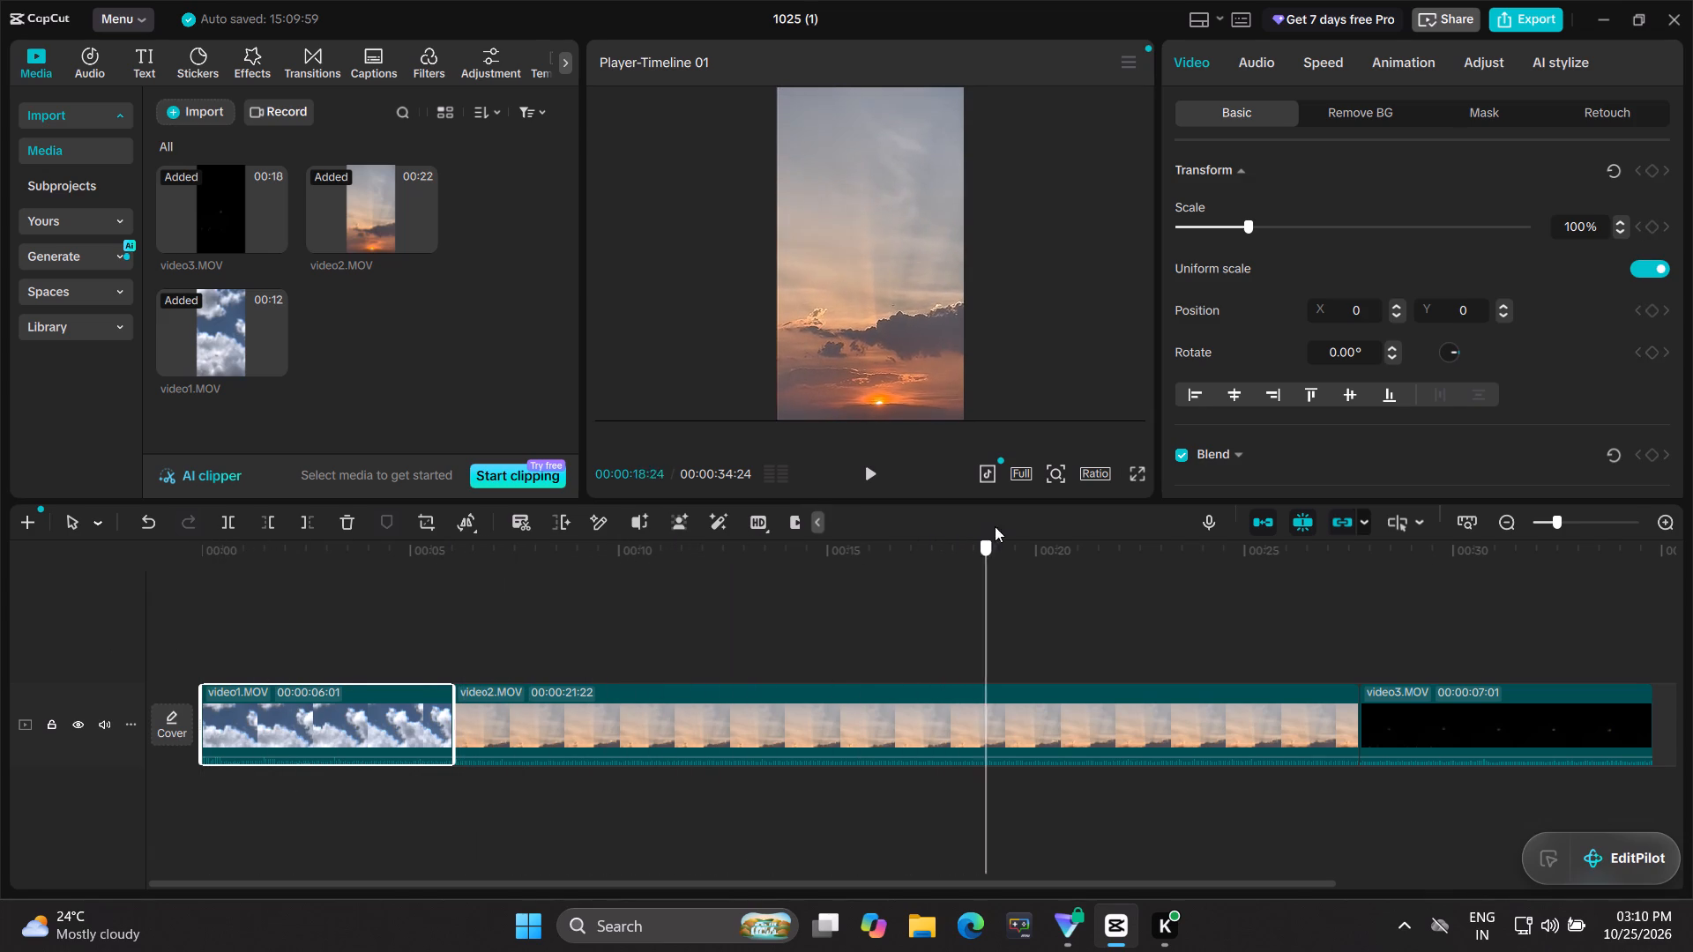
{"action": "left_click_drag", "start_coordinate": [995, 526], "coordinate": [1359, 502]}
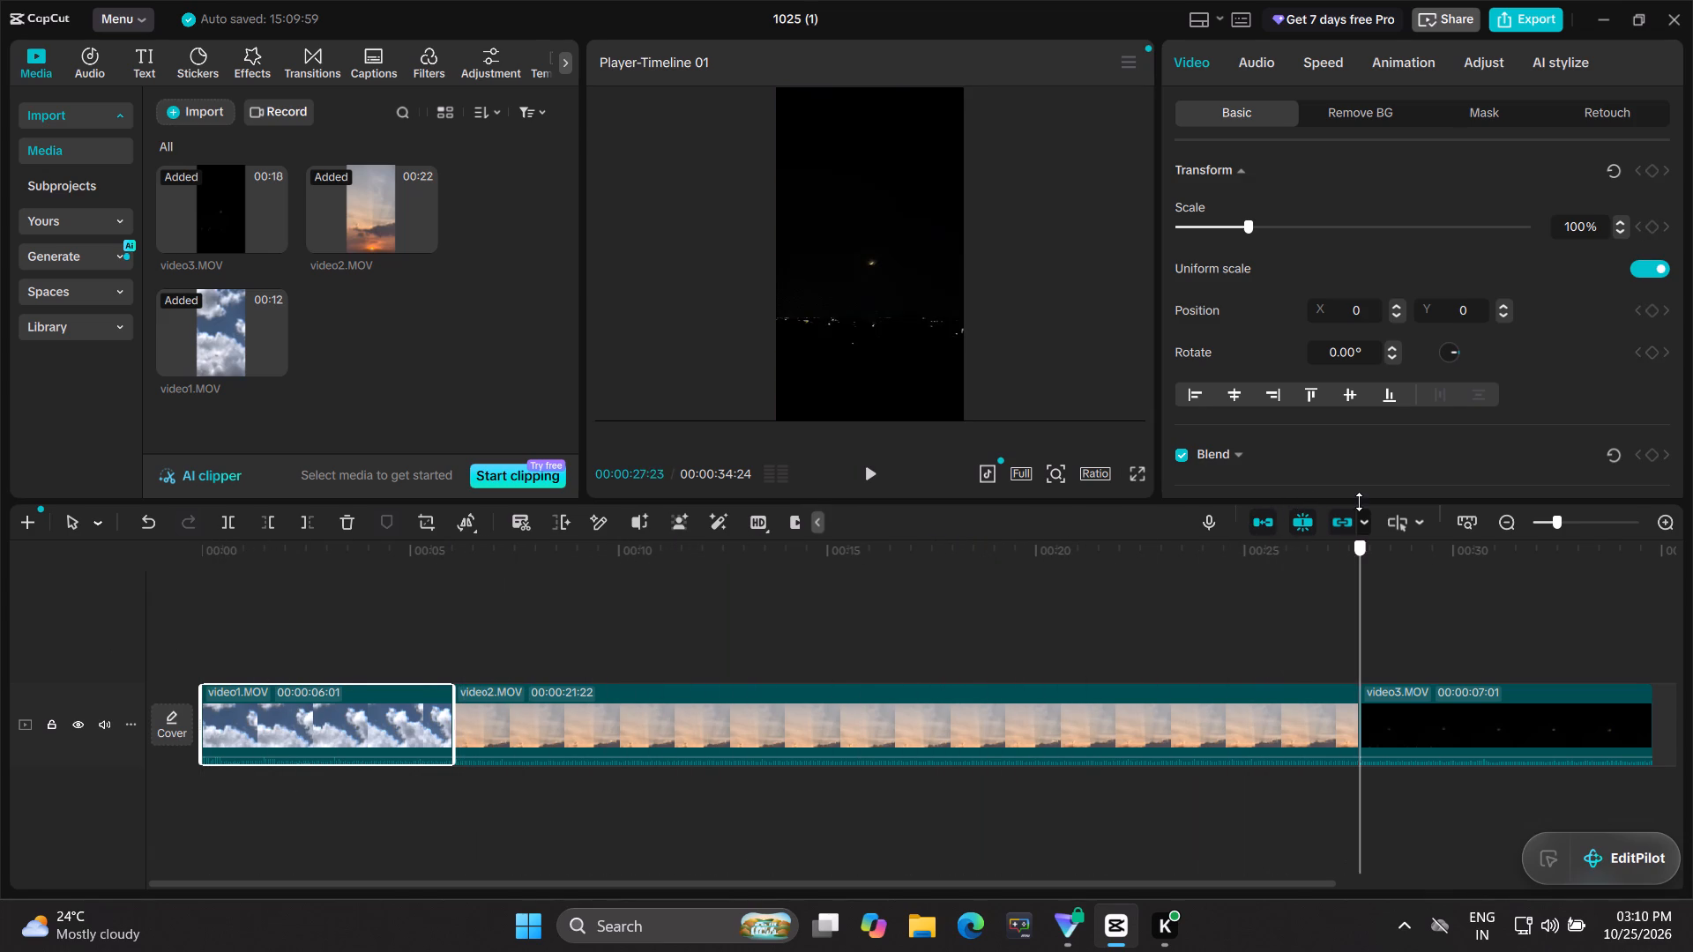
{"action": "left_click_drag", "start_coordinate": [1359, 502], "coordinate": [0, 548]}
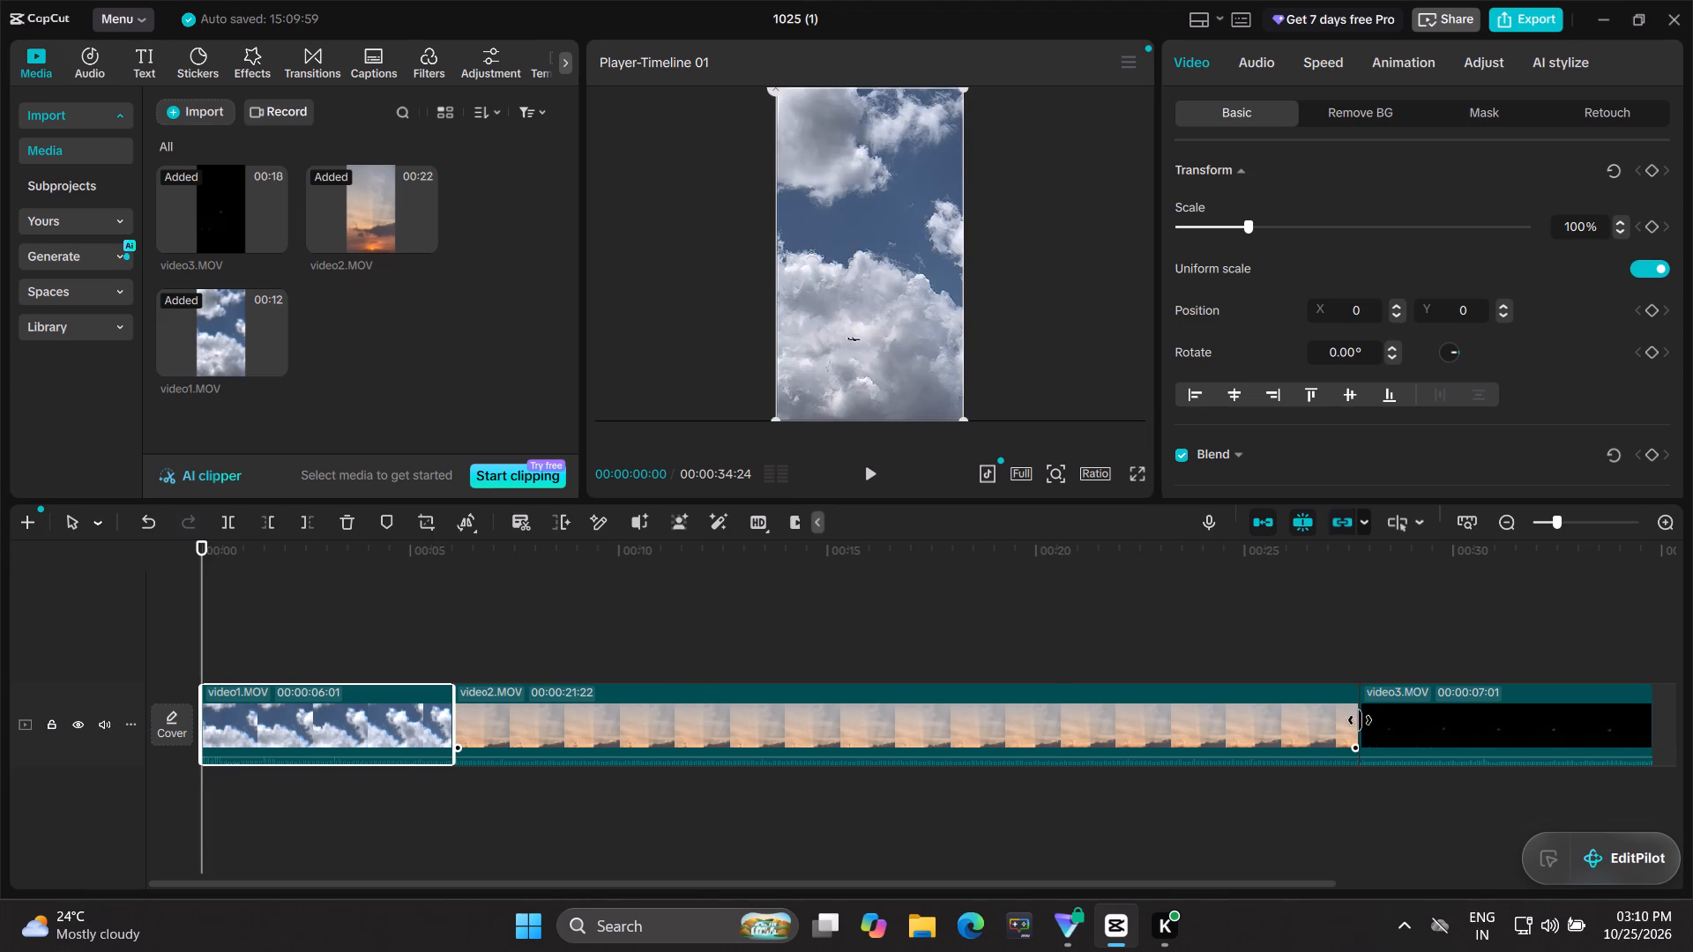
{"action": "left_click_drag", "start_coordinate": [1358, 720], "coordinate": [1277, 752]}
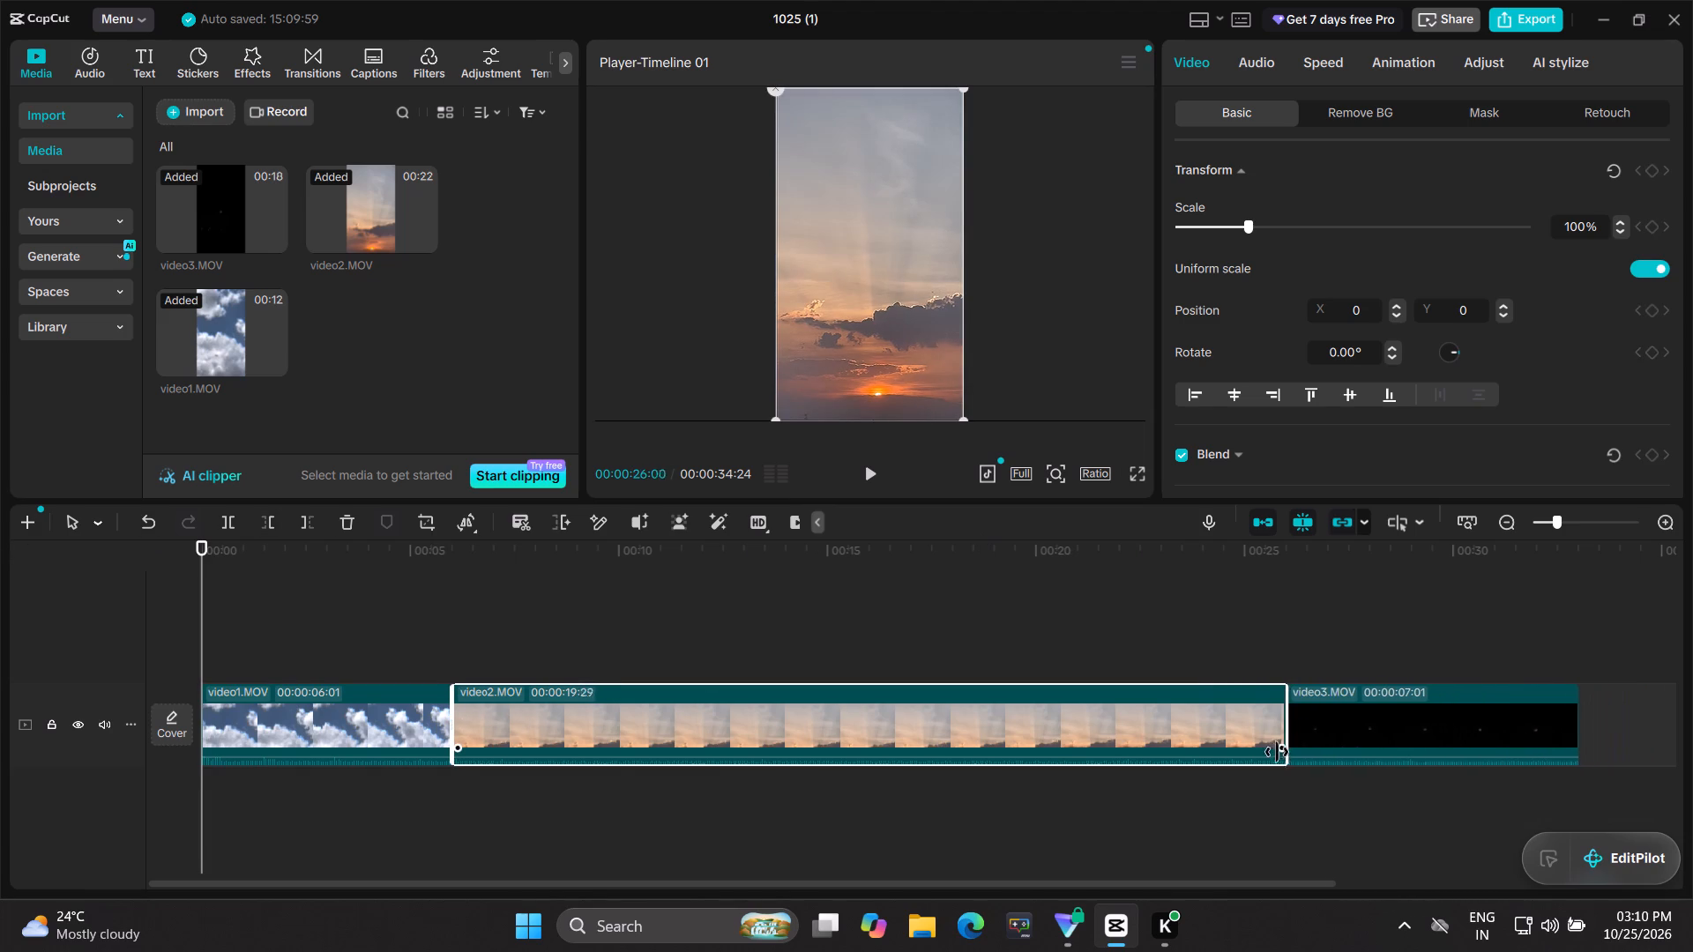
{"action": "left_click_drag", "start_coordinate": [1277, 752], "coordinate": [1035, 794]}
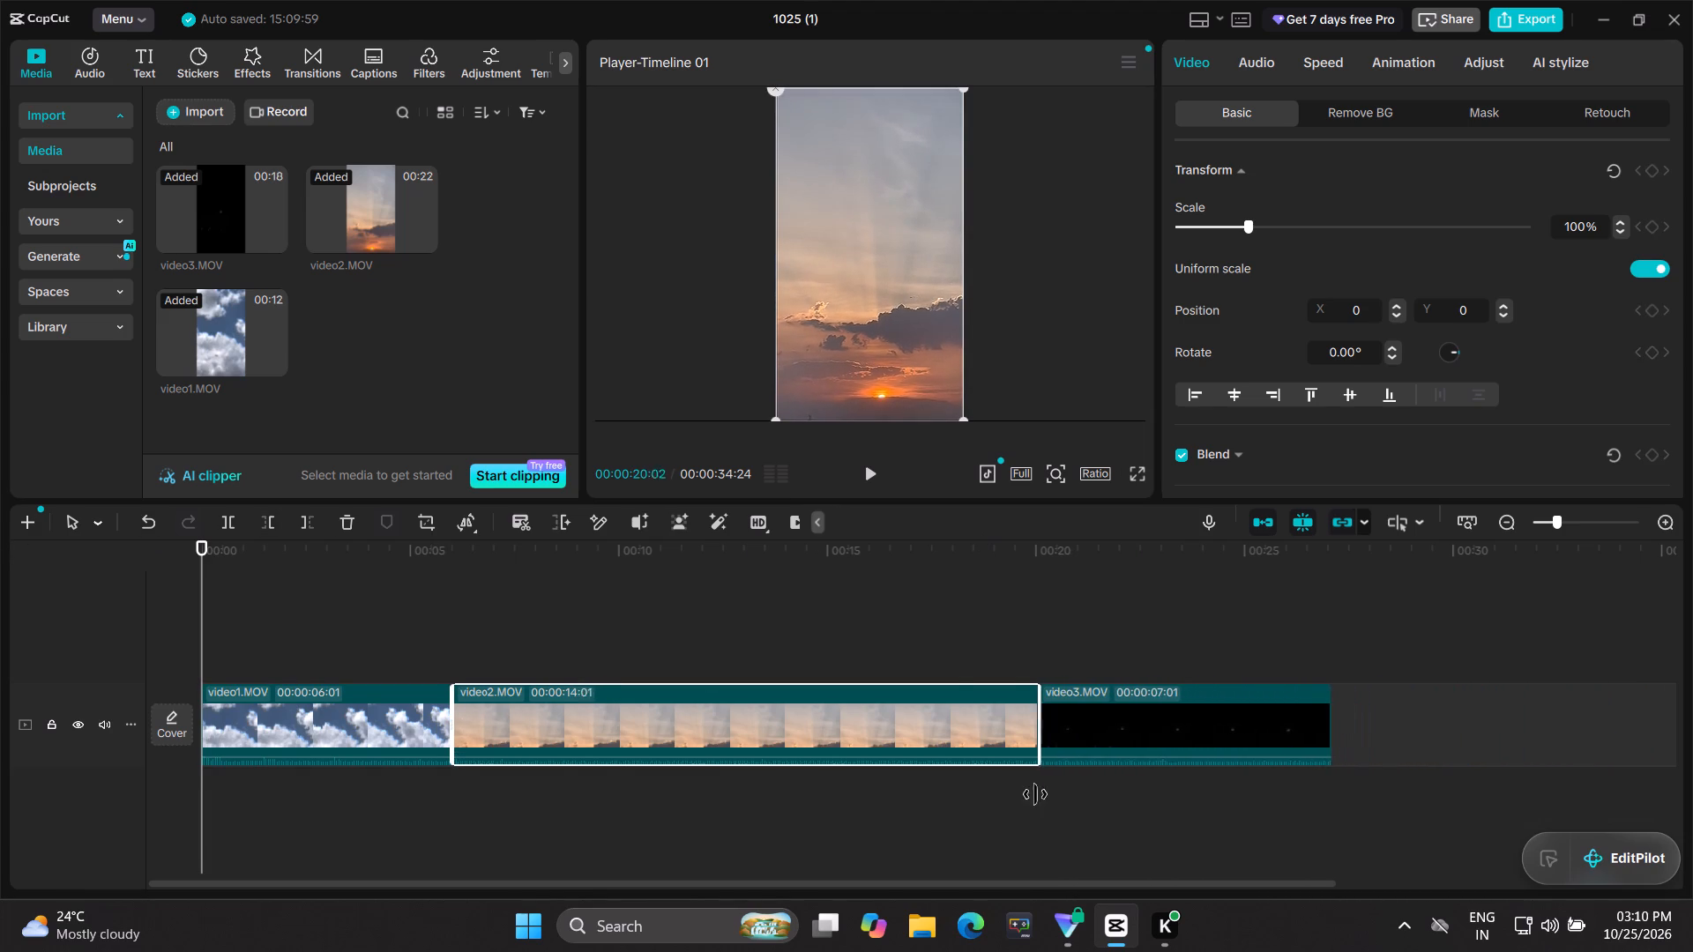
{"action": "left_click_drag", "start_coordinate": [1035, 794], "coordinate": [637, 825]}
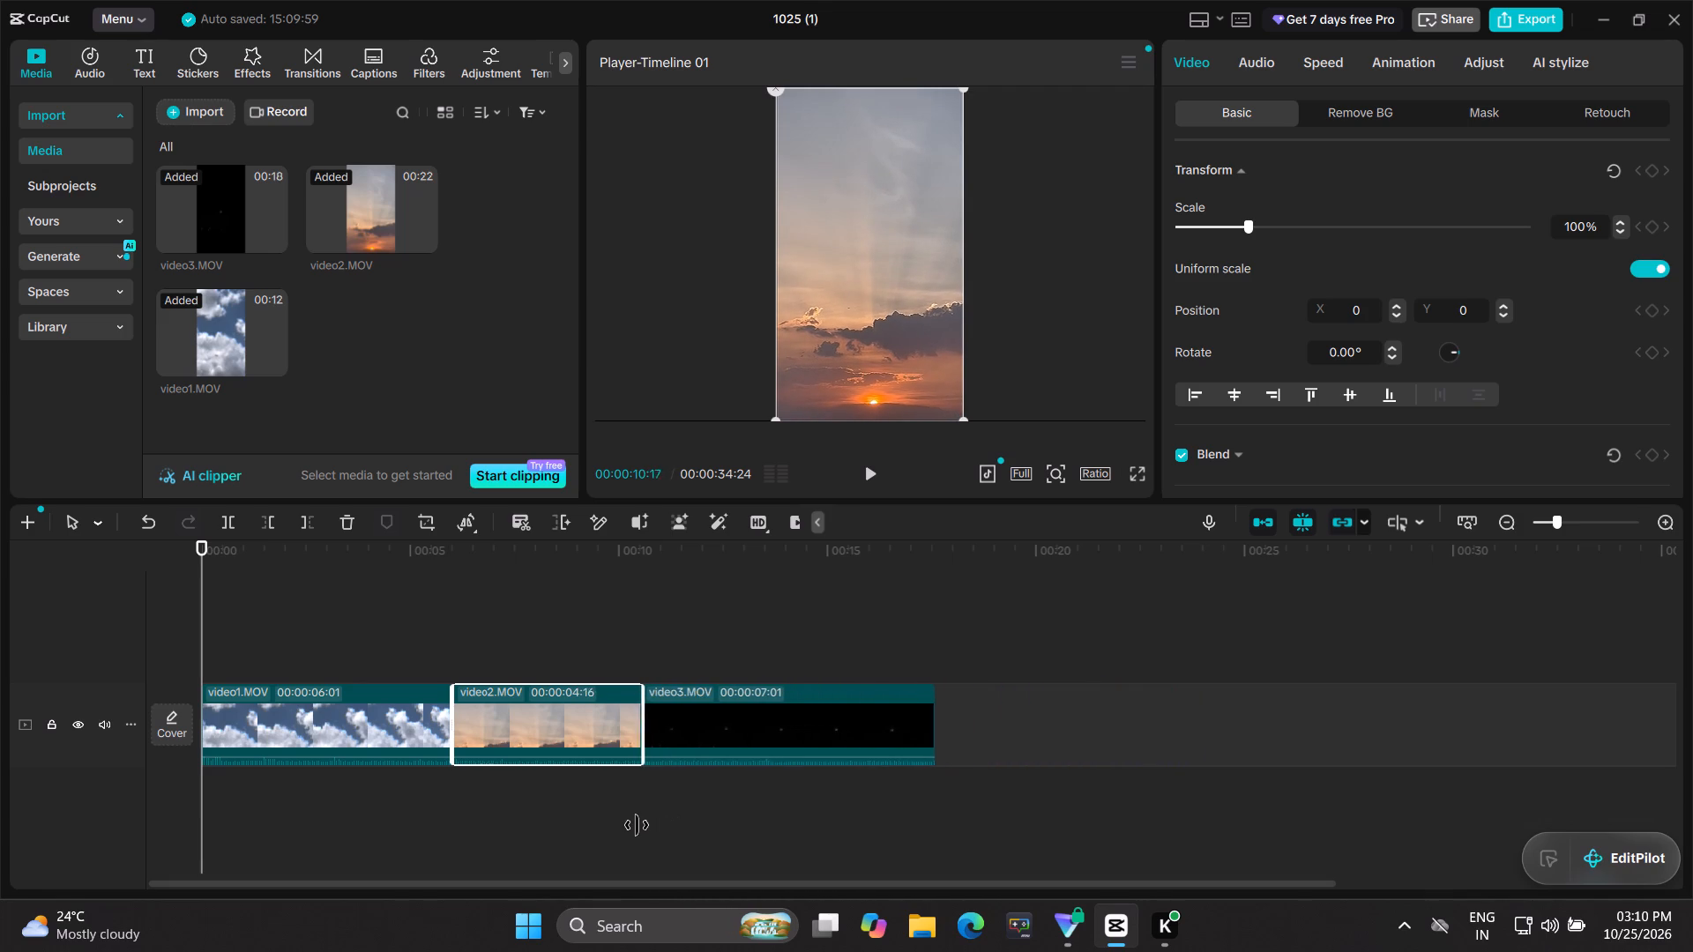
{"action": "left_click_drag", "start_coordinate": [637, 825], "coordinate": [701, 812]}
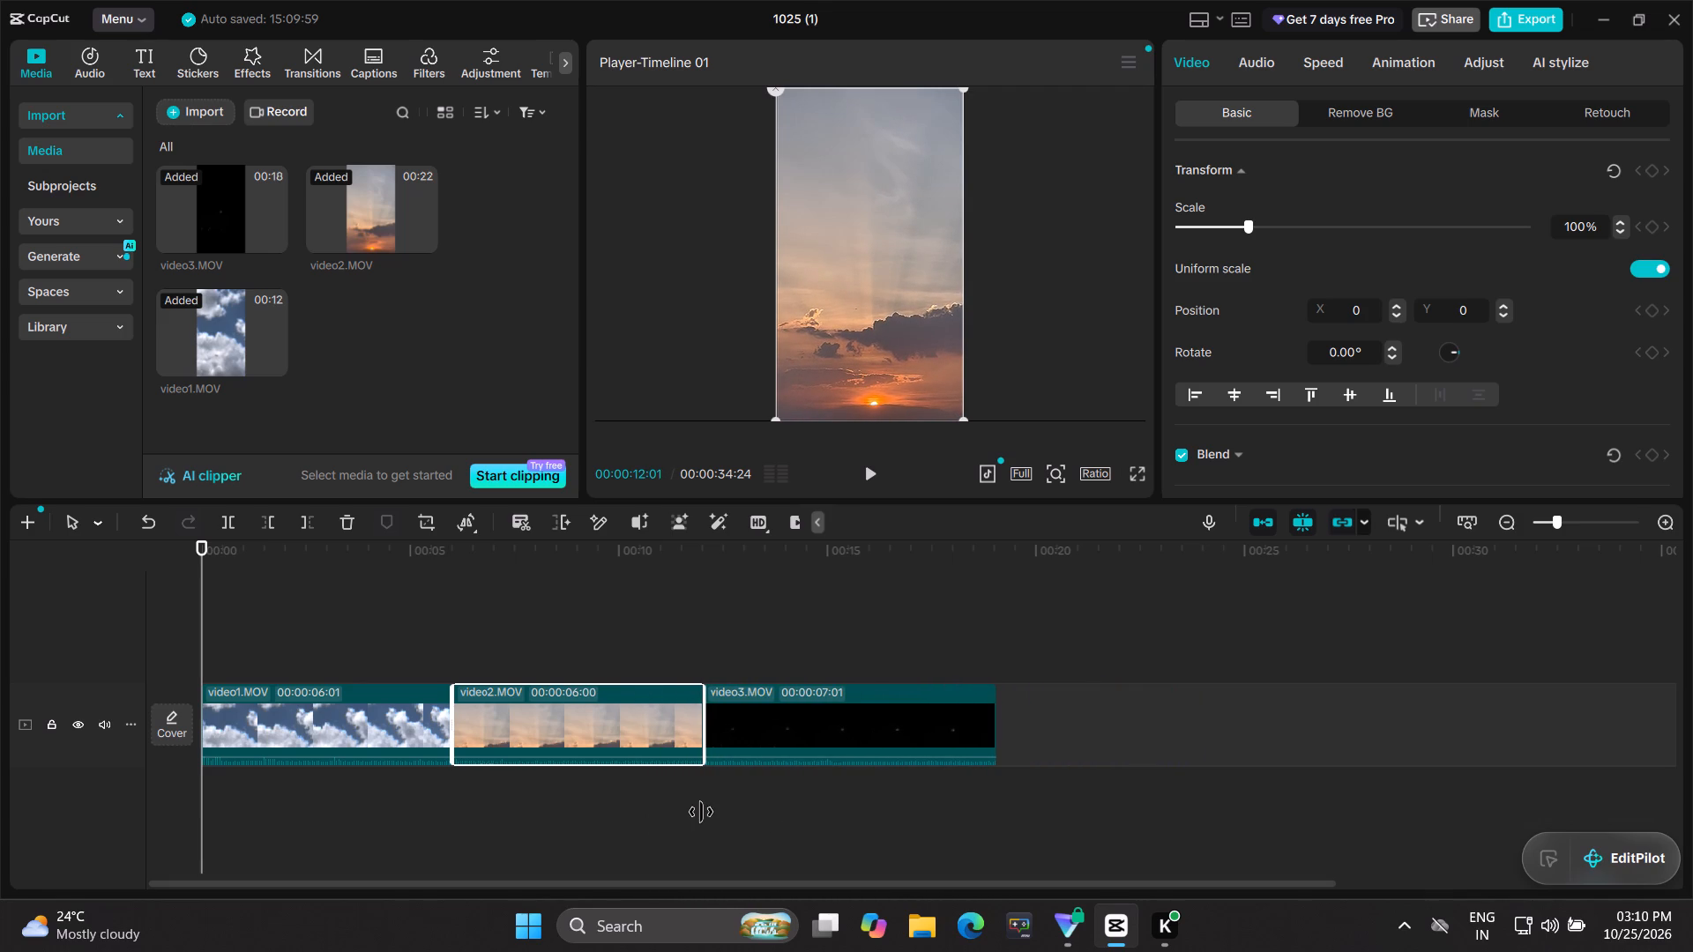
{"action": "left_click_drag", "start_coordinate": [701, 812], "coordinate": [713, 809]}
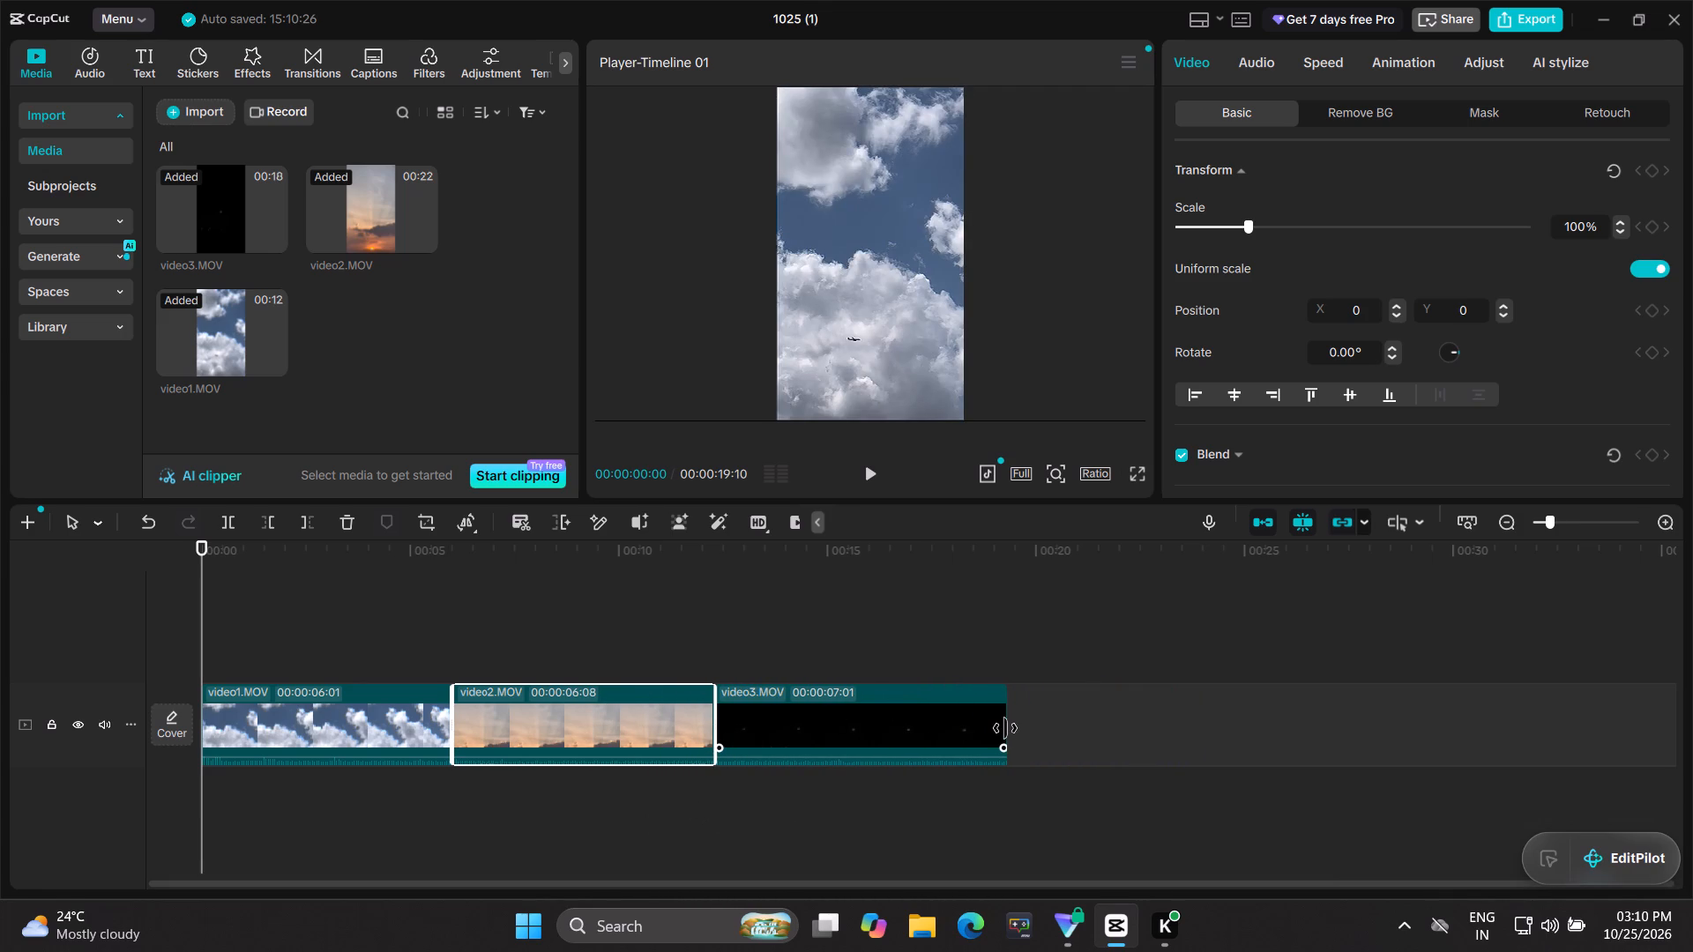
Trim the end of the video3.MOV clip to a duration of 00:00:05:20.
{"action": "left_click_drag", "start_coordinate": [1008, 728], "coordinate": [973, 755]}
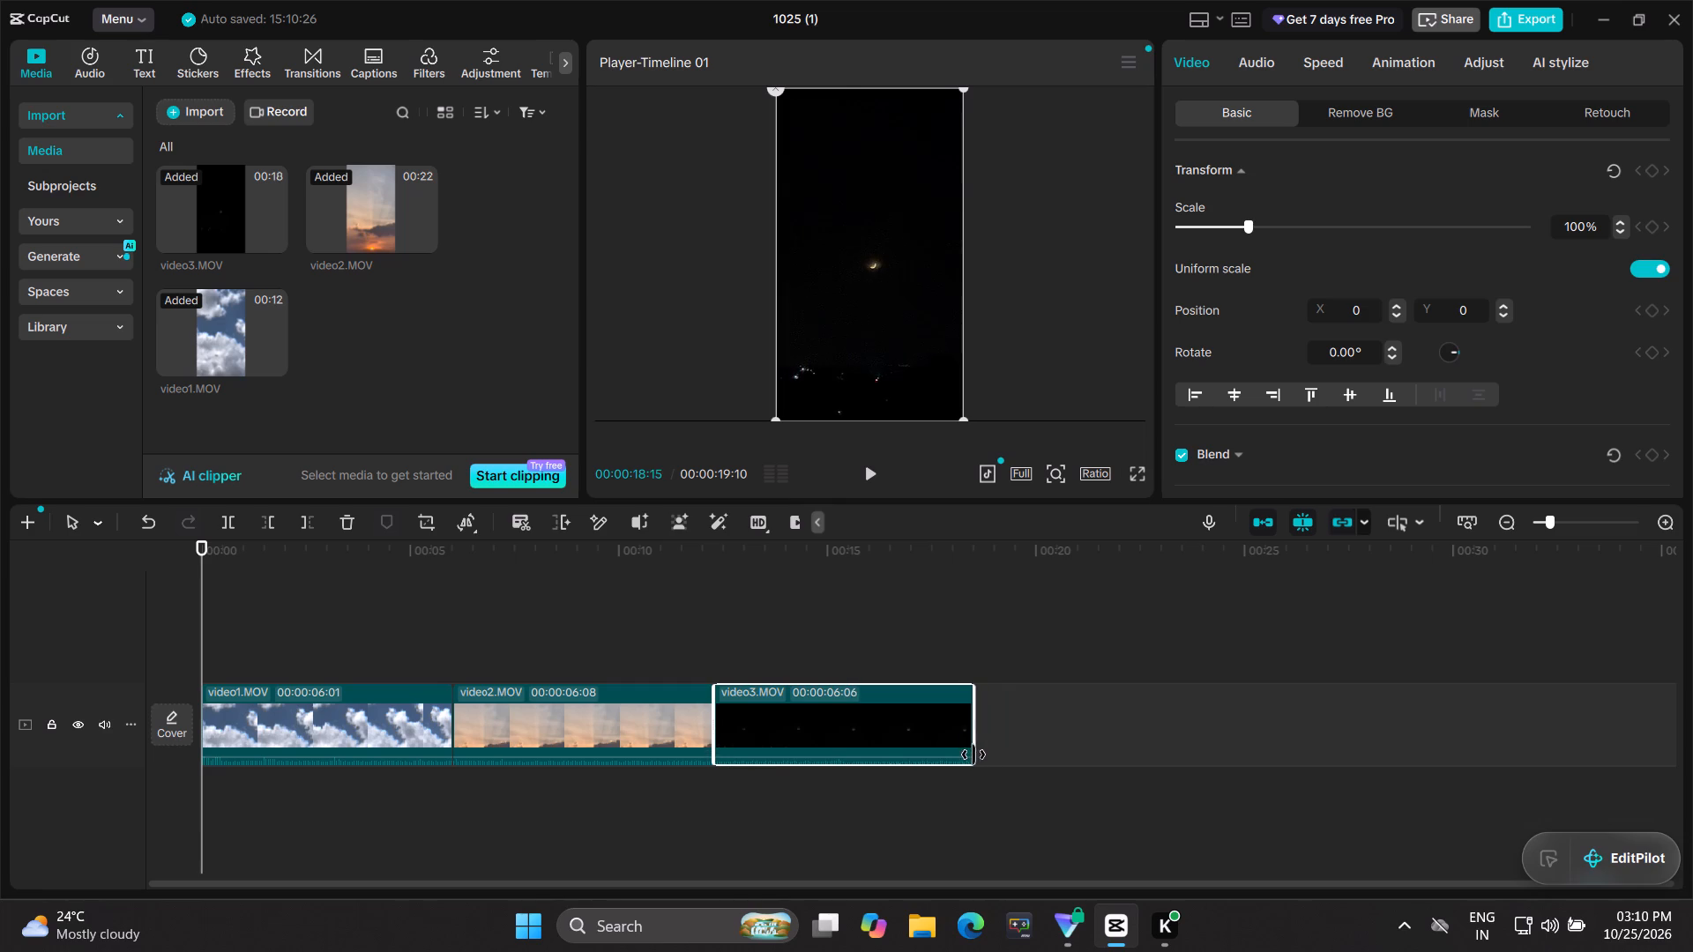
{"action": "left_click_drag", "start_coordinate": [973, 755], "coordinate": [951, 767]}
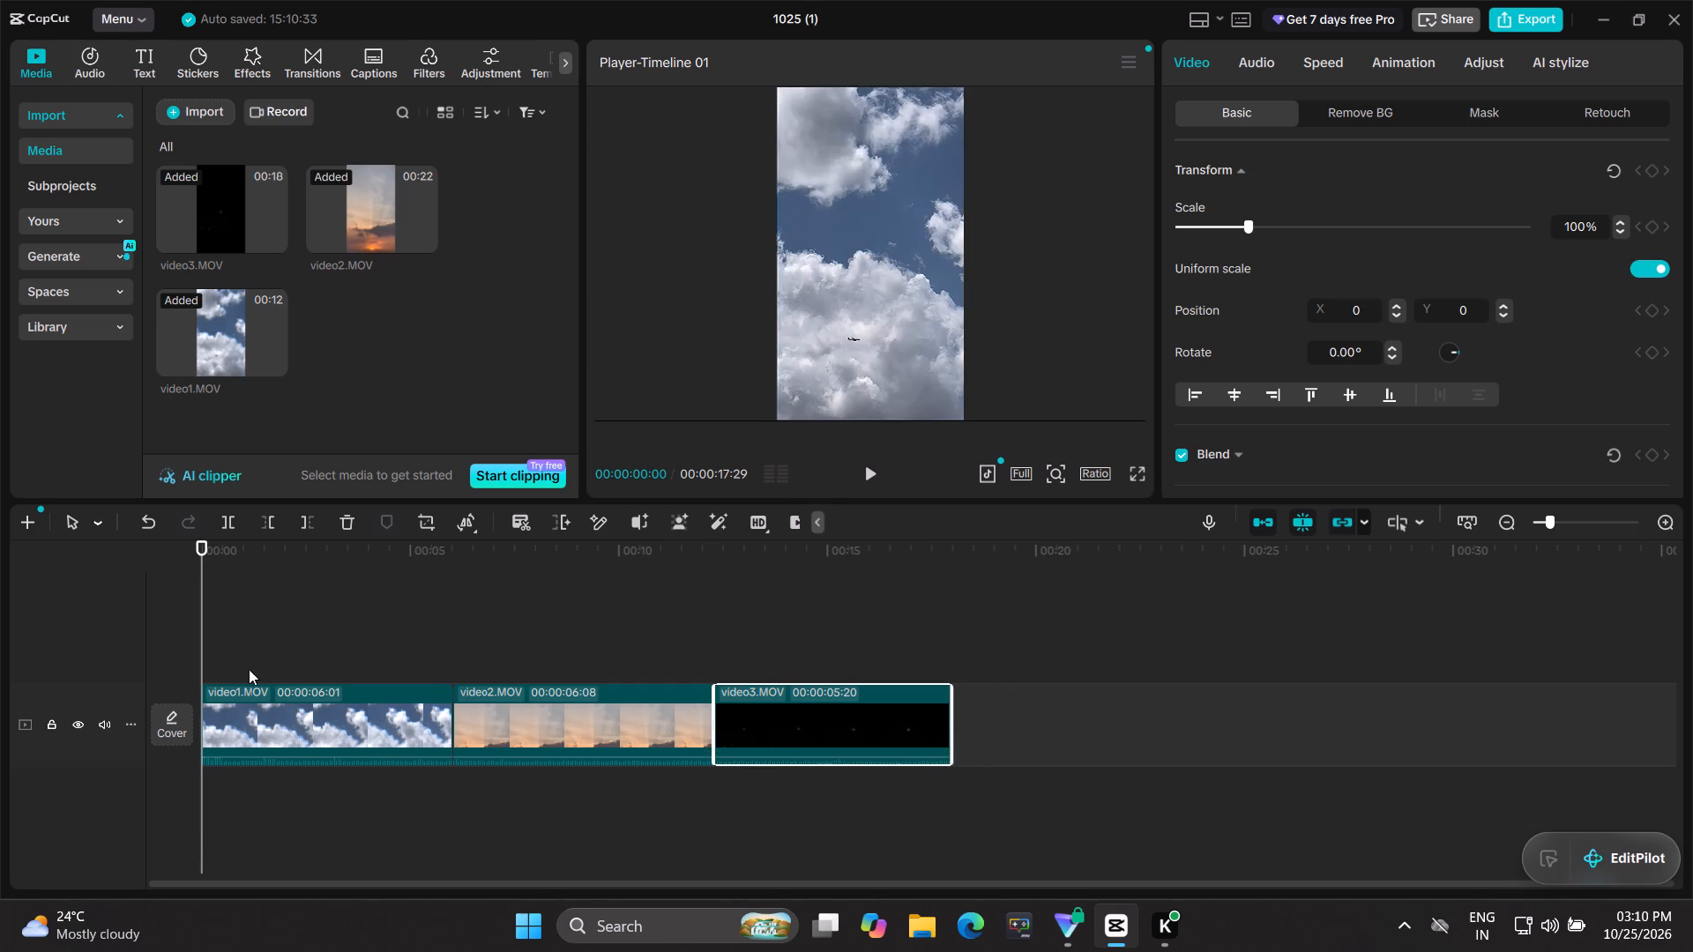
Play back the whole timeline, check the cut between video2.MOV and video3.MOV, and return to the beginning.
{"action": "left_click", "coordinate": [869, 480]}
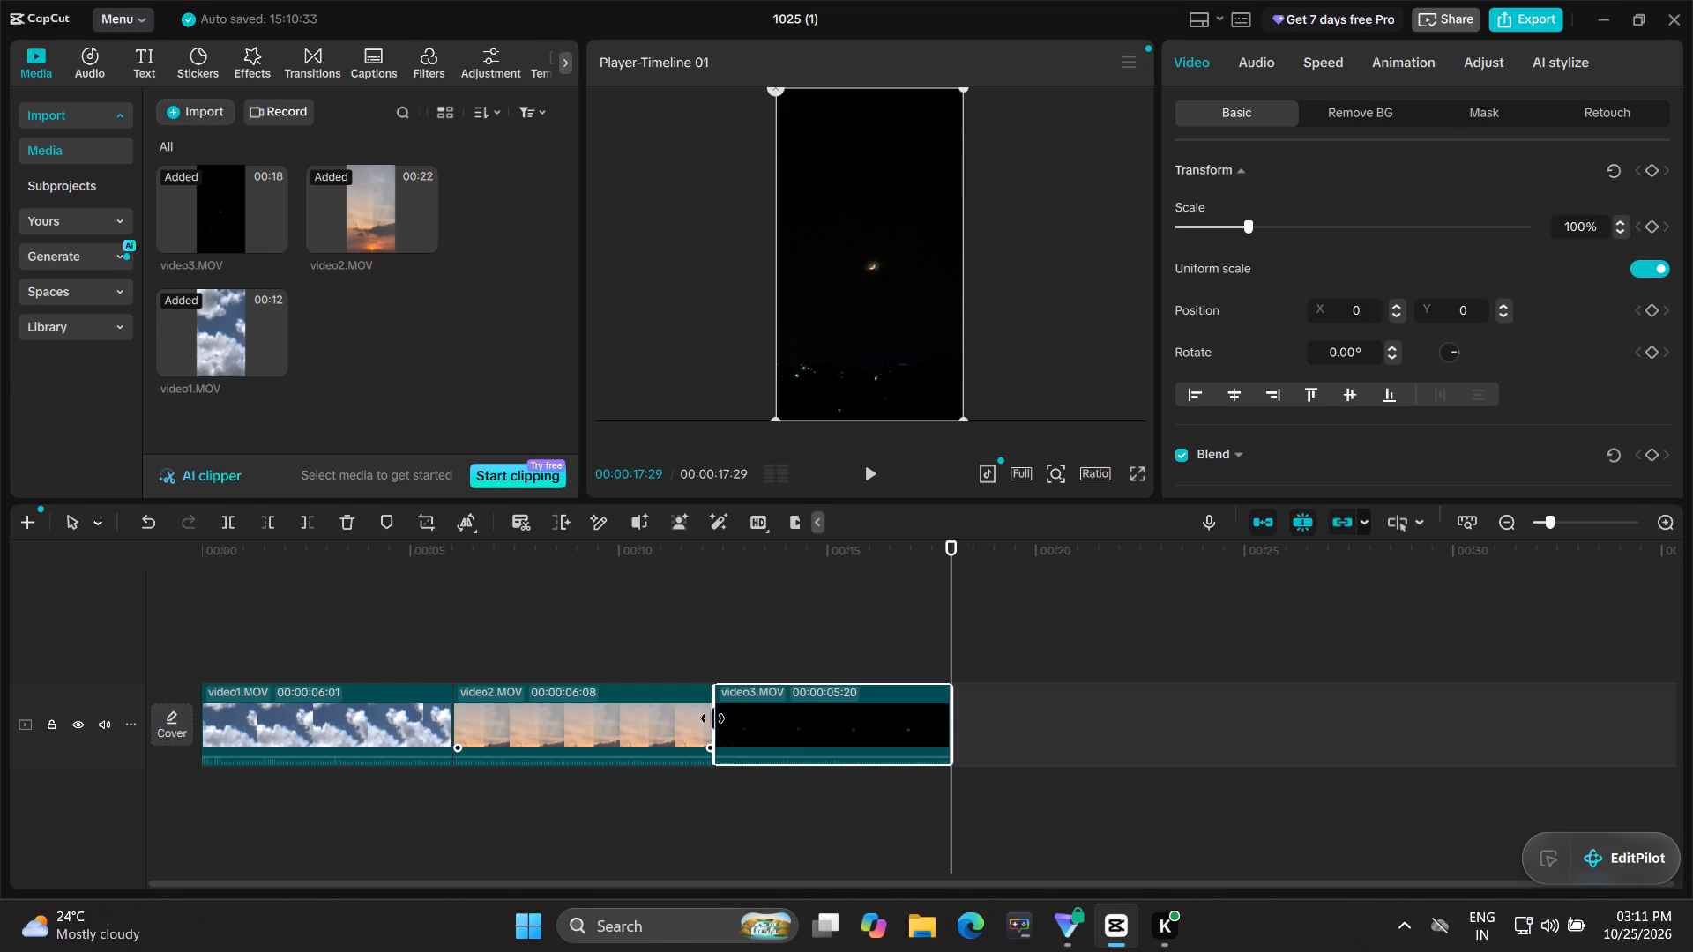
{"action": "left_click_drag", "start_coordinate": [714, 718], "coordinate": [694, 727]}
{"action": "left_click_drag", "start_coordinate": [714, 711], "coordinate": [705, 712]}
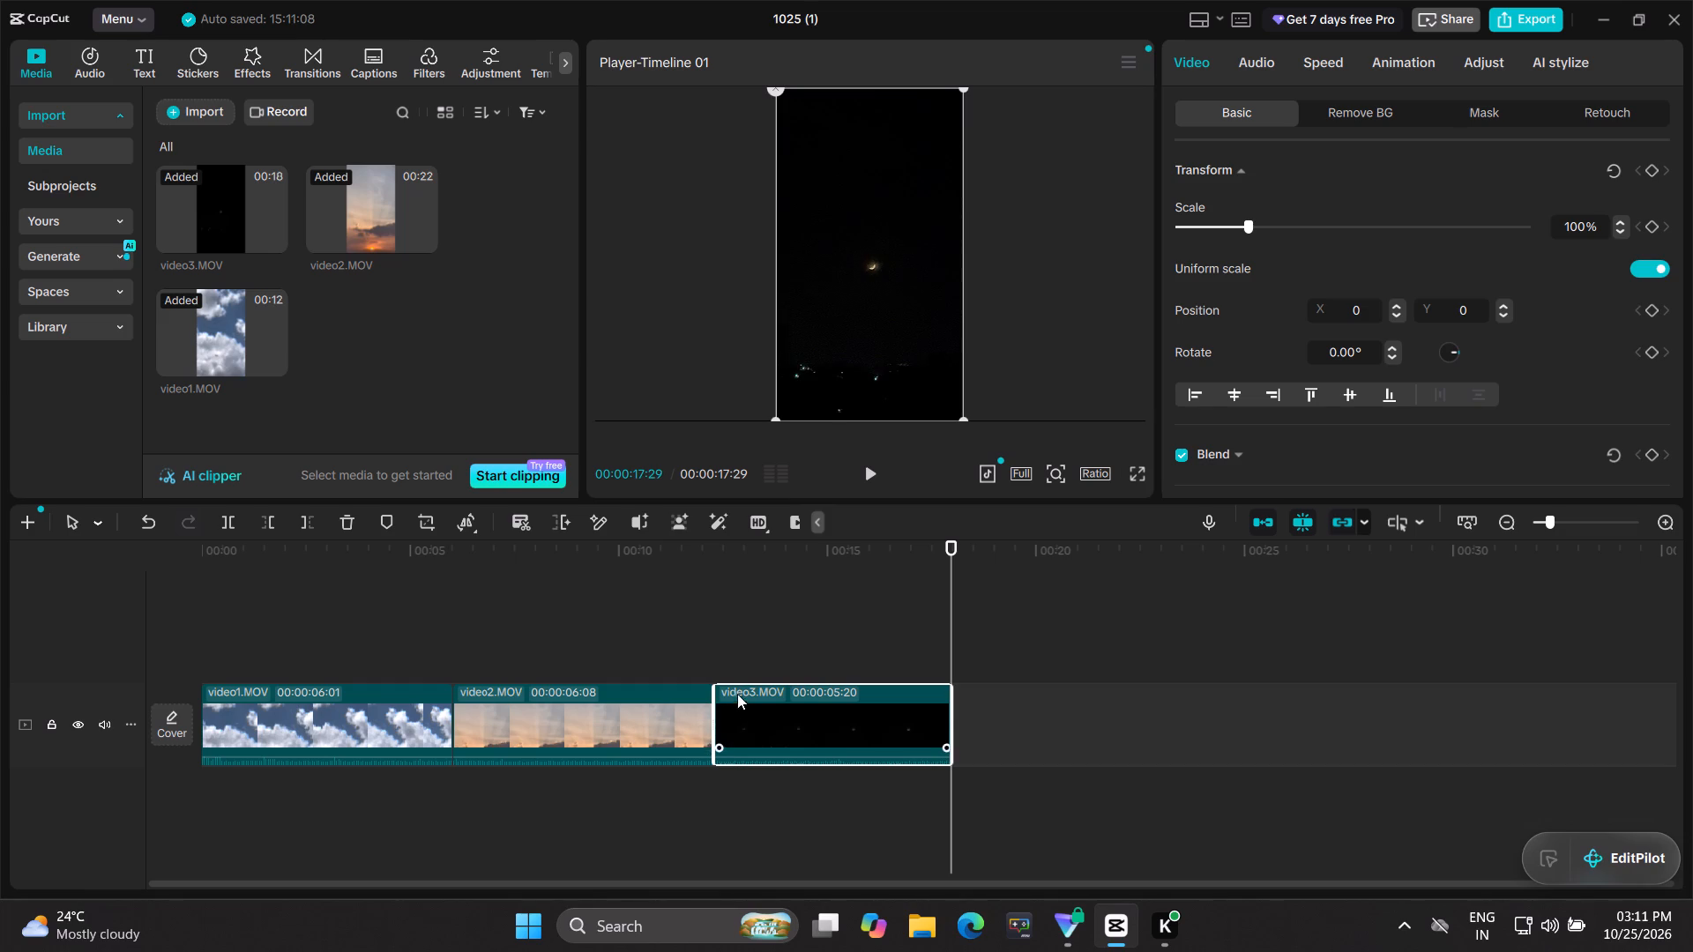
{"action": "left_click_drag", "start_coordinate": [951, 545], "coordinate": [869, 545]}
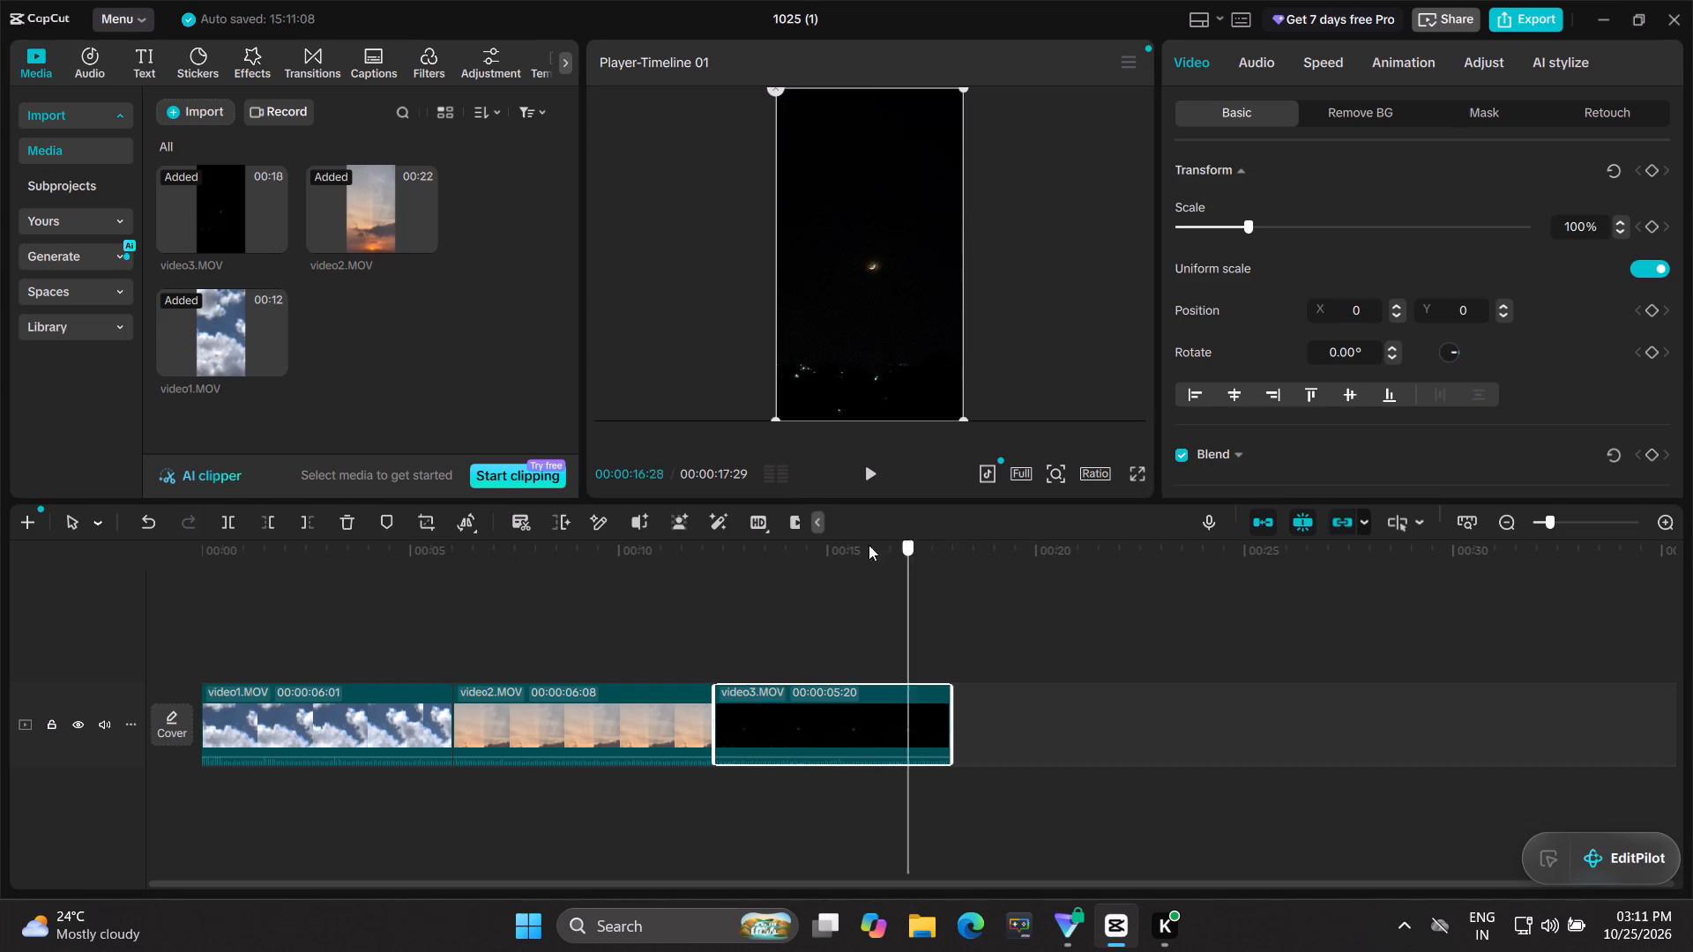
{"action": "left_click_drag", "start_coordinate": [869, 545], "coordinate": [202, 621]}
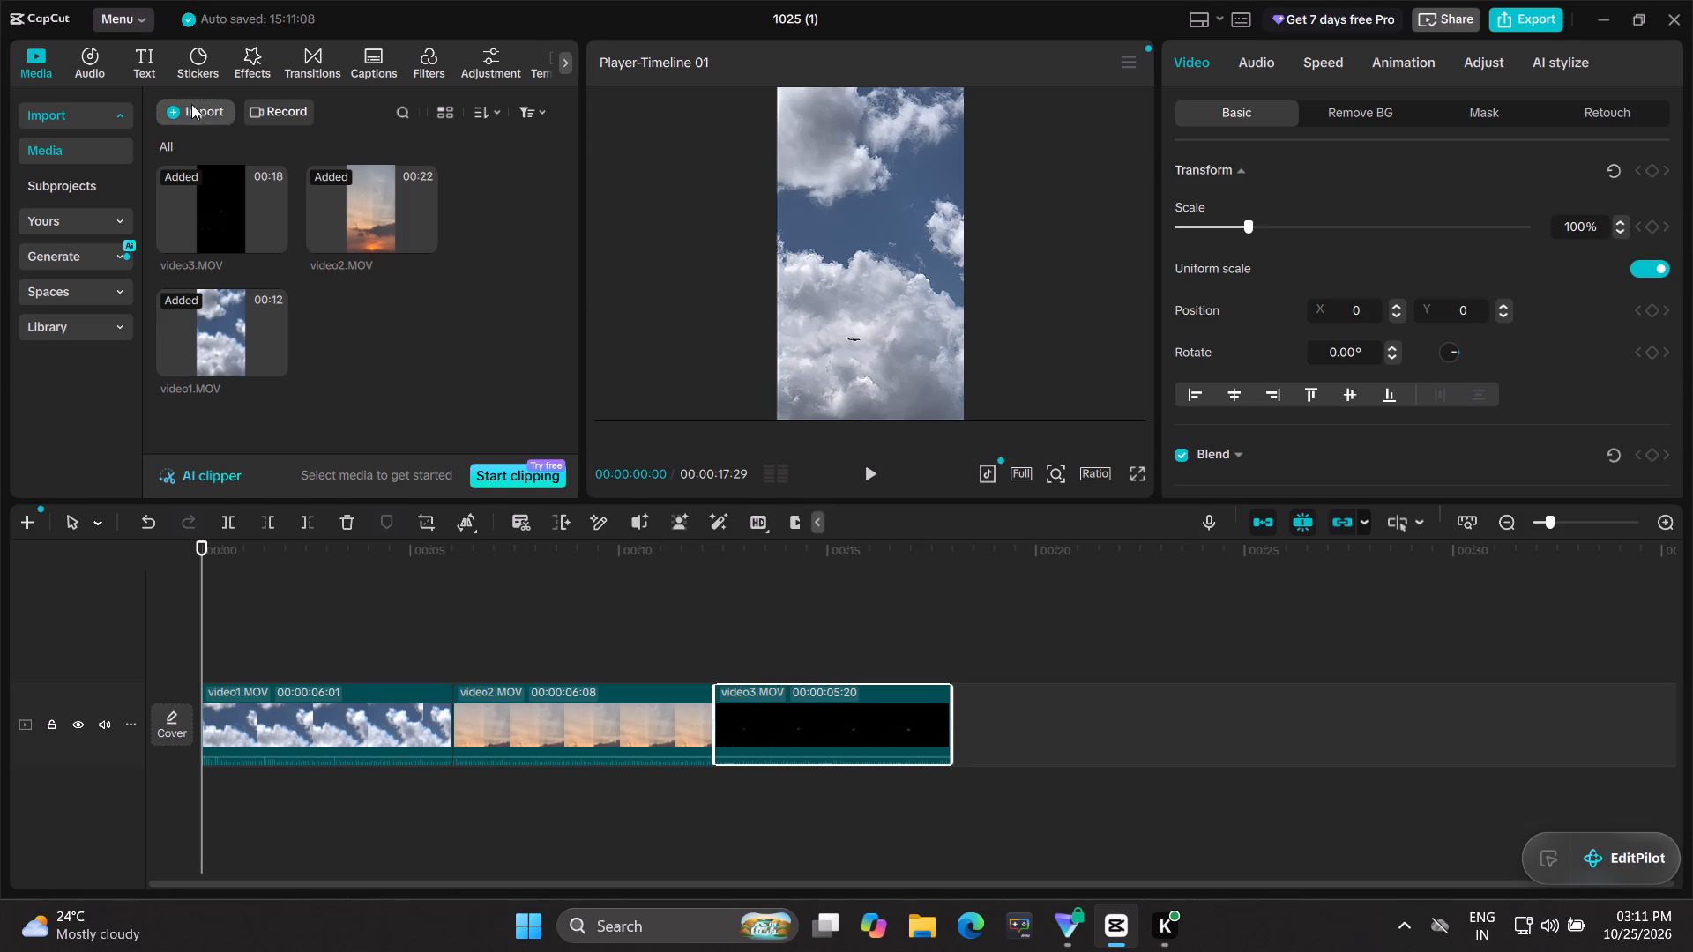
Add the Echo Fade transition from the Trending collection between video1.MOV and video2.MOV, and play it back.
{"action": "left_click", "coordinate": [310, 62]}
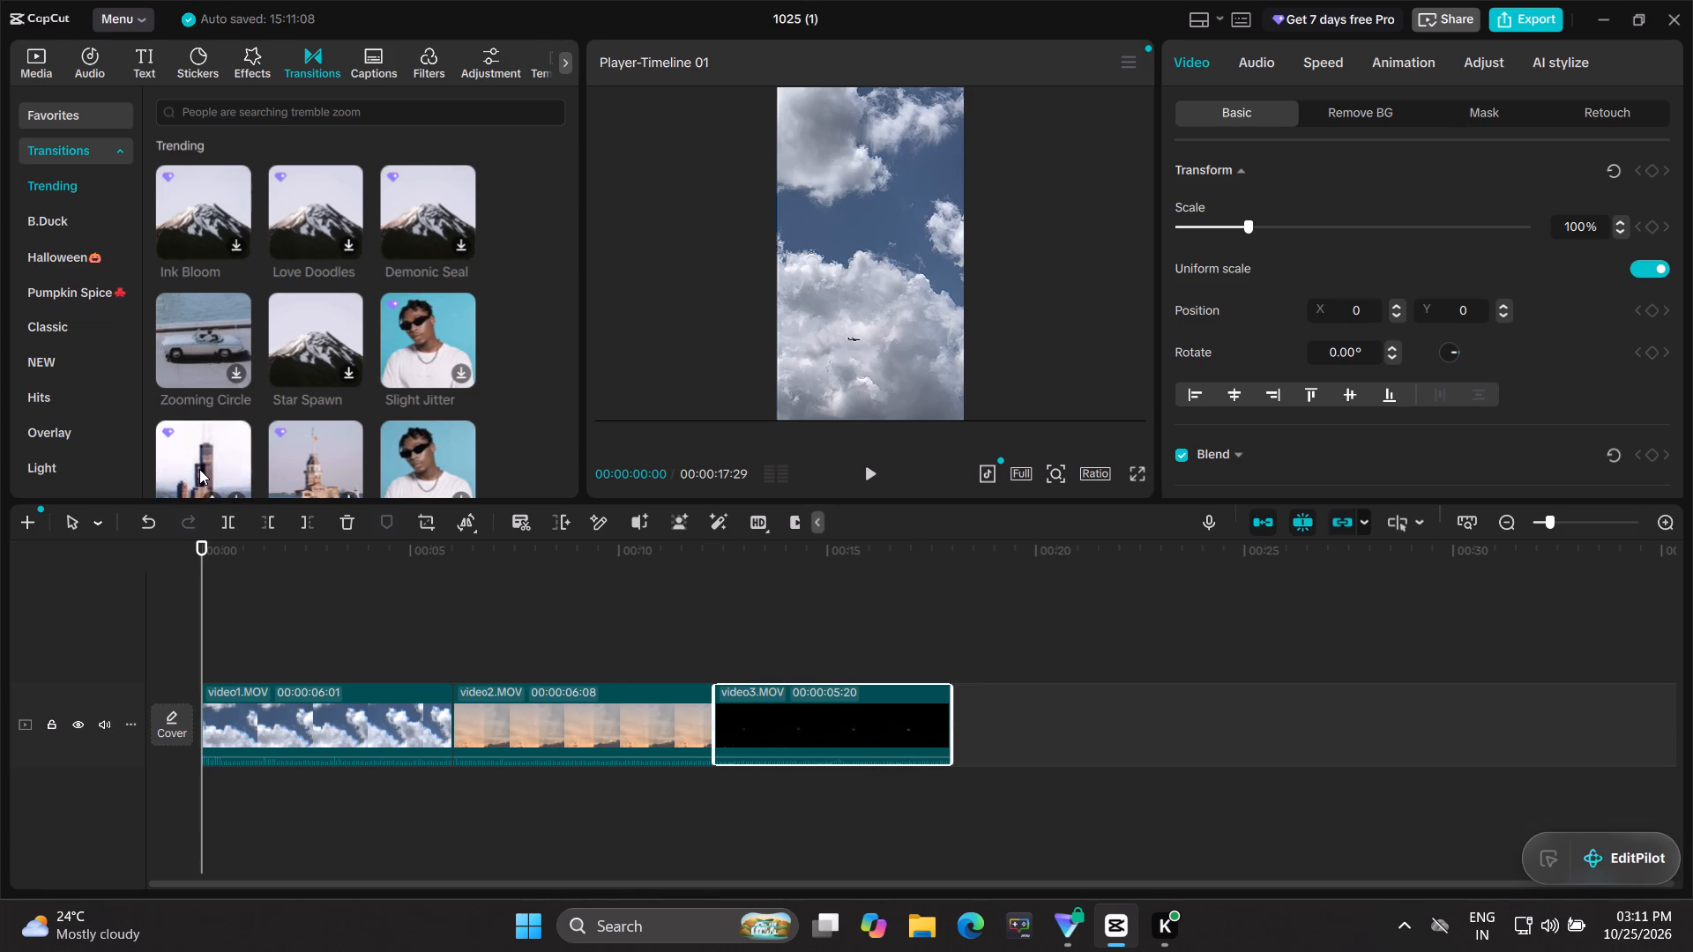
{"action": "scroll", "coordinate": [297, 461], "scroll_direction": "down", "scroll_amount": 2}
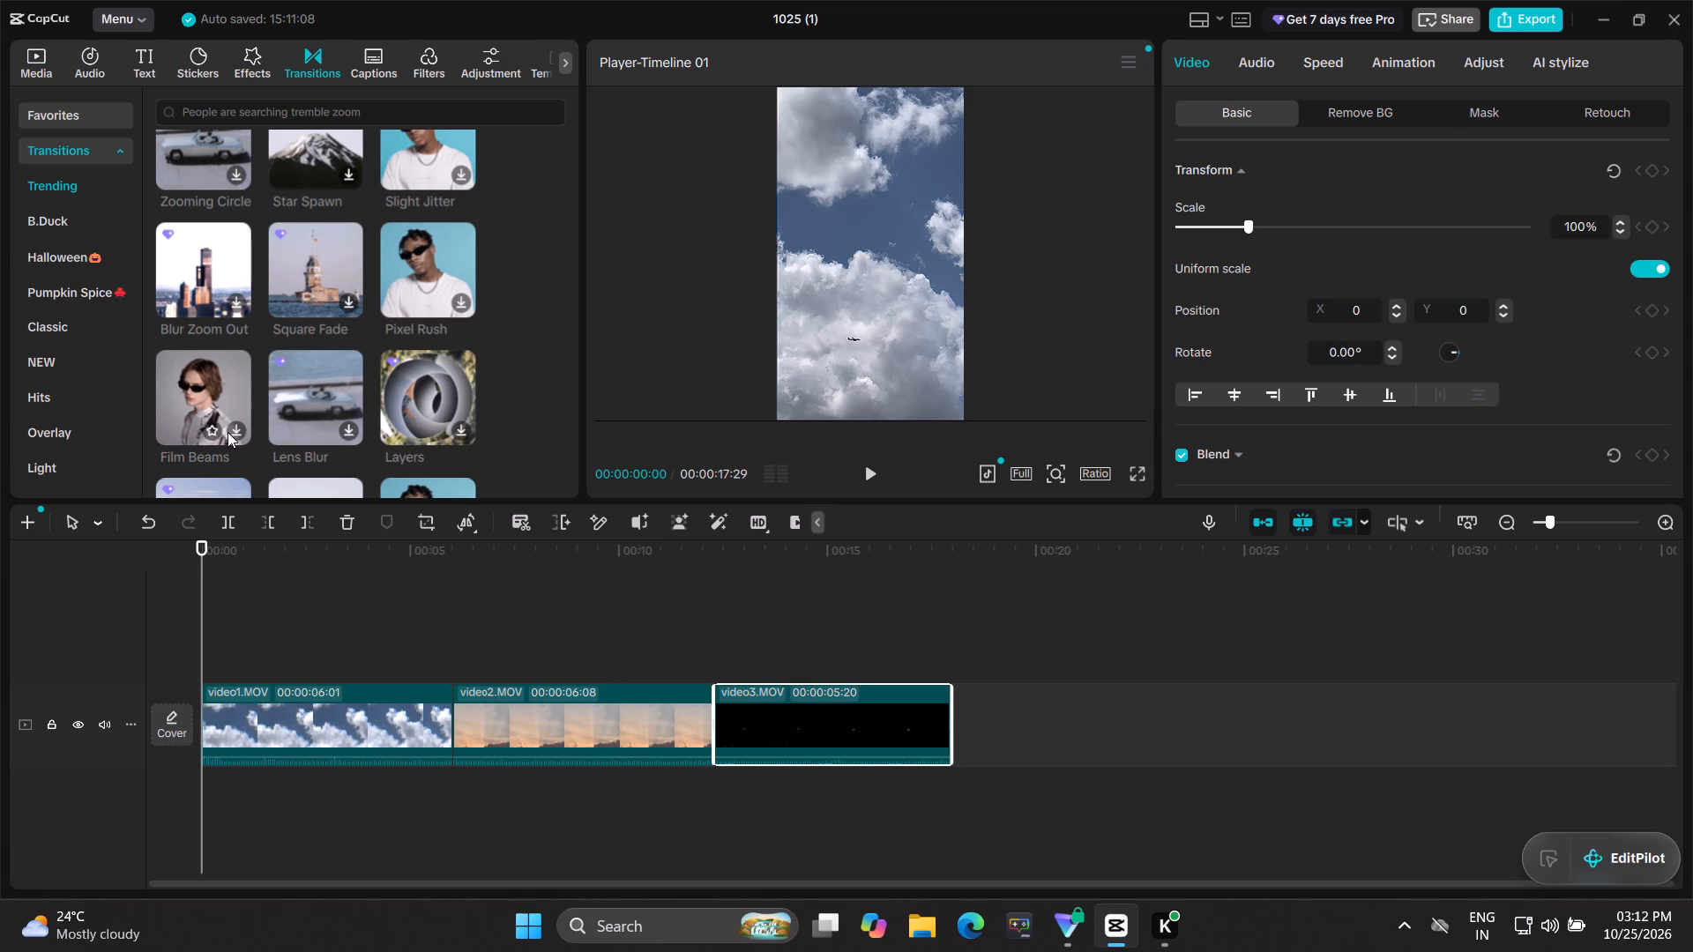
{"action": "scroll", "coordinate": [289, 420], "scroll_direction": "down", "scroll_amount": 2}
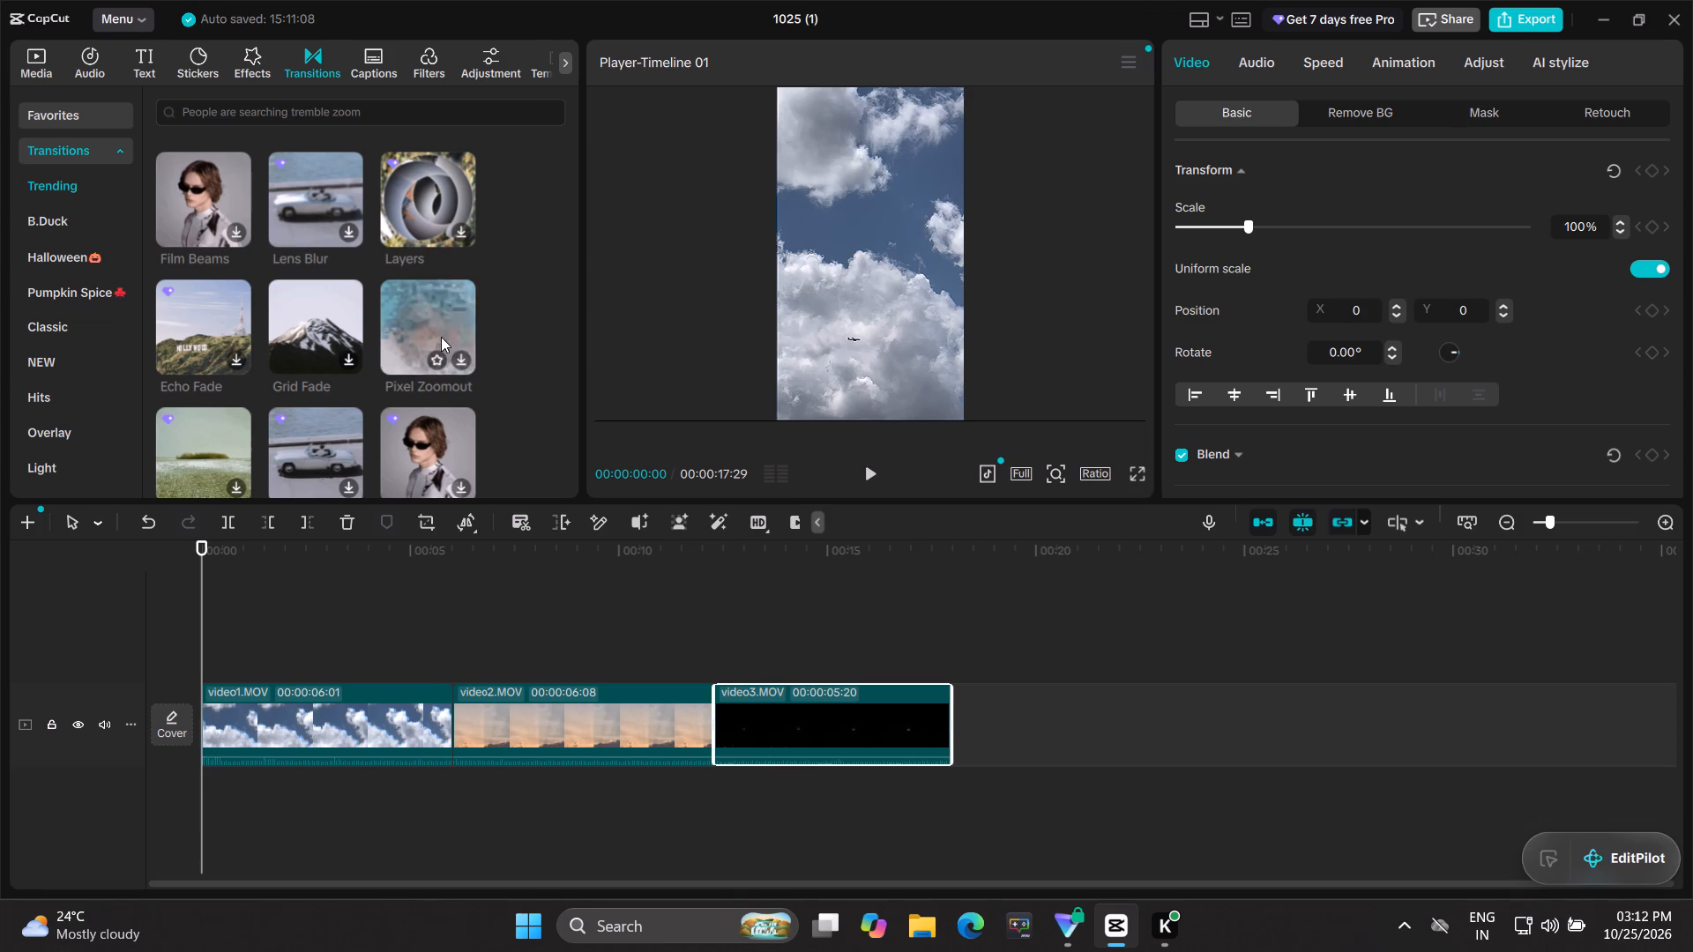
{"action": "left_click", "coordinate": [211, 331]}
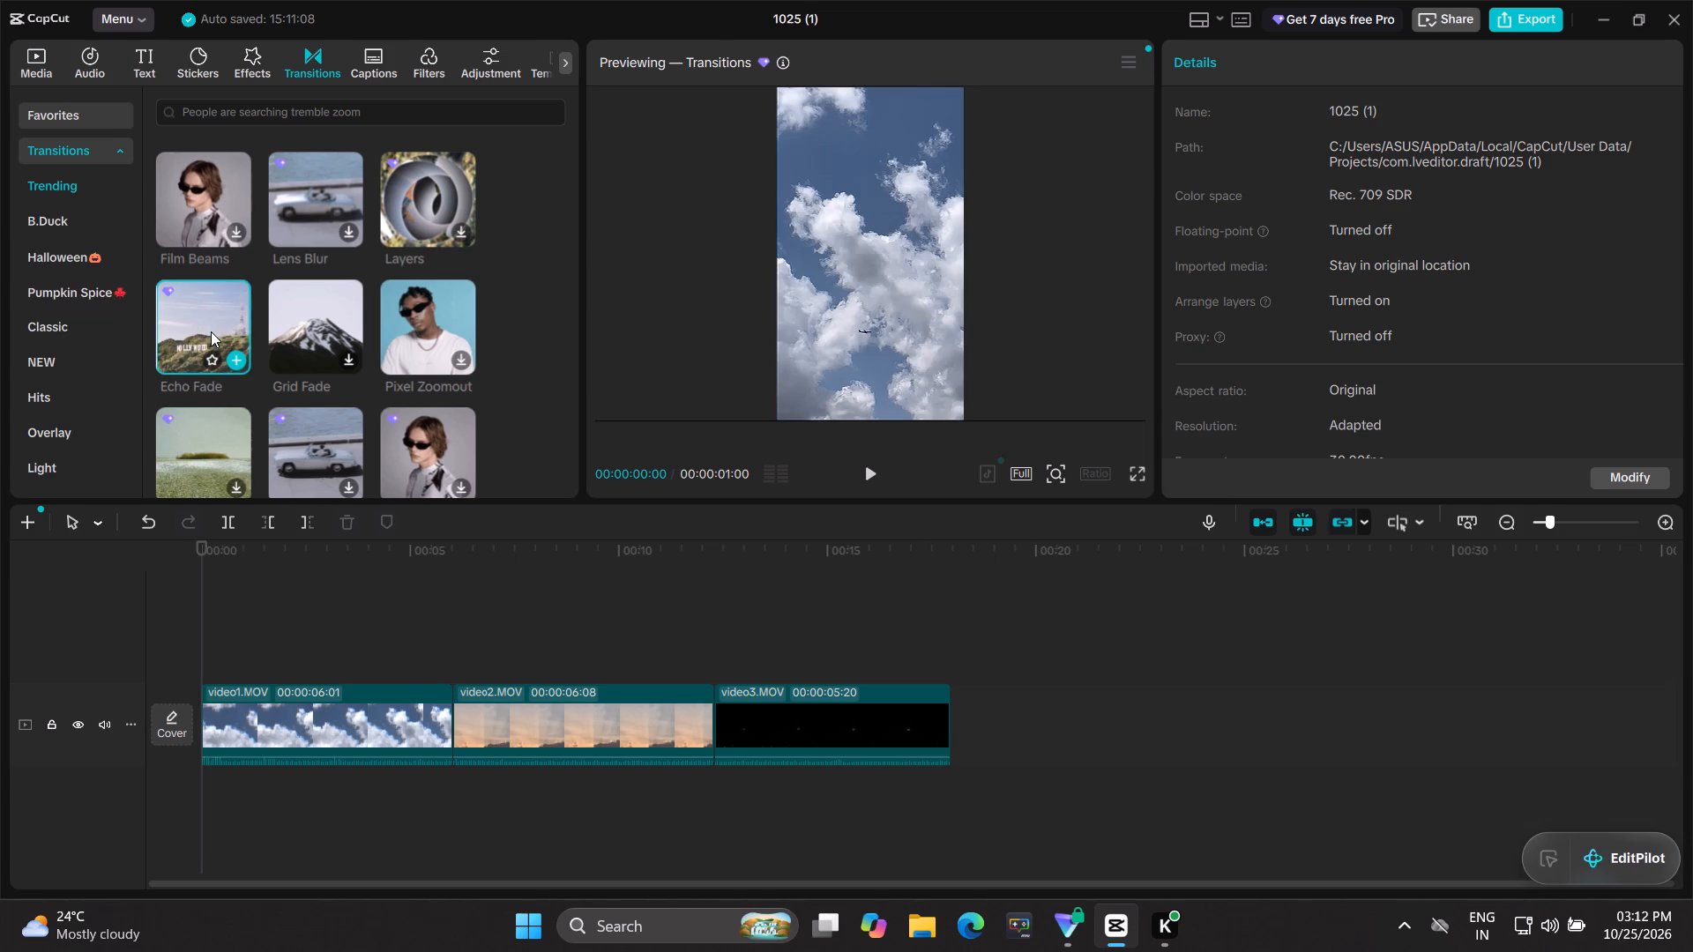
{"action": "left_click", "coordinate": [869, 479]}
{"action": "left_click", "coordinate": [873, 471]}
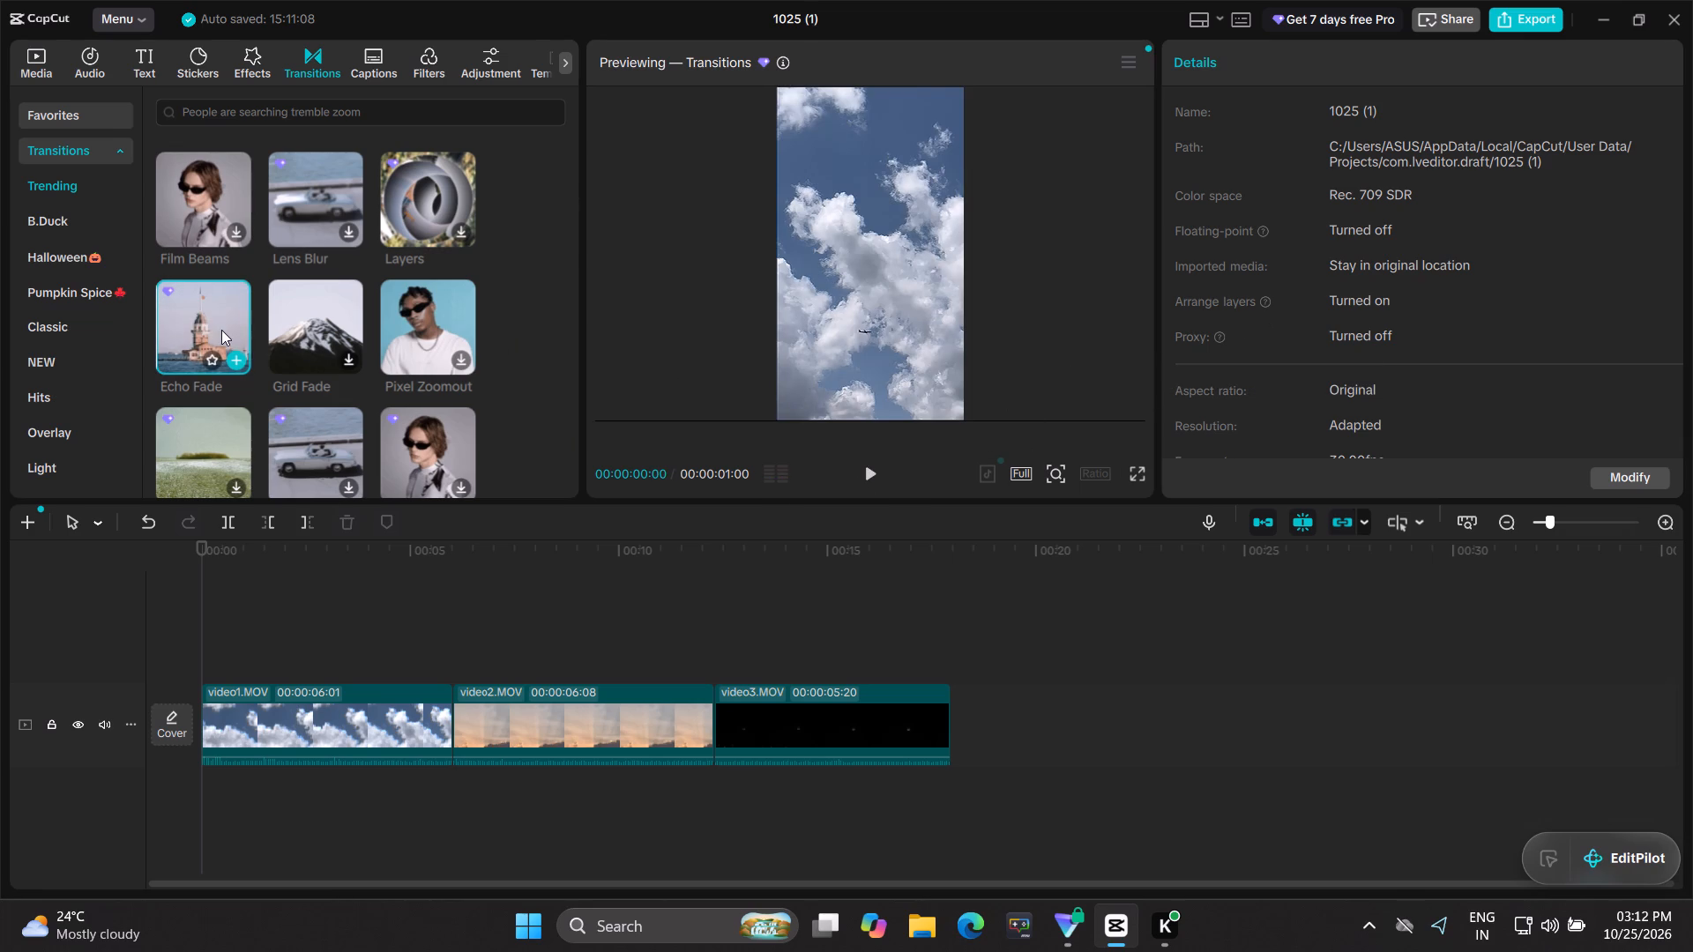
{"action": "left_click_drag", "start_coordinate": [212, 322], "coordinate": [429, 729]}
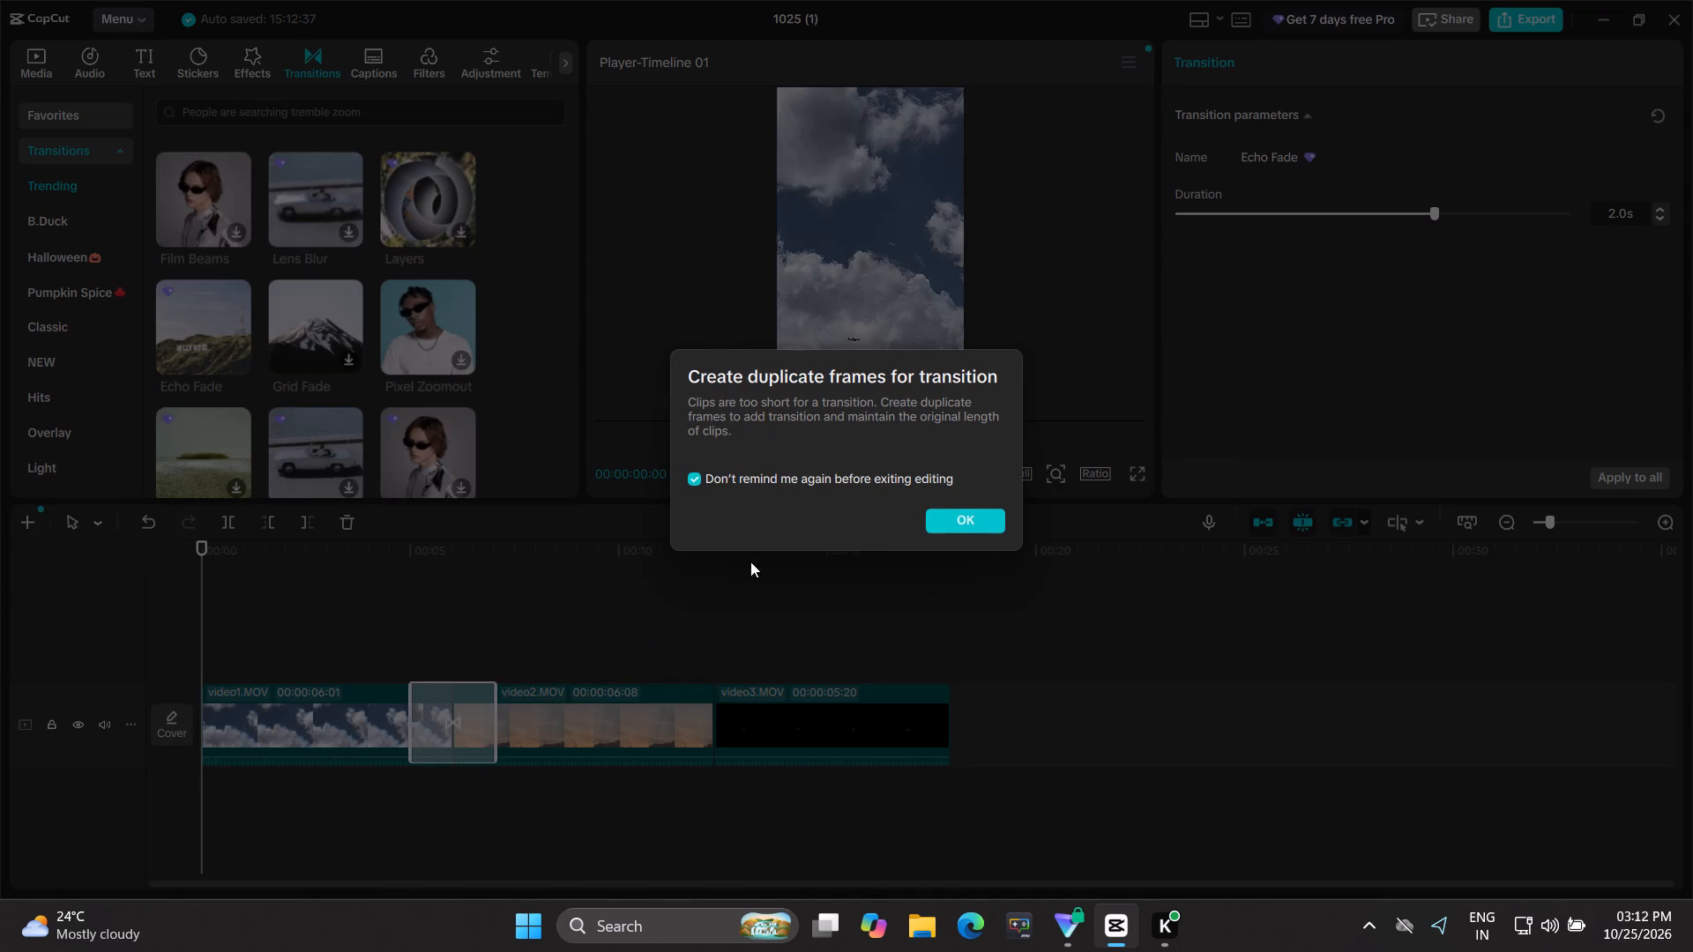
{"action": "left_click", "coordinate": [962, 519]}
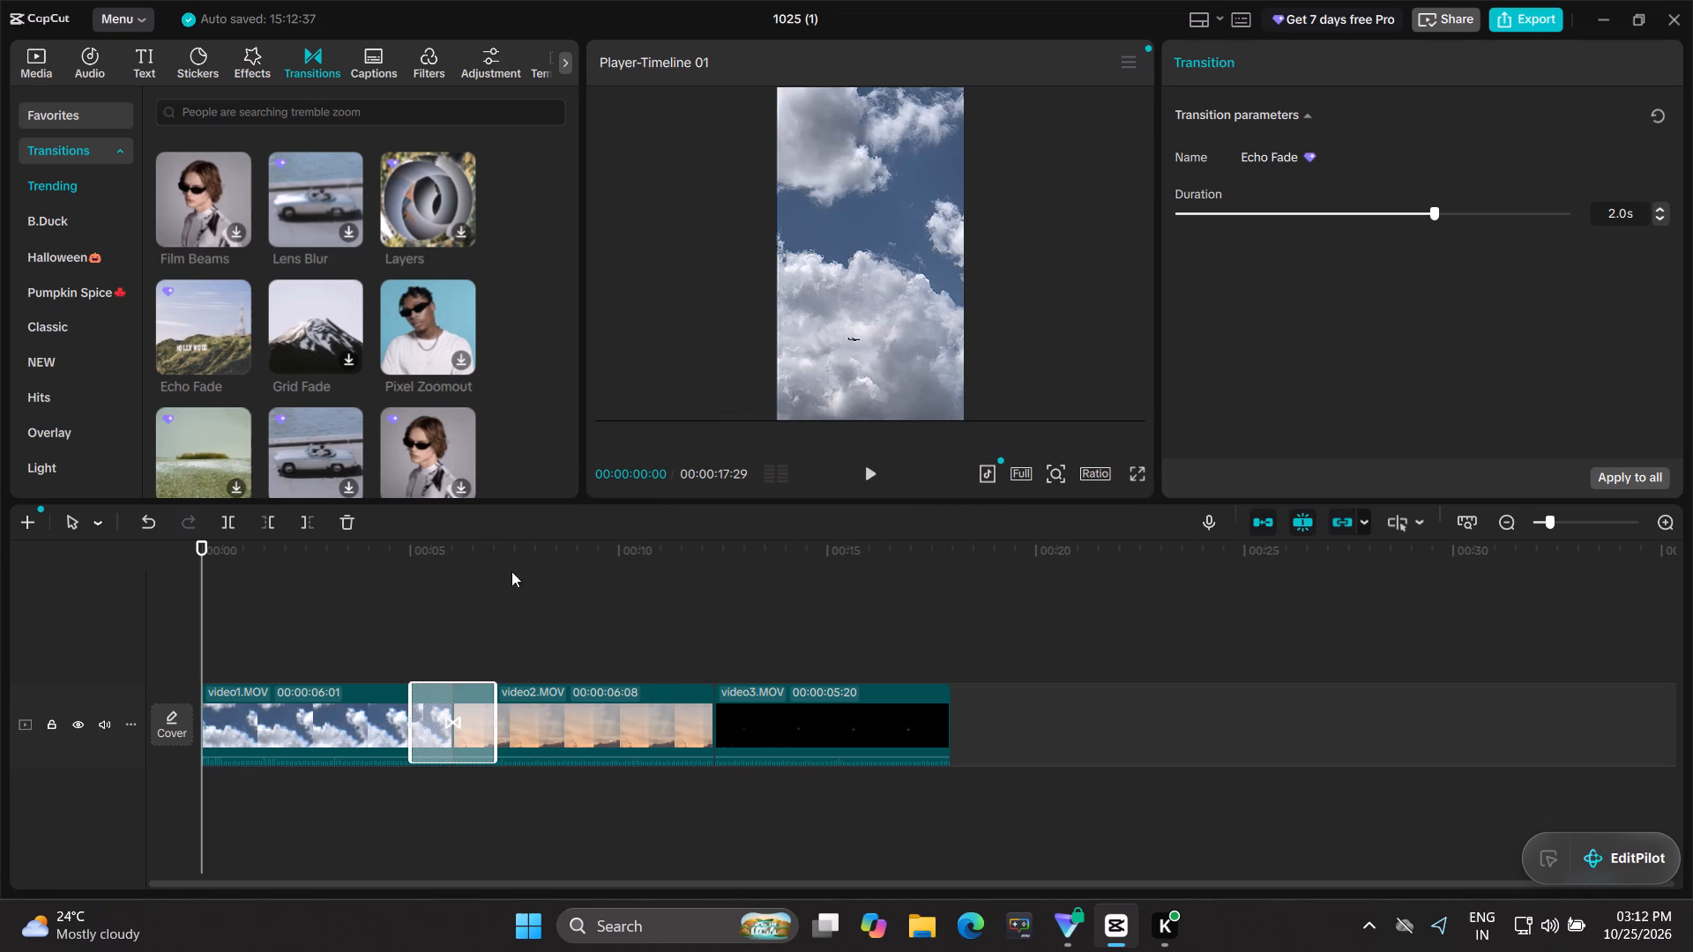
{"action": "left_click", "coordinate": [875, 476]}
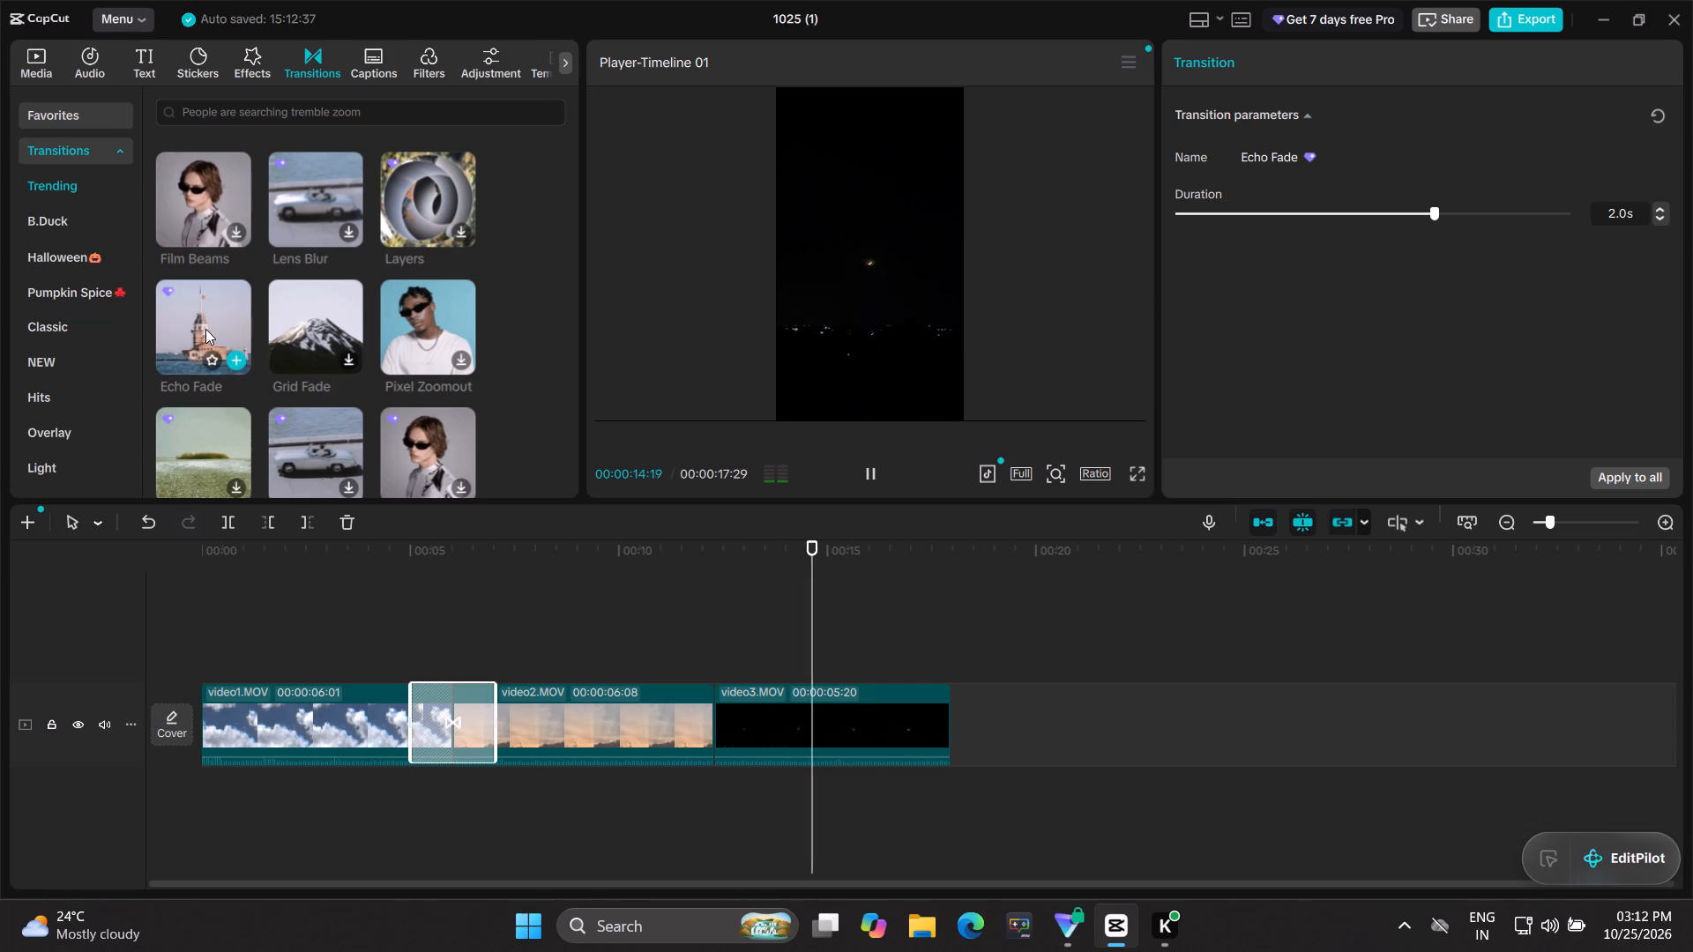
Add the Echo Fade transition between video2.MOV and video3.MOV.
{"action": "left_click_drag", "start_coordinate": [205, 329], "coordinate": [670, 732]}
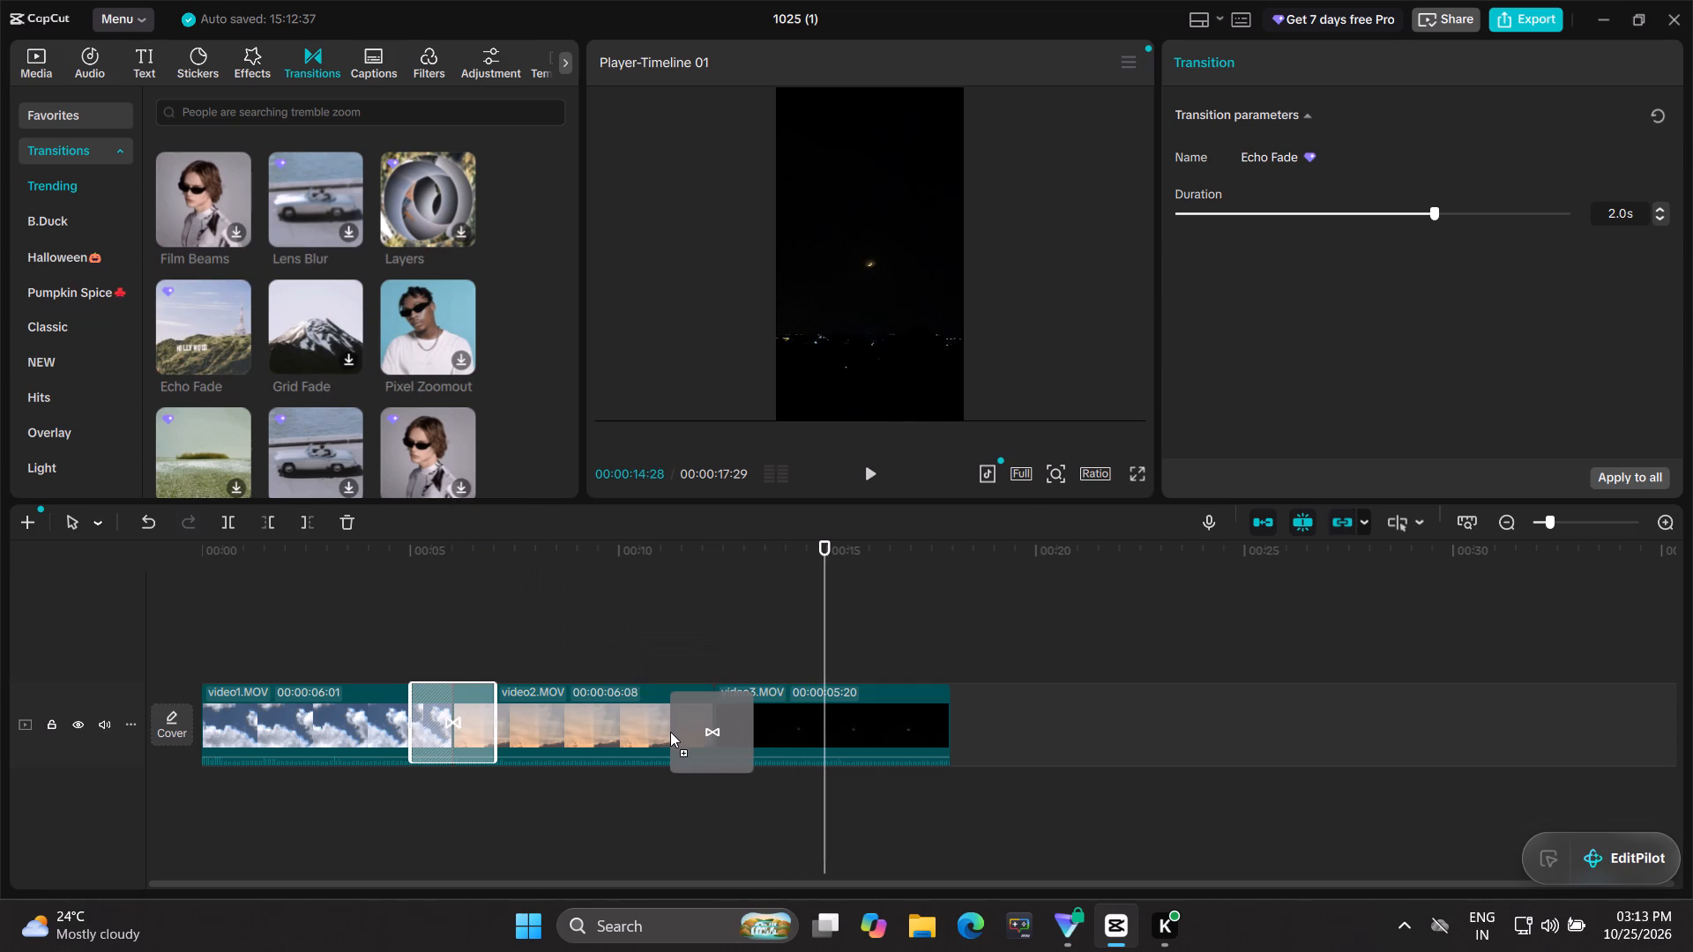
{"action": "left_click_drag", "start_coordinate": [670, 732], "coordinate": [673, 723]}
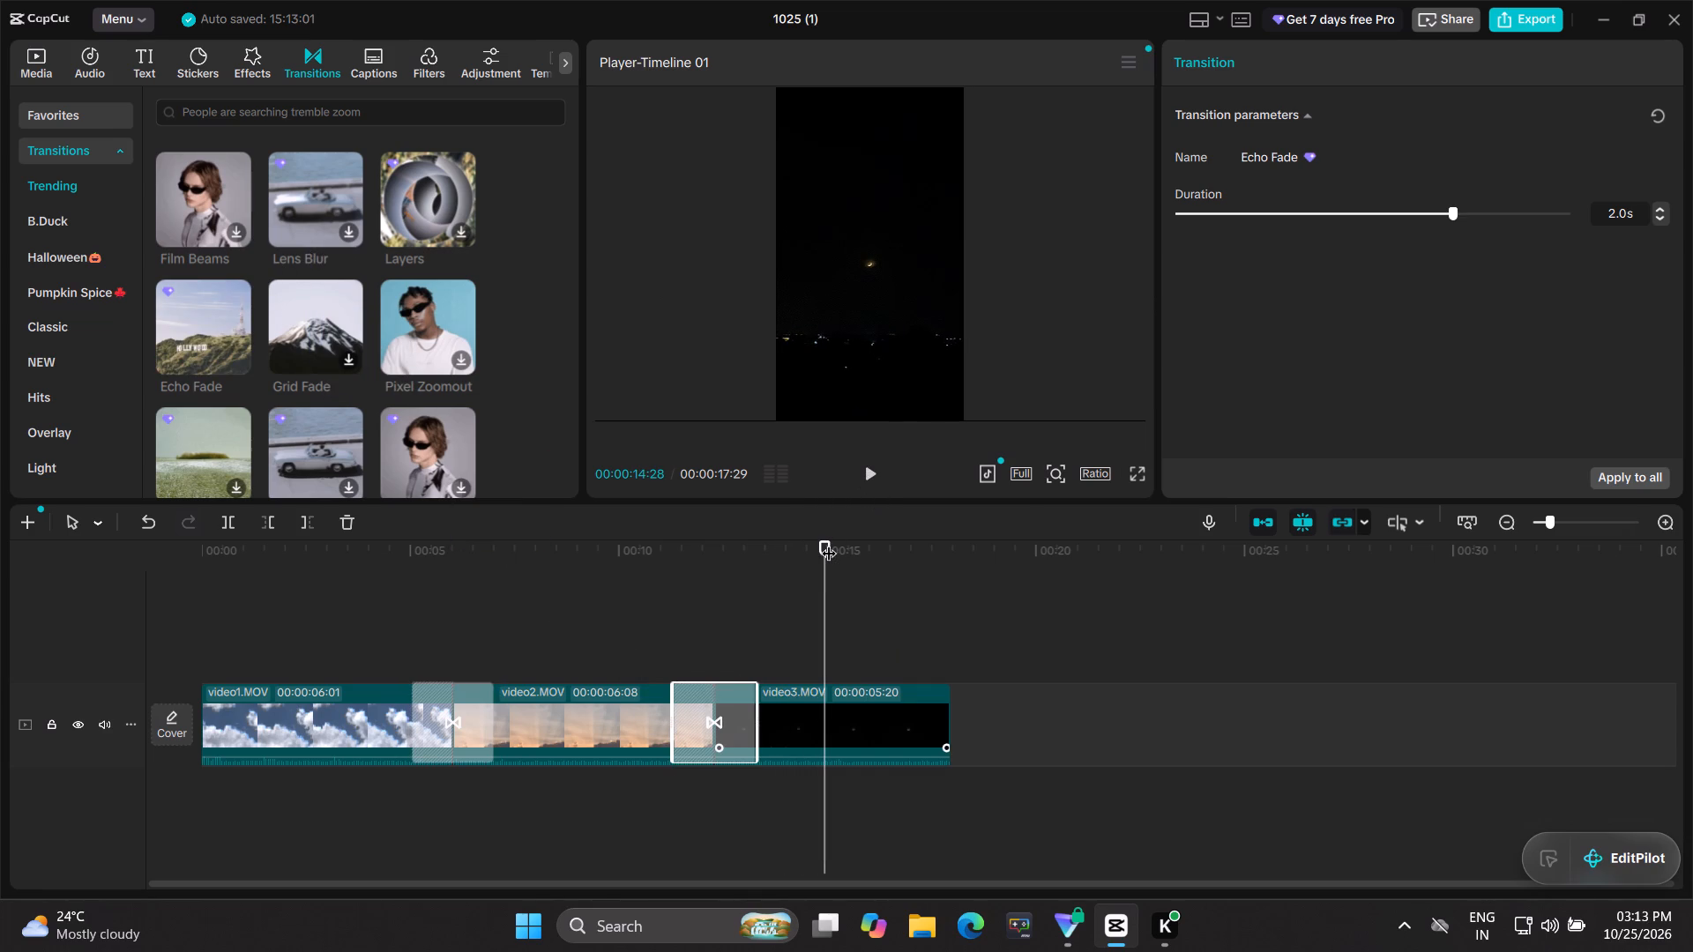
Play the timeline from the beginning to check both Echo Fade transitions, and return to the start.
{"action": "left_click_drag", "start_coordinate": [829, 542], "coordinate": [202, 617]}
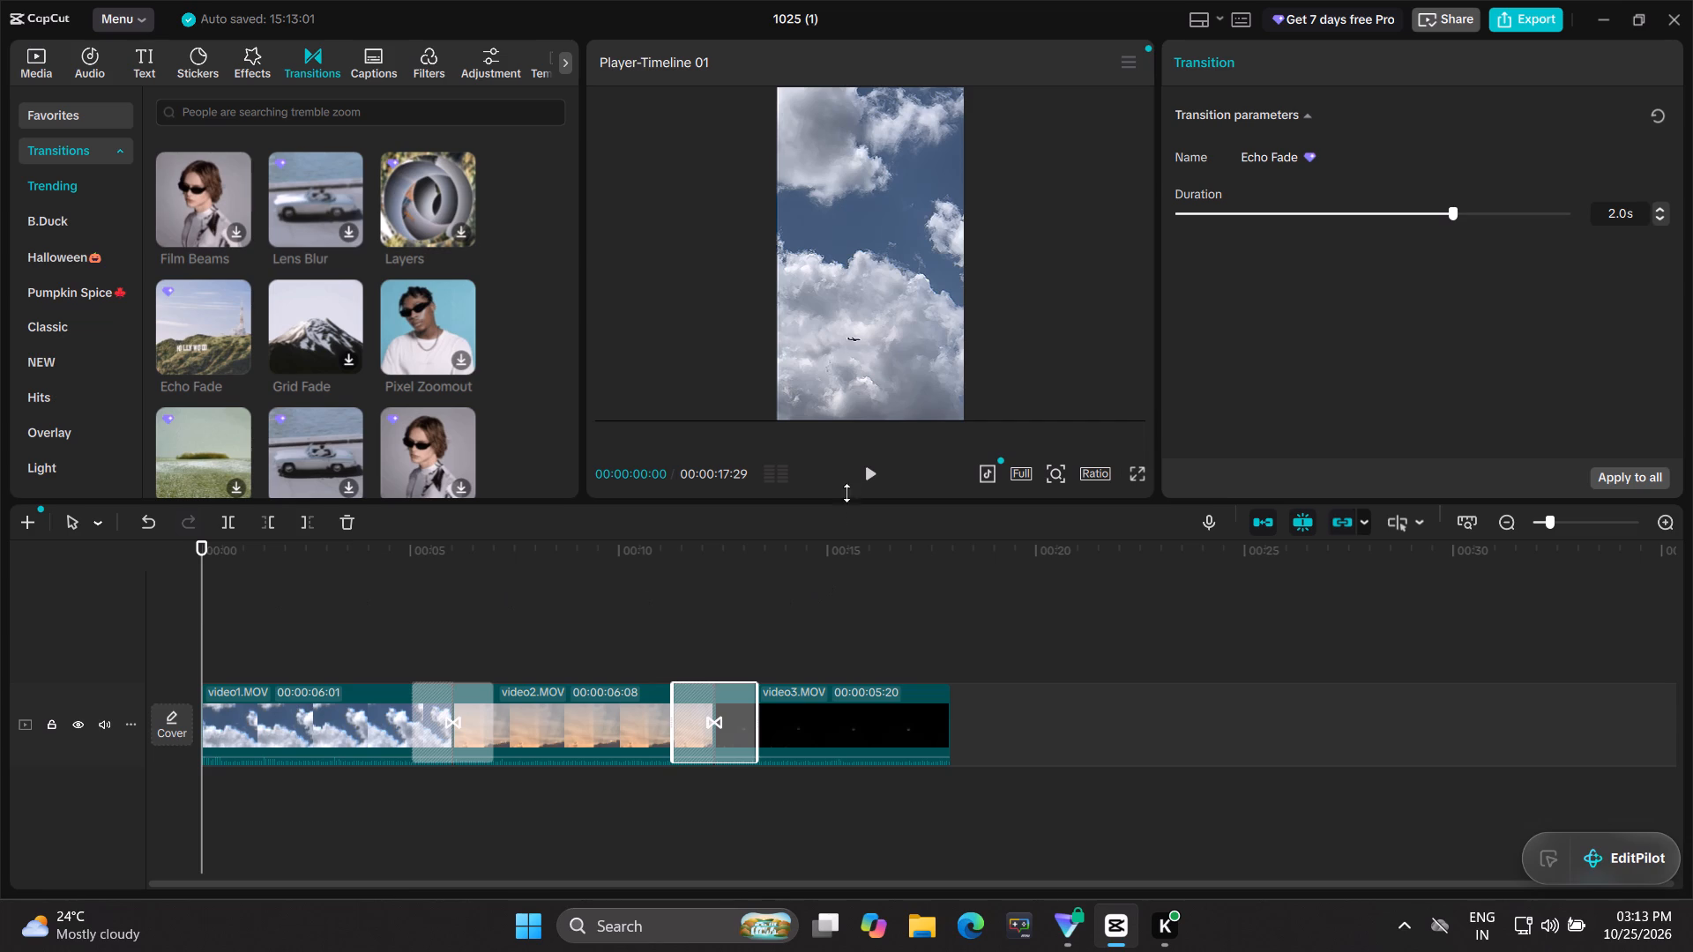
{"action": "left_click", "coordinate": [866, 478]}
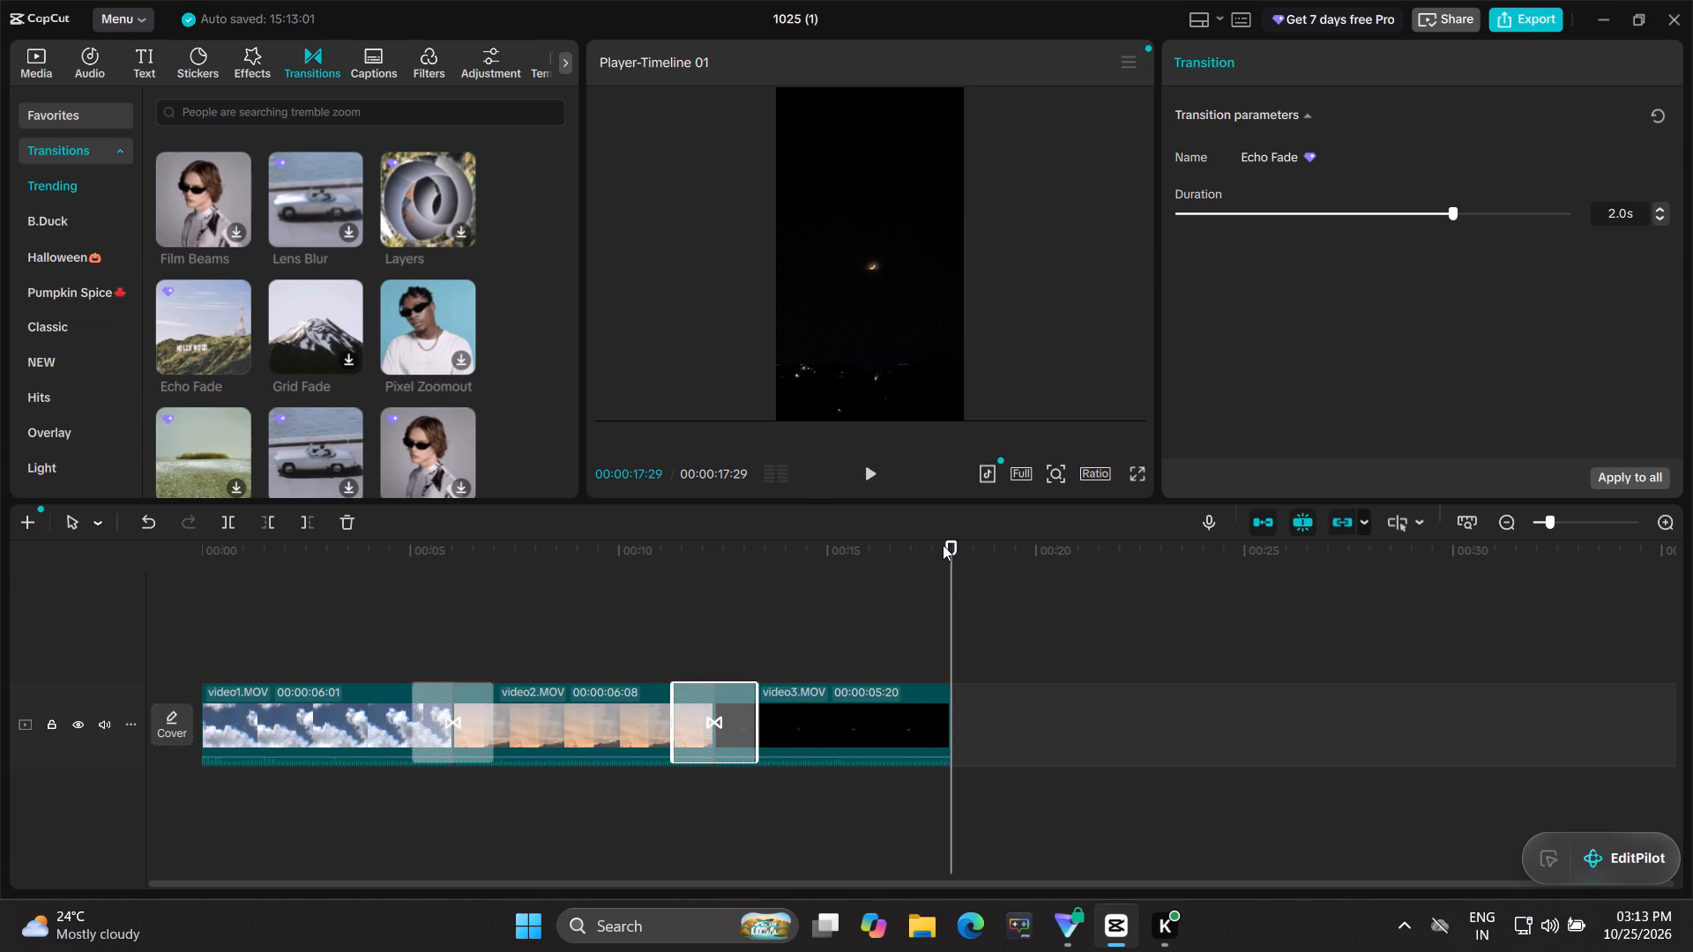
{"action": "left_click_drag", "start_coordinate": [951, 541], "coordinate": [239, 597]}
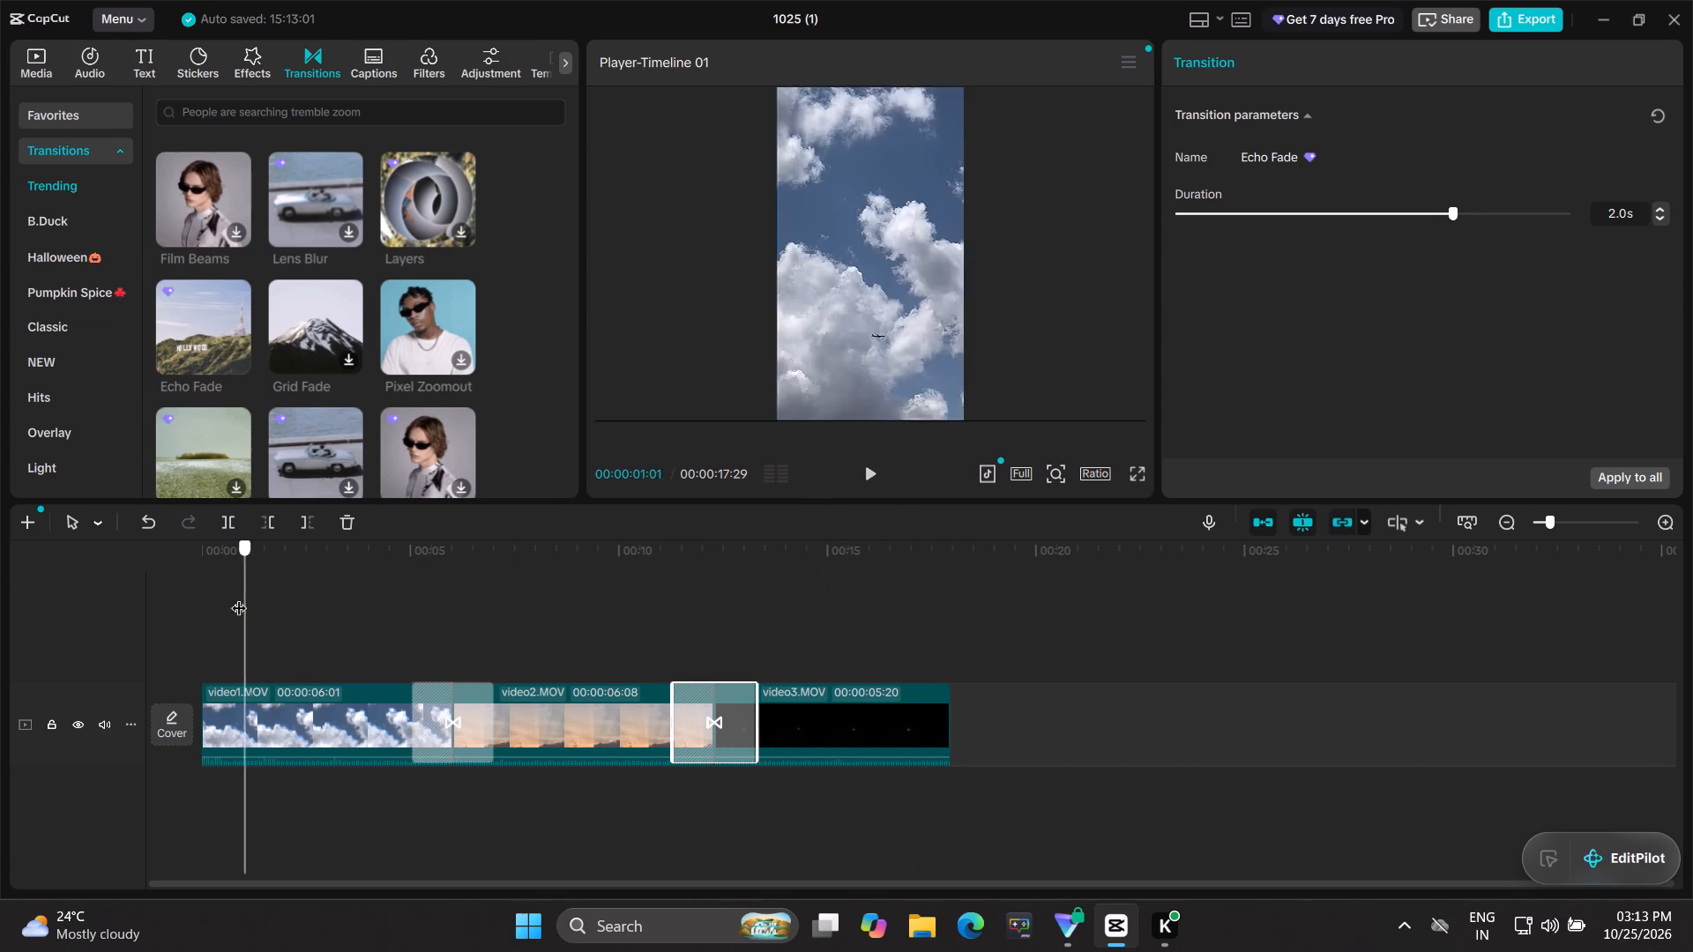
{"action": "left_click_drag", "start_coordinate": [239, 597], "coordinate": [183, 613]}
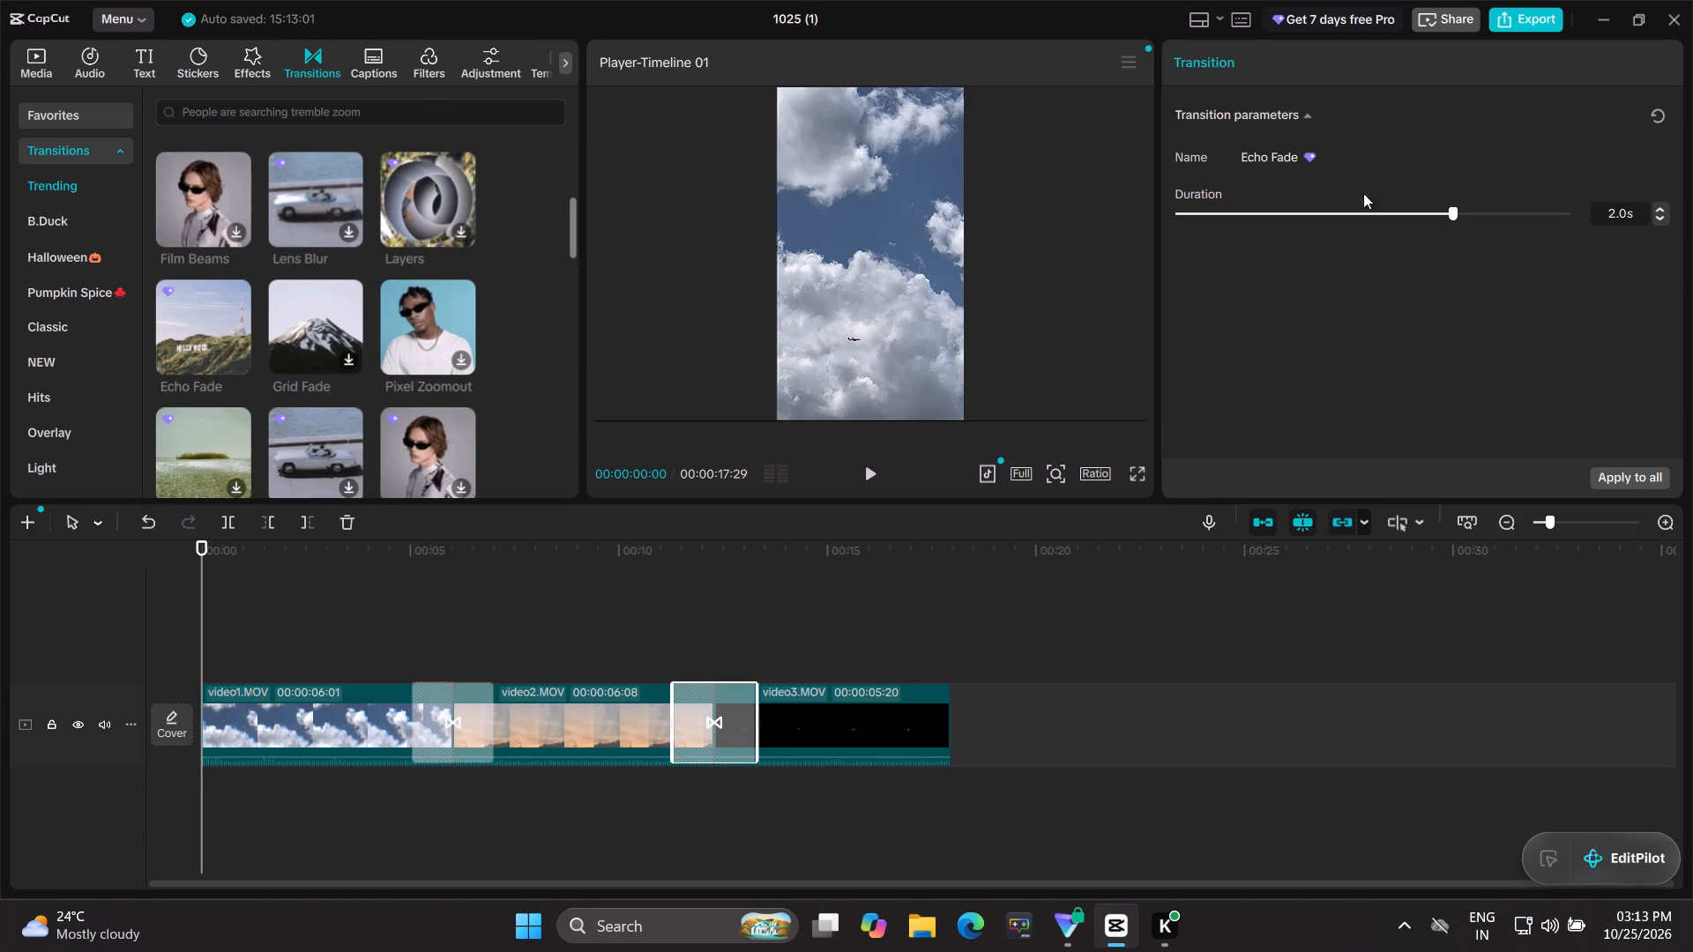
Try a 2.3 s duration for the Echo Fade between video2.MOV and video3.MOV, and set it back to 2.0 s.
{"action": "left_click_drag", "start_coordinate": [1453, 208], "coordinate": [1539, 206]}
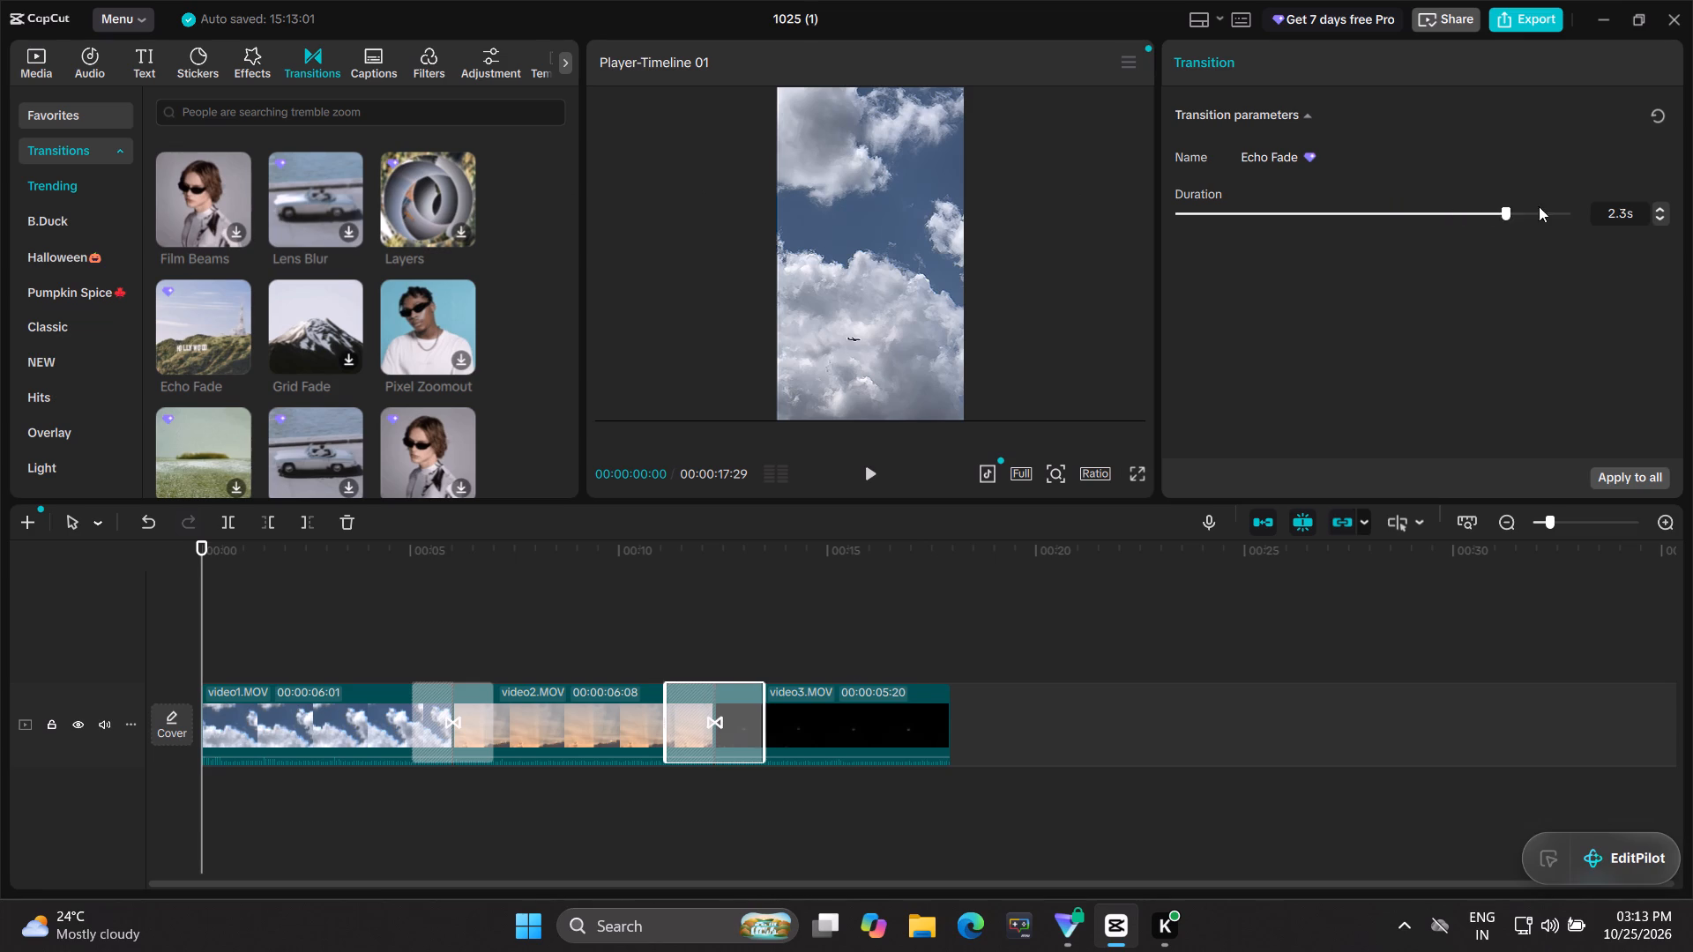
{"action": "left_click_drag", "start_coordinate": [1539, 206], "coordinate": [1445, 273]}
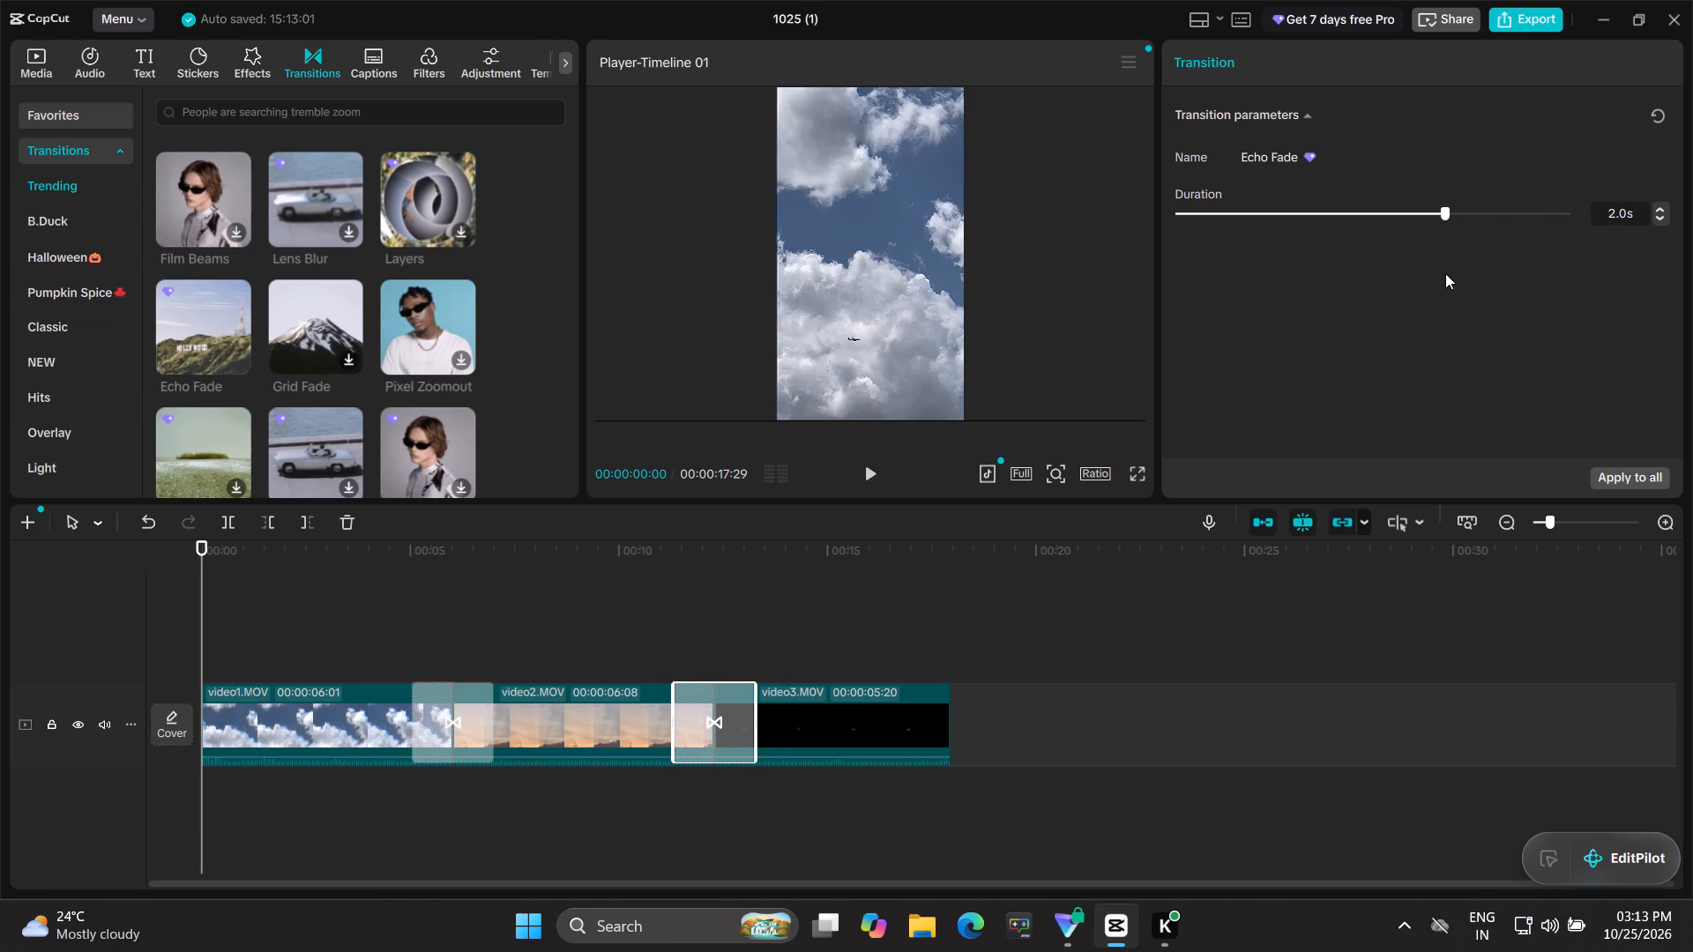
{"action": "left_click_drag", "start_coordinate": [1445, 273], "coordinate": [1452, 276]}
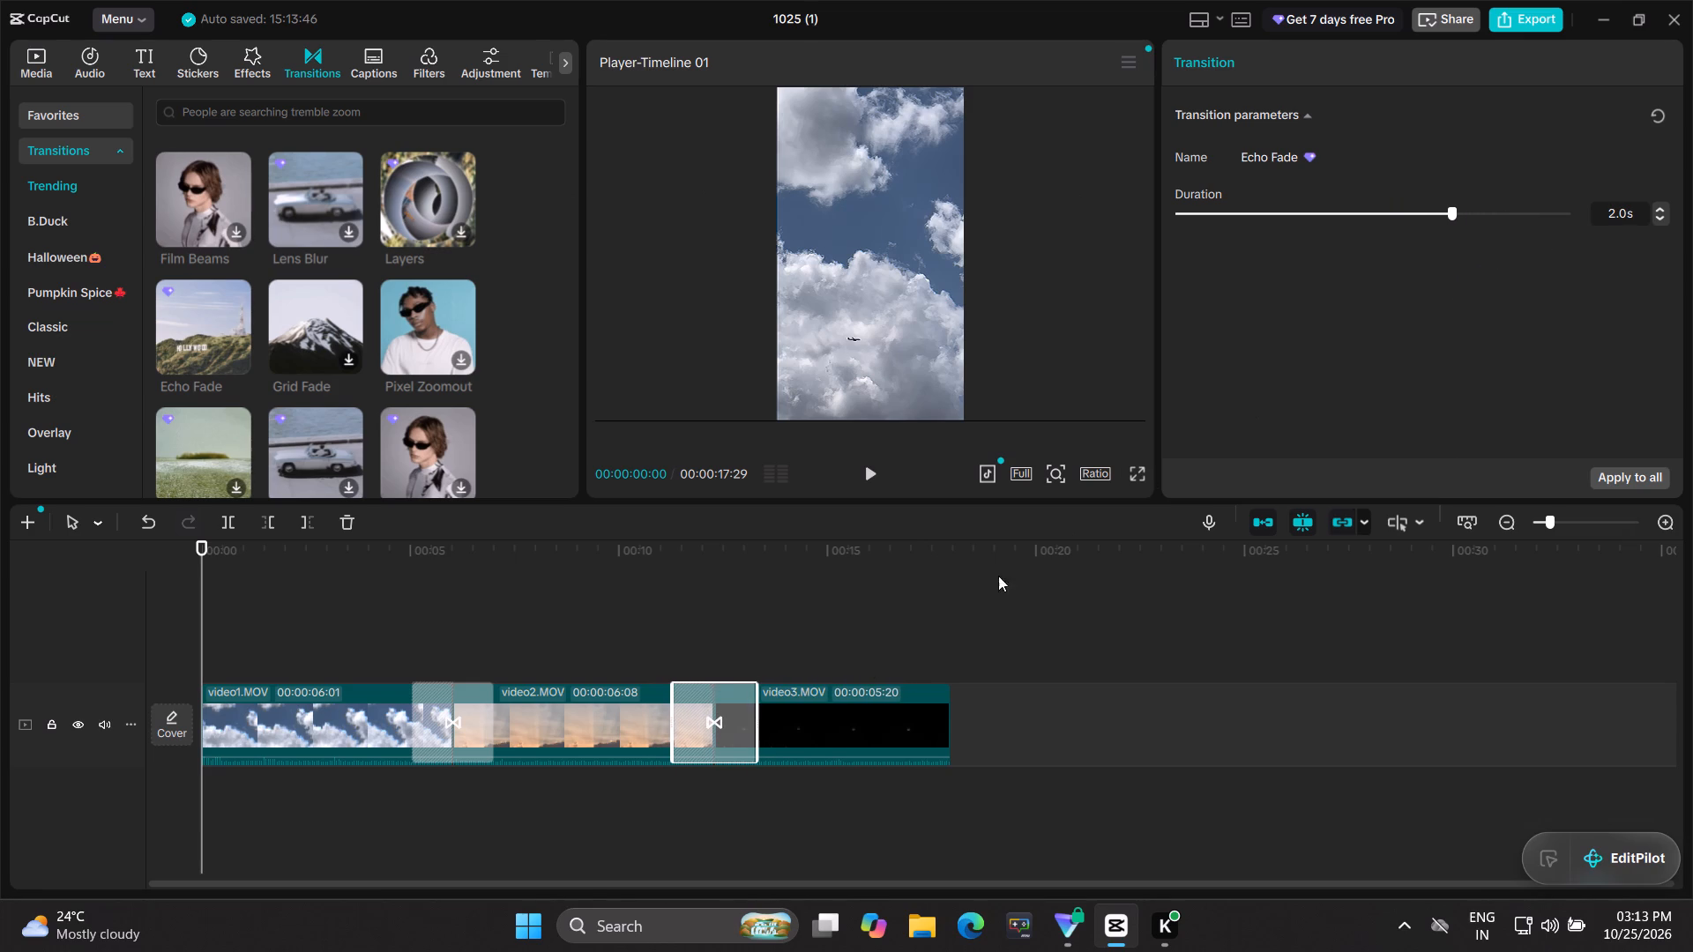
Check the settings of the Echo Fade between video1.MOV and video2.MOV, and play the timeline through to its end.
{"action": "left_click", "coordinate": [456, 705]}
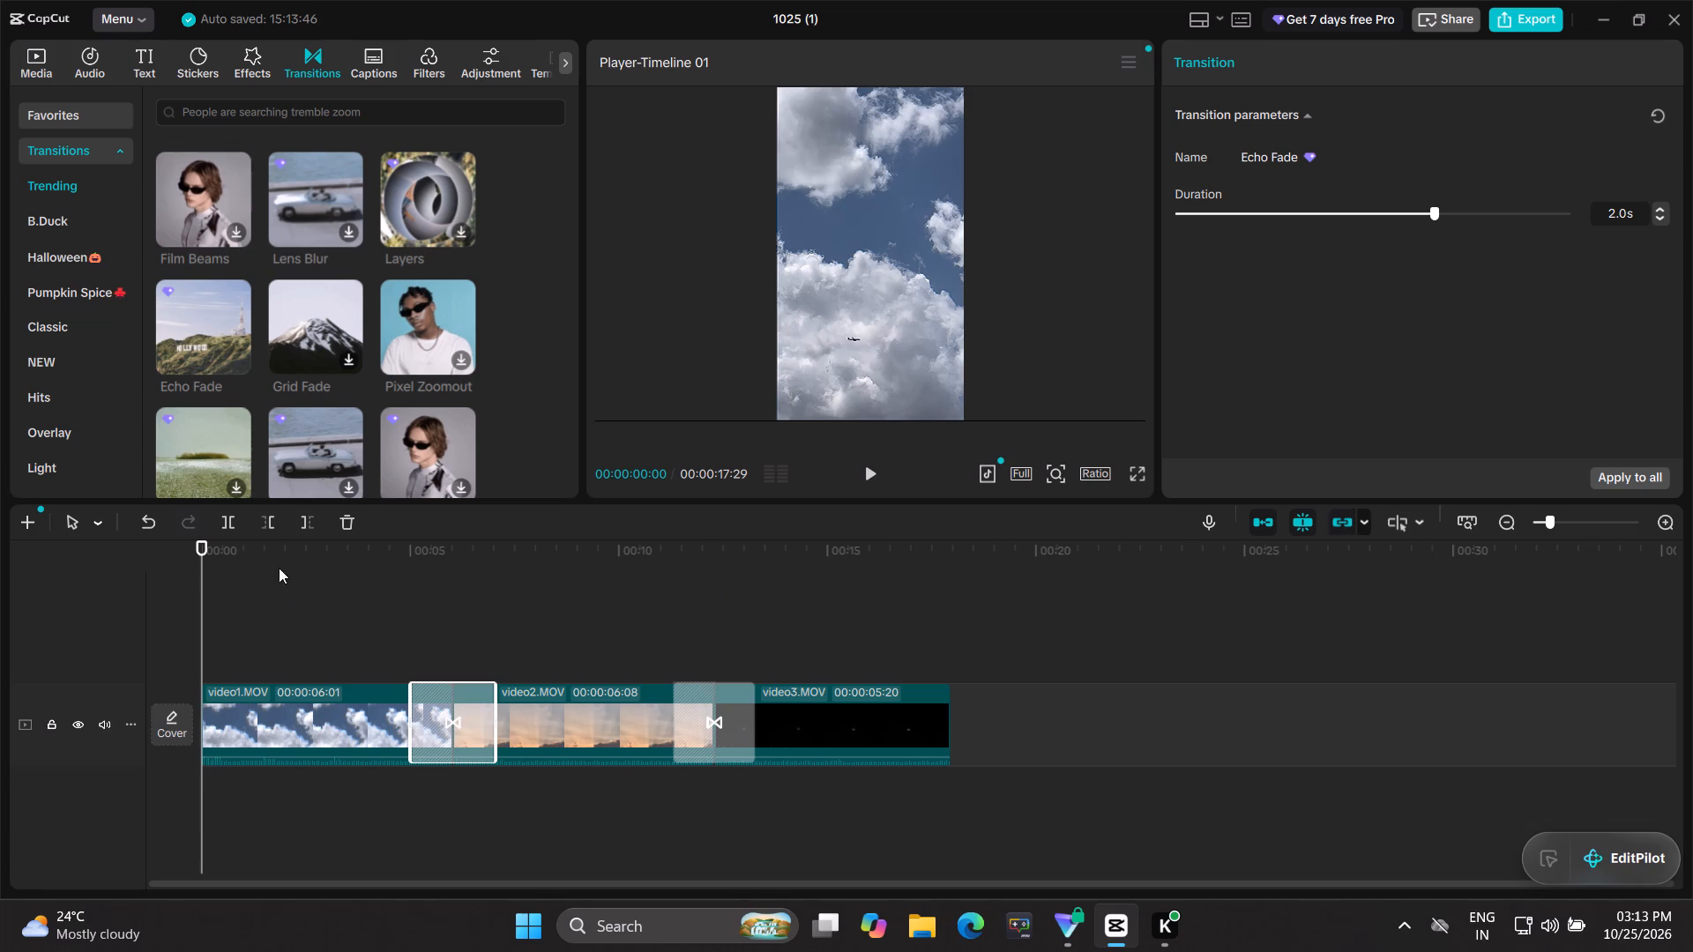
{"action": "left_click", "coordinate": [870, 474]}
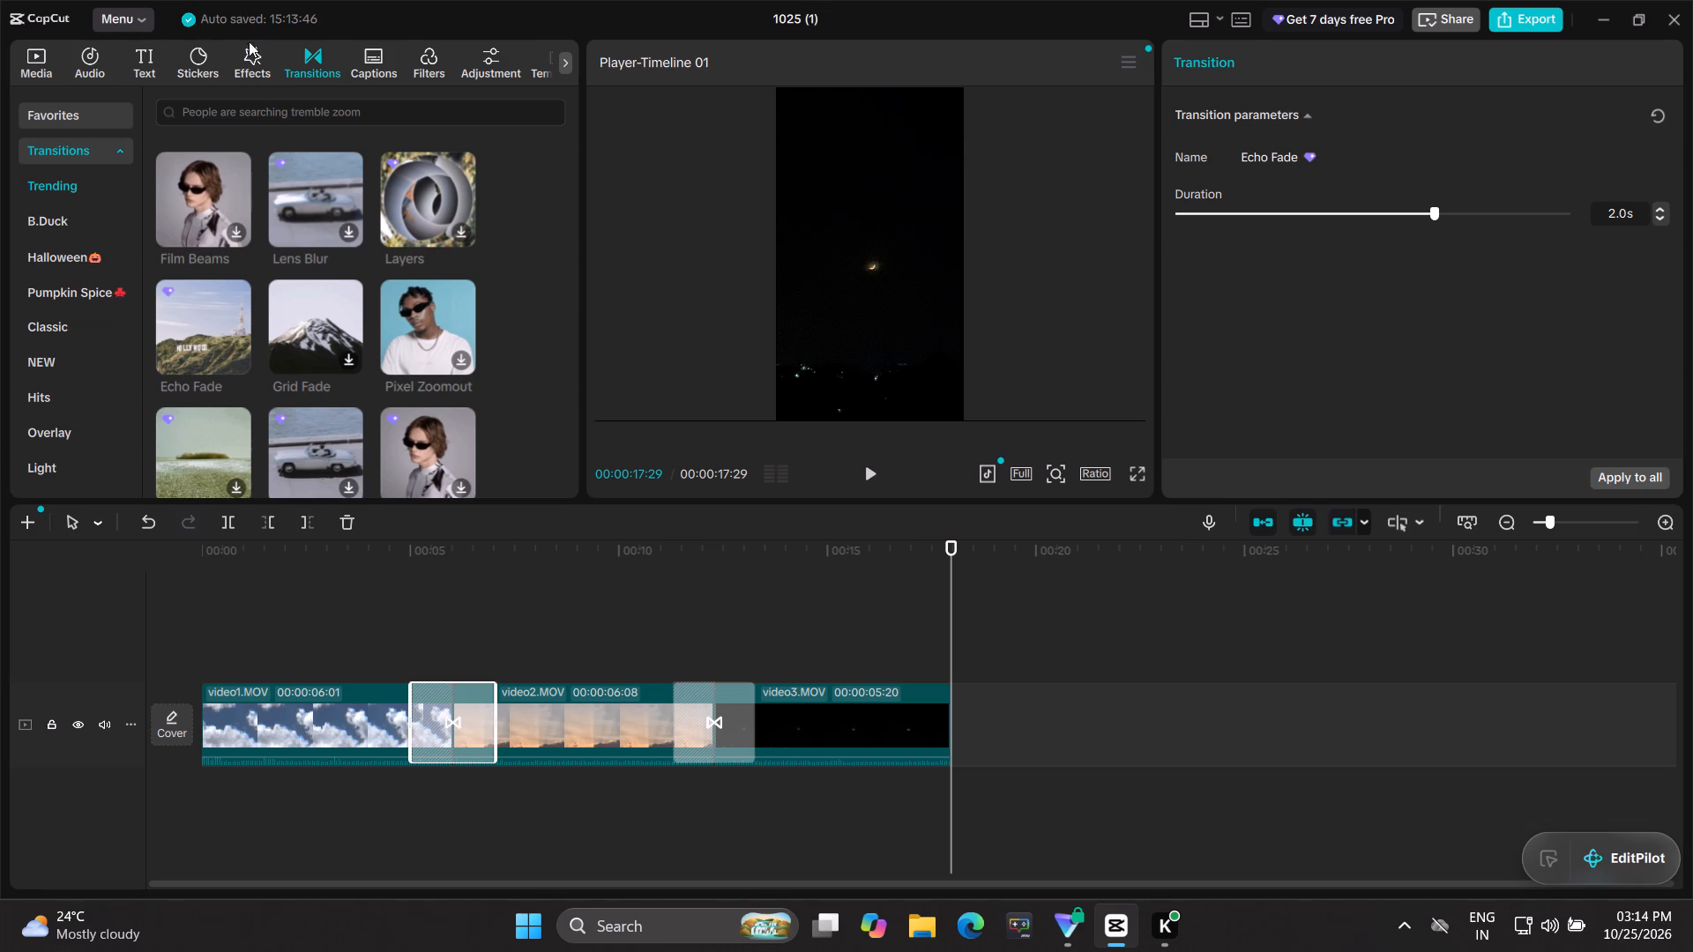
Preview Gritty Turbo Drift Phonk from the Phonk music collection, lowering the system volume while it plays.
{"action": "left_click", "coordinate": [98, 71]}
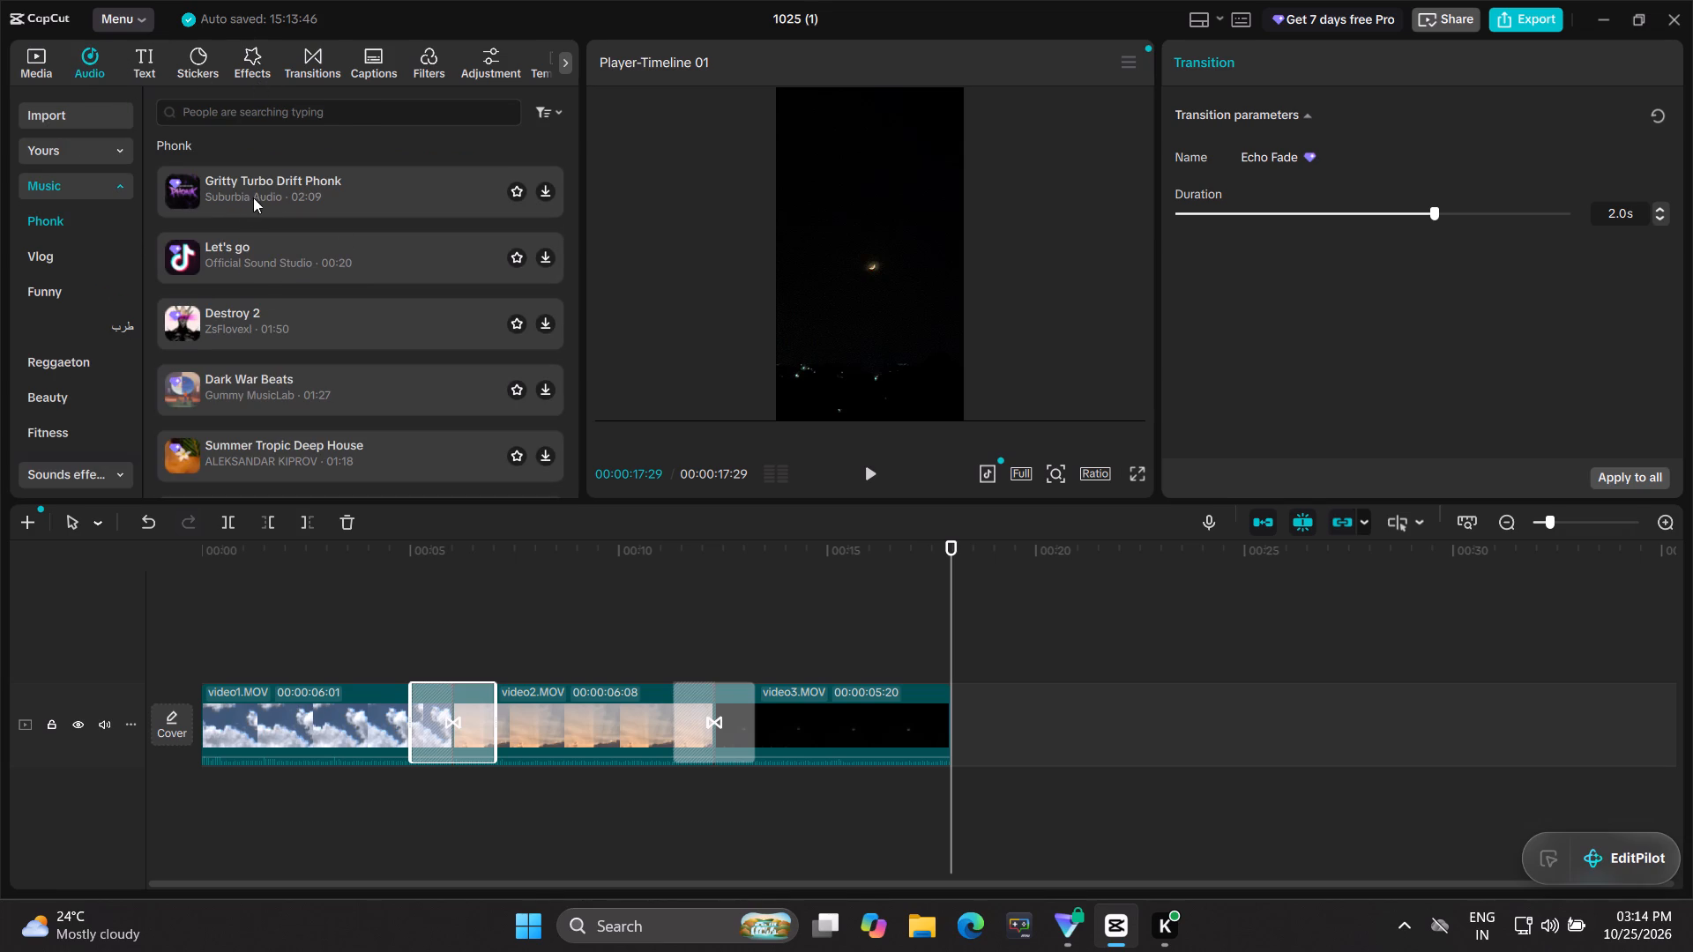
{"action": "left_click", "coordinate": [182, 190]}
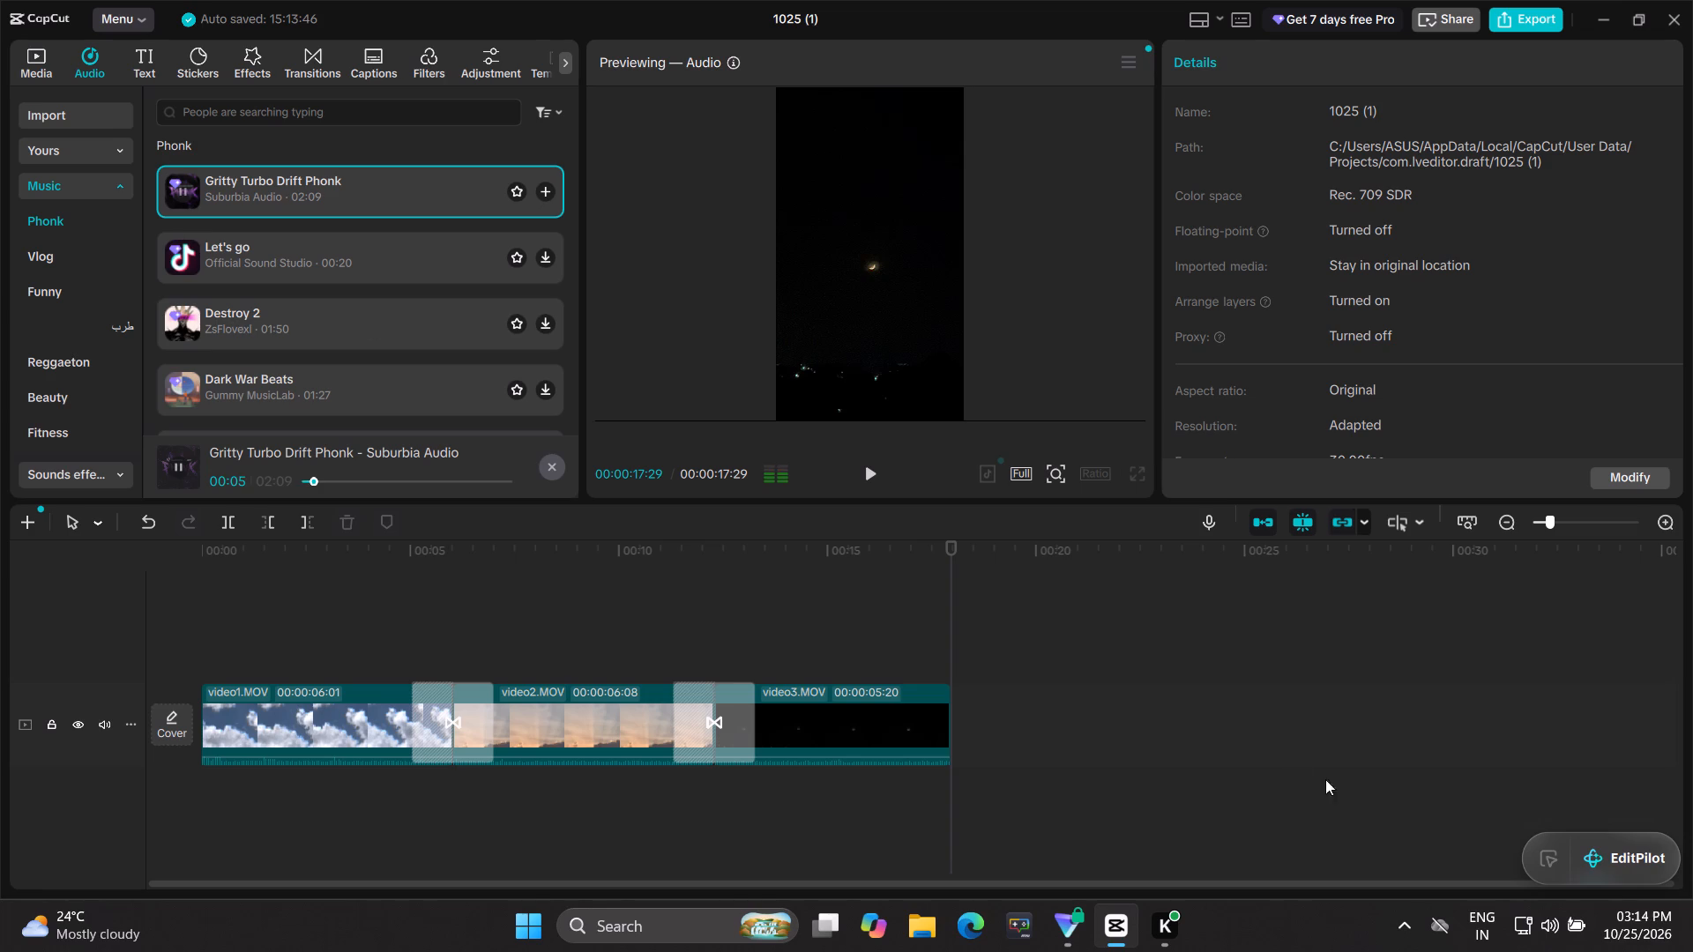
{"action": "left_click", "coordinate": [1536, 934]}
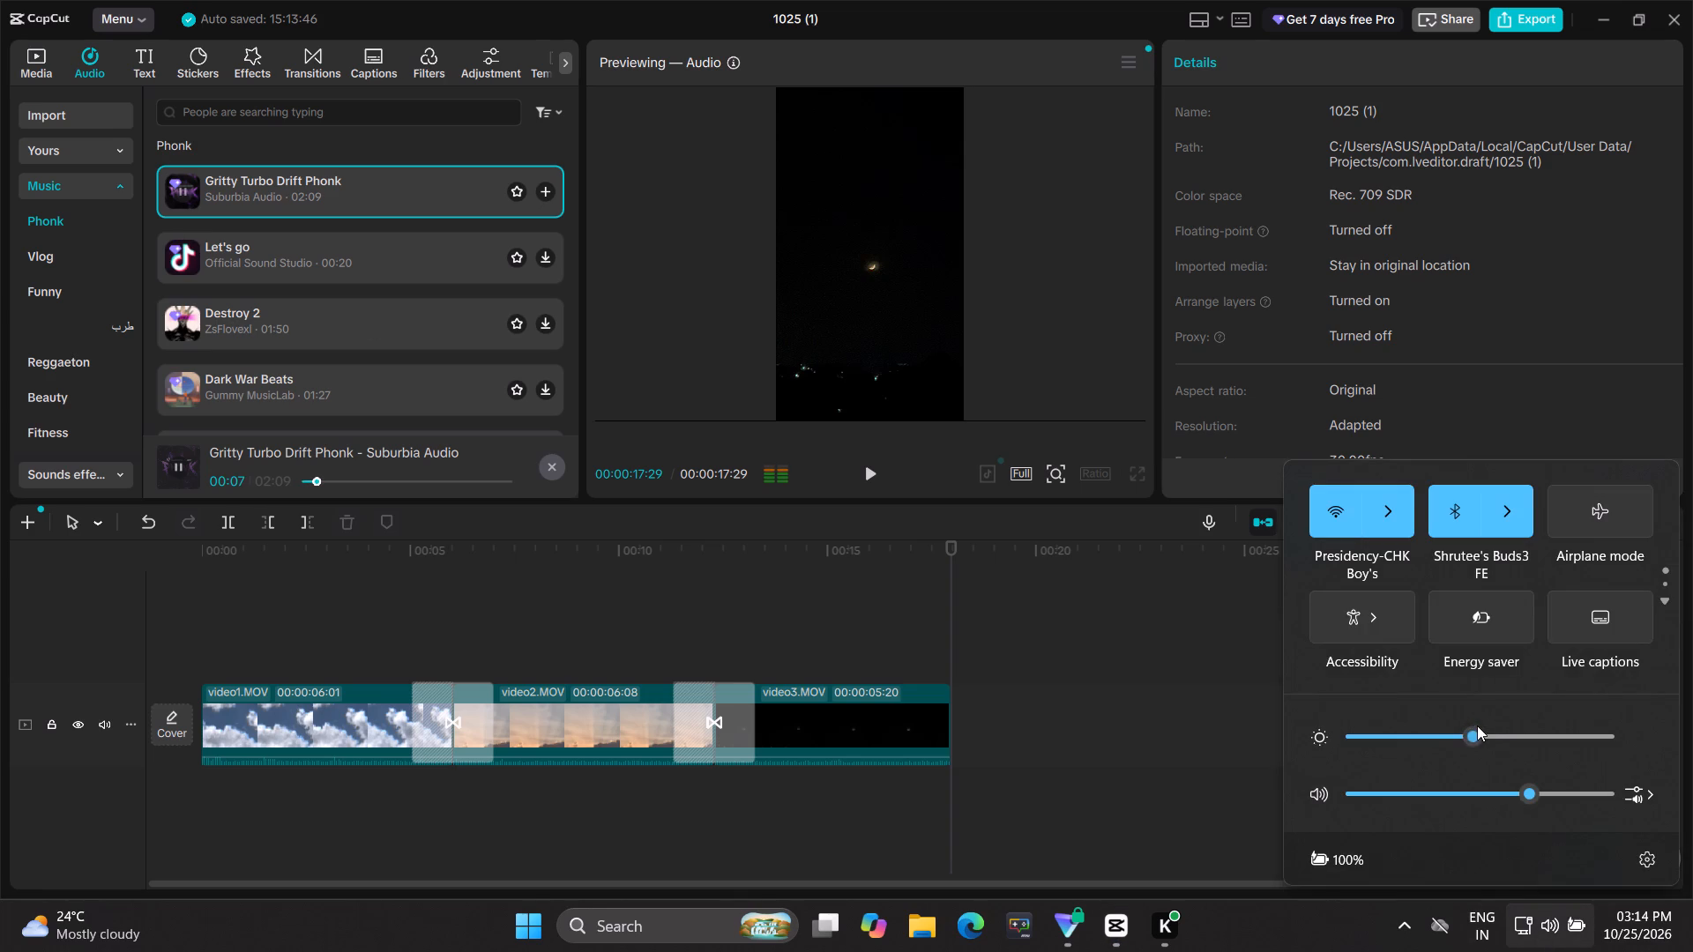
{"action": "left_click_drag", "start_coordinate": [1529, 799], "coordinate": [1515, 799]}
{"action": "left_click_drag", "start_coordinate": [1515, 799], "coordinate": [1440, 818]}
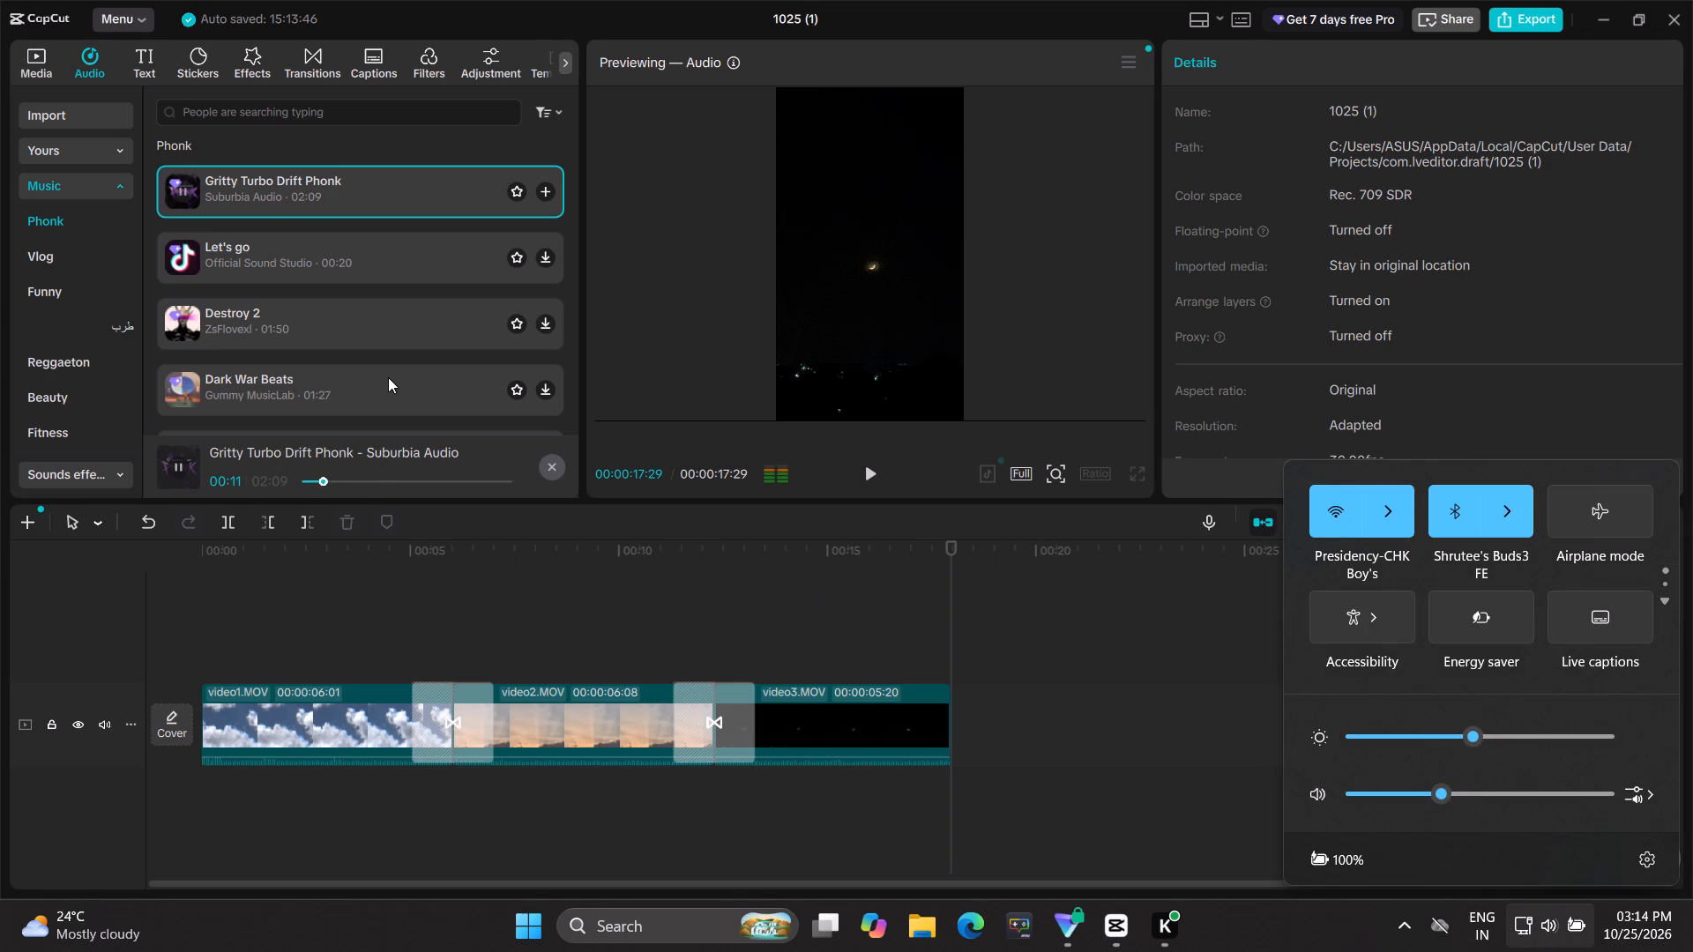
Preview Summer Tropic Deep House from the Phonk collection and add it below the video clips, starting at the beginning of the timeline.
{"action": "scroll", "coordinate": [388, 377], "scroll_direction": "down", "scroll_amount": 1}
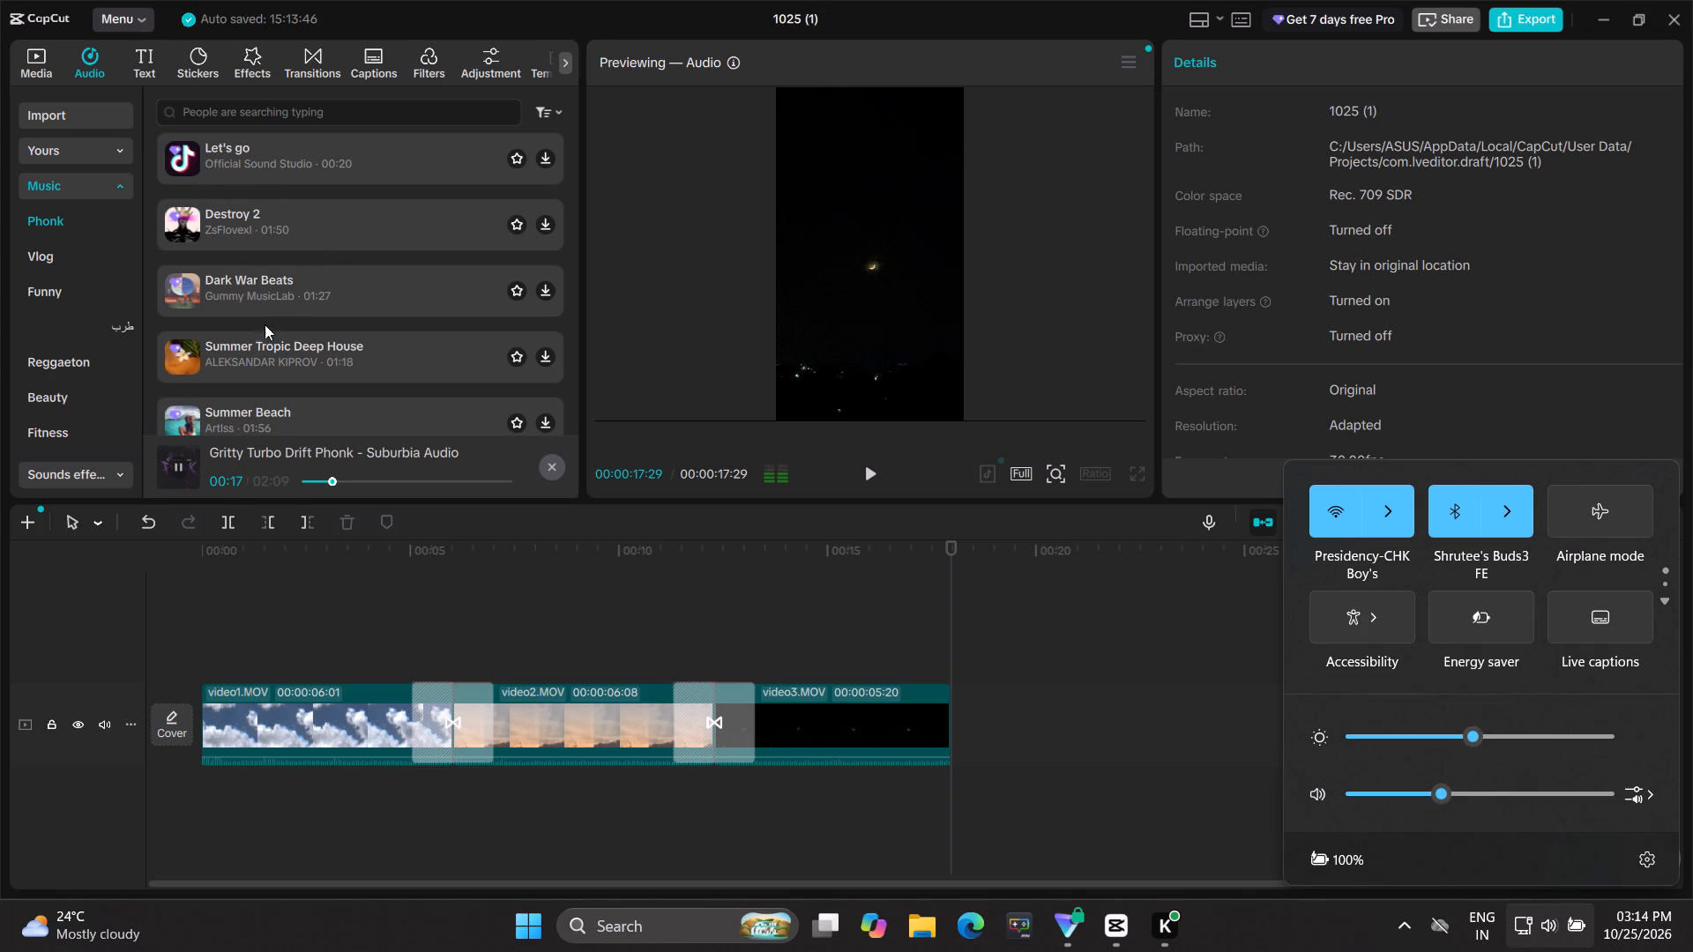
{"action": "left_click", "coordinate": [189, 353]}
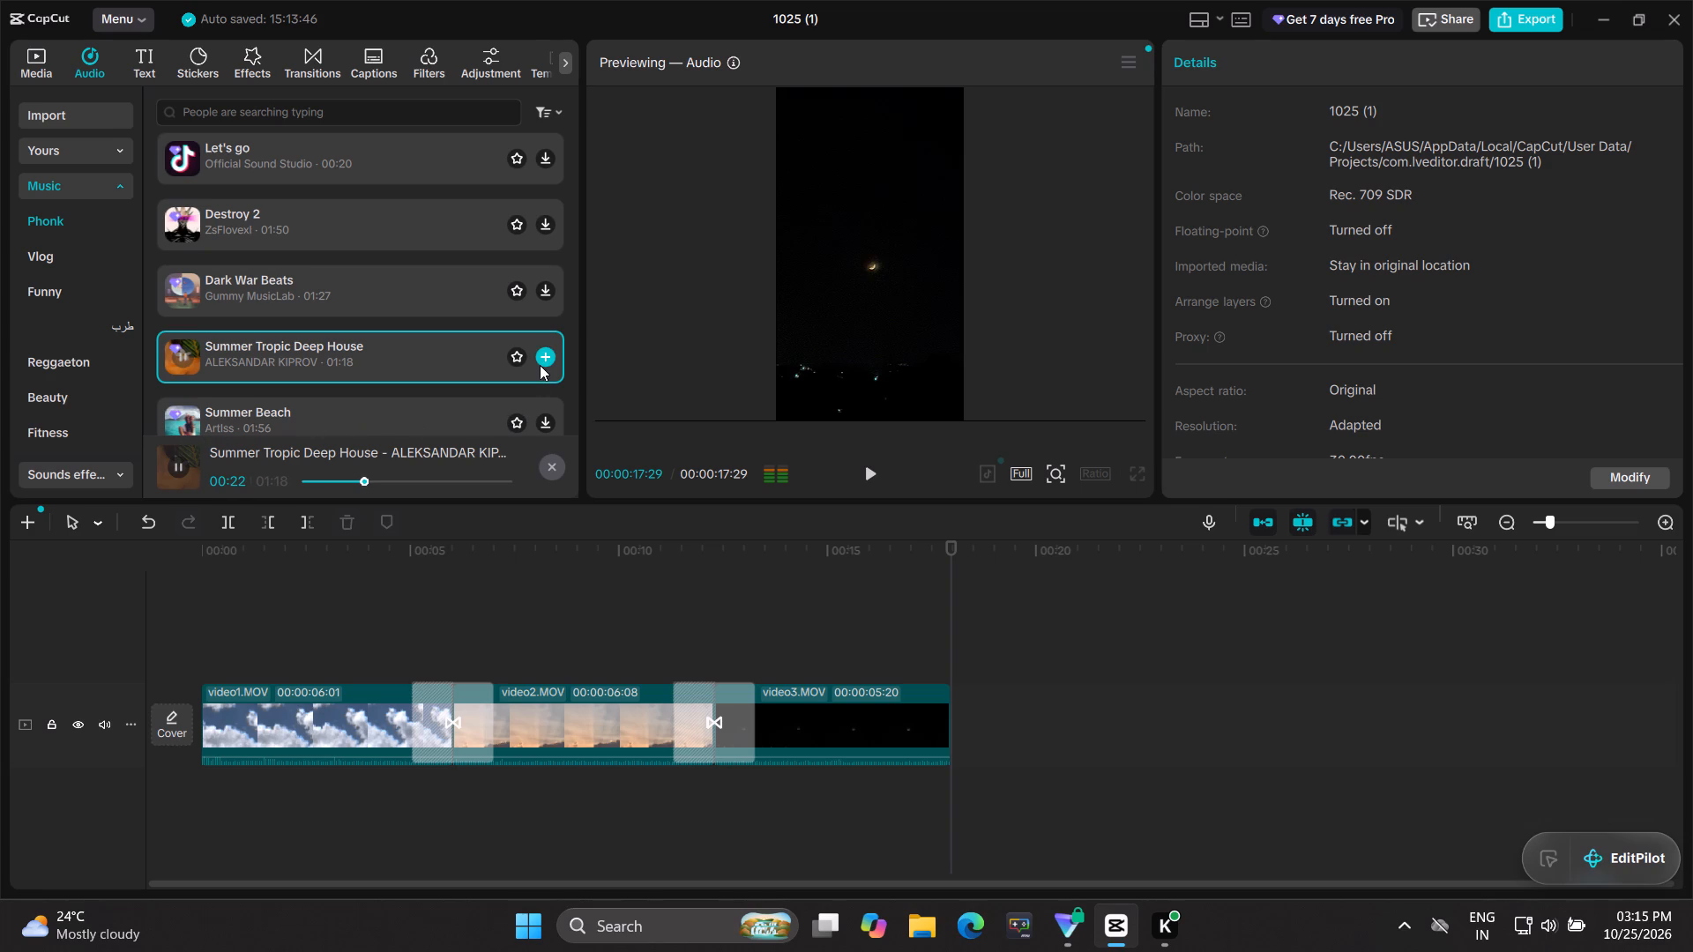
{"action": "left_click_drag", "start_coordinate": [198, 346], "coordinate": [287, 439]}
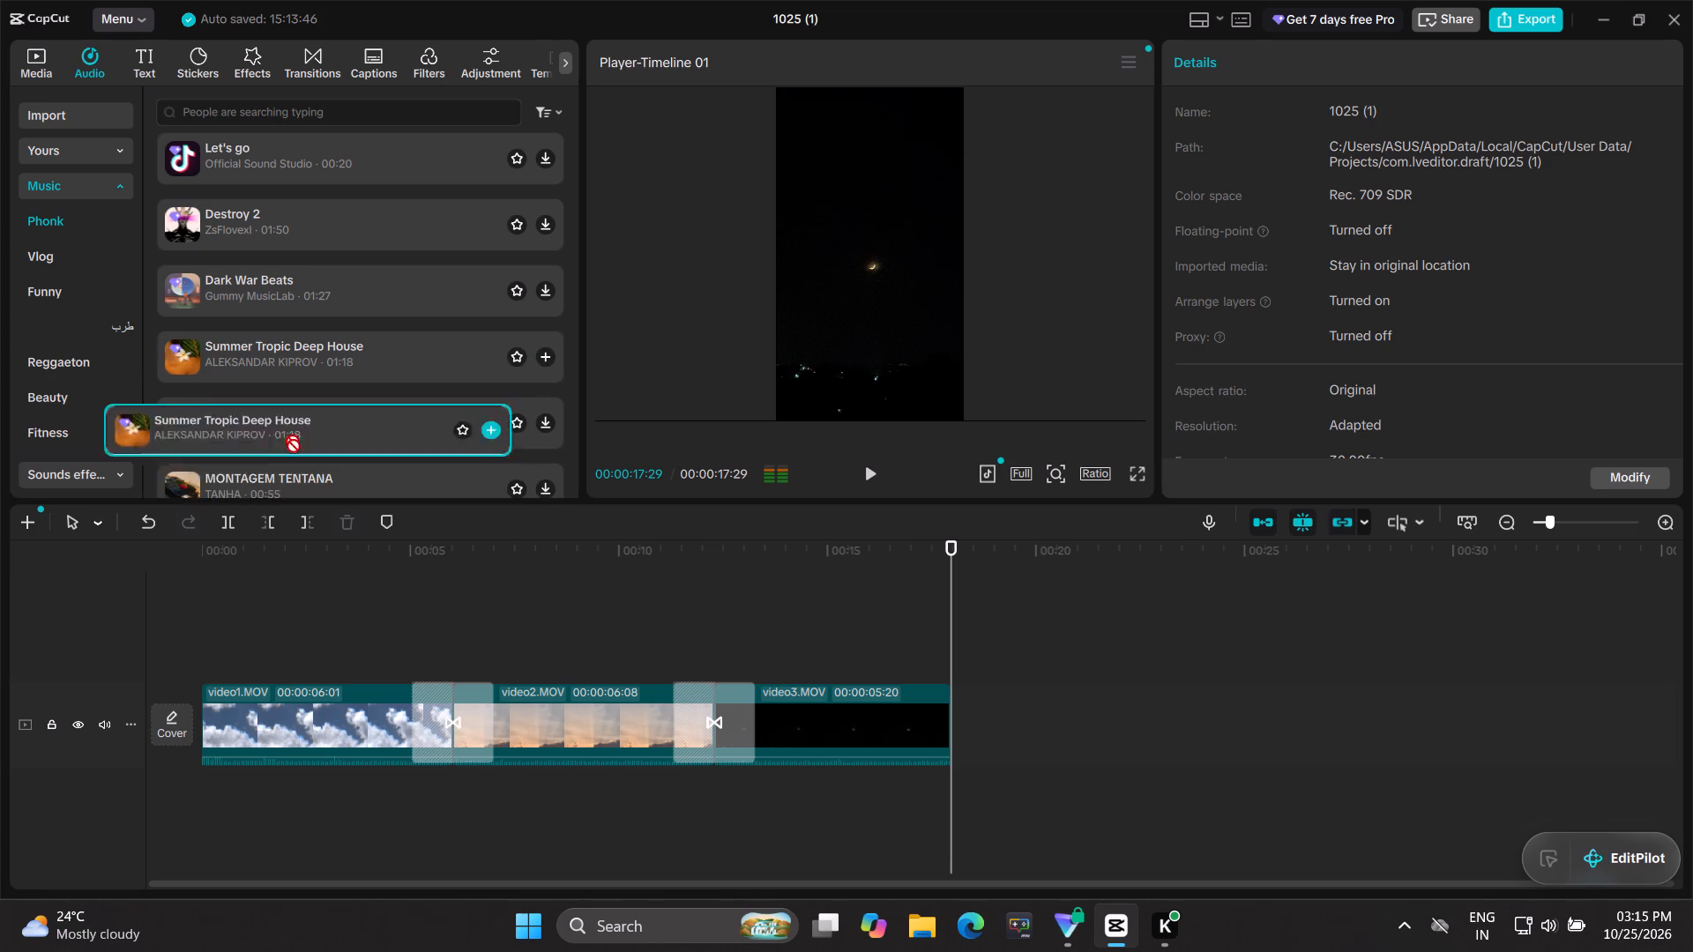
{"action": "left_click_drag", "start_coordinate": [287, 439], "coordinate": [205, 796]}
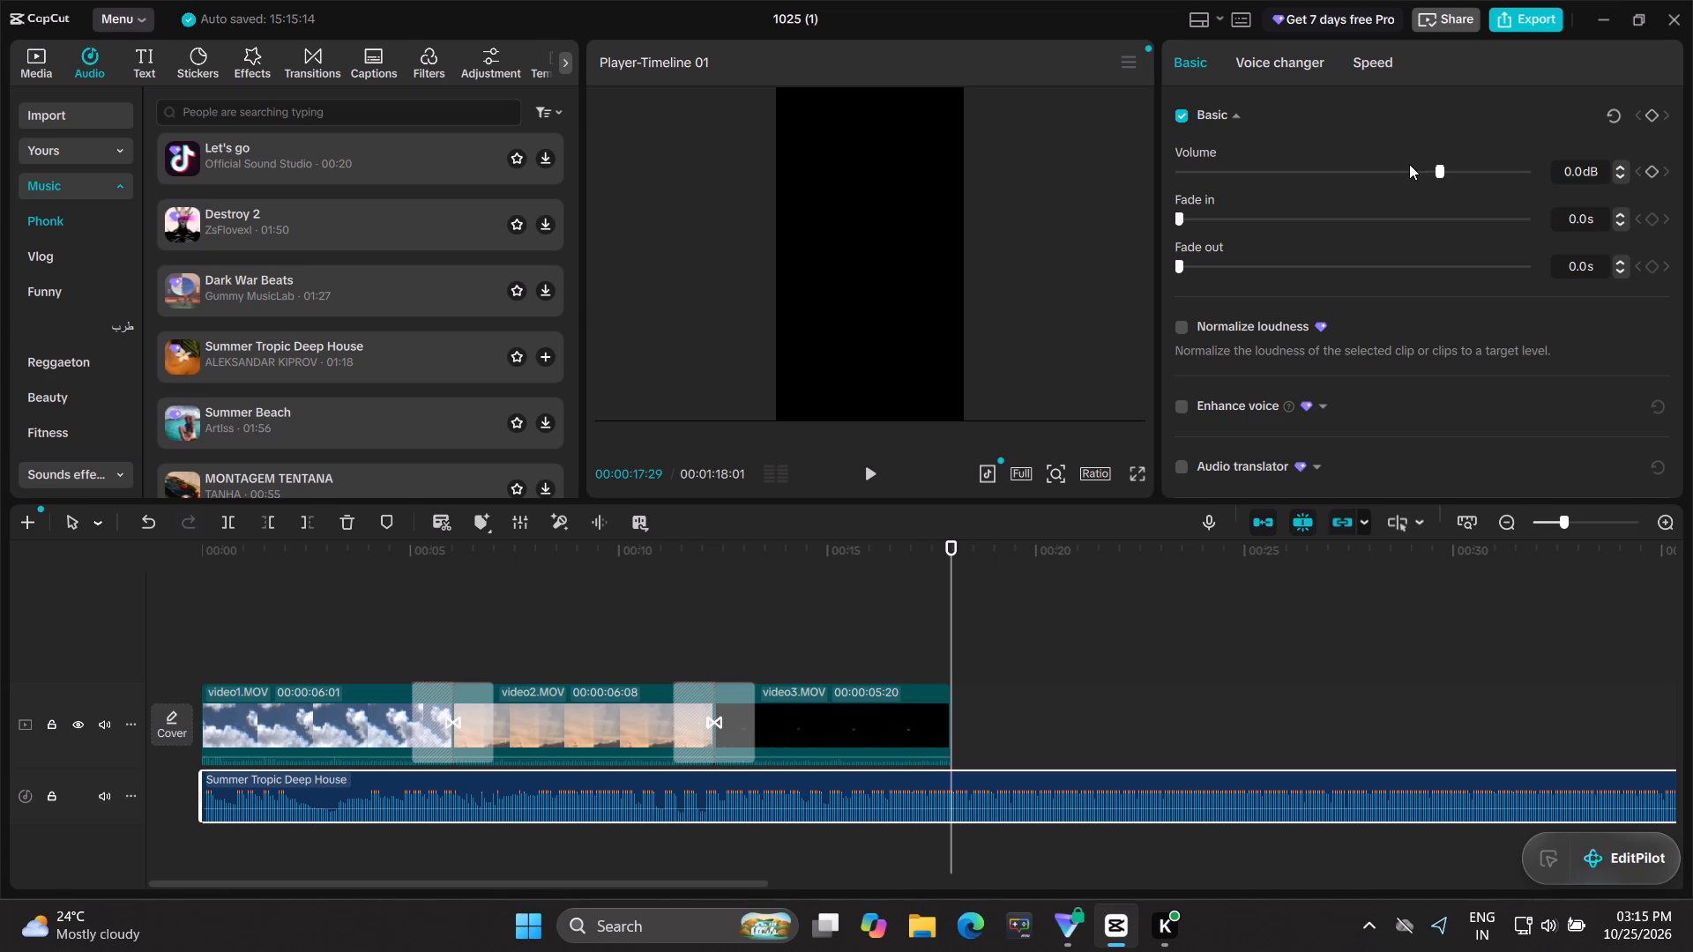
Lower the volume of the Summer Tropic Deep House clip to -6.1 dB.
{"action": "left_click_drag", "start_coordinate": [1442, 165], "coordinate": [1438, 167]}
{"action": "left_click_drag", "start_coordinate": [1438, 167], "coordinate": [1412, 176]}
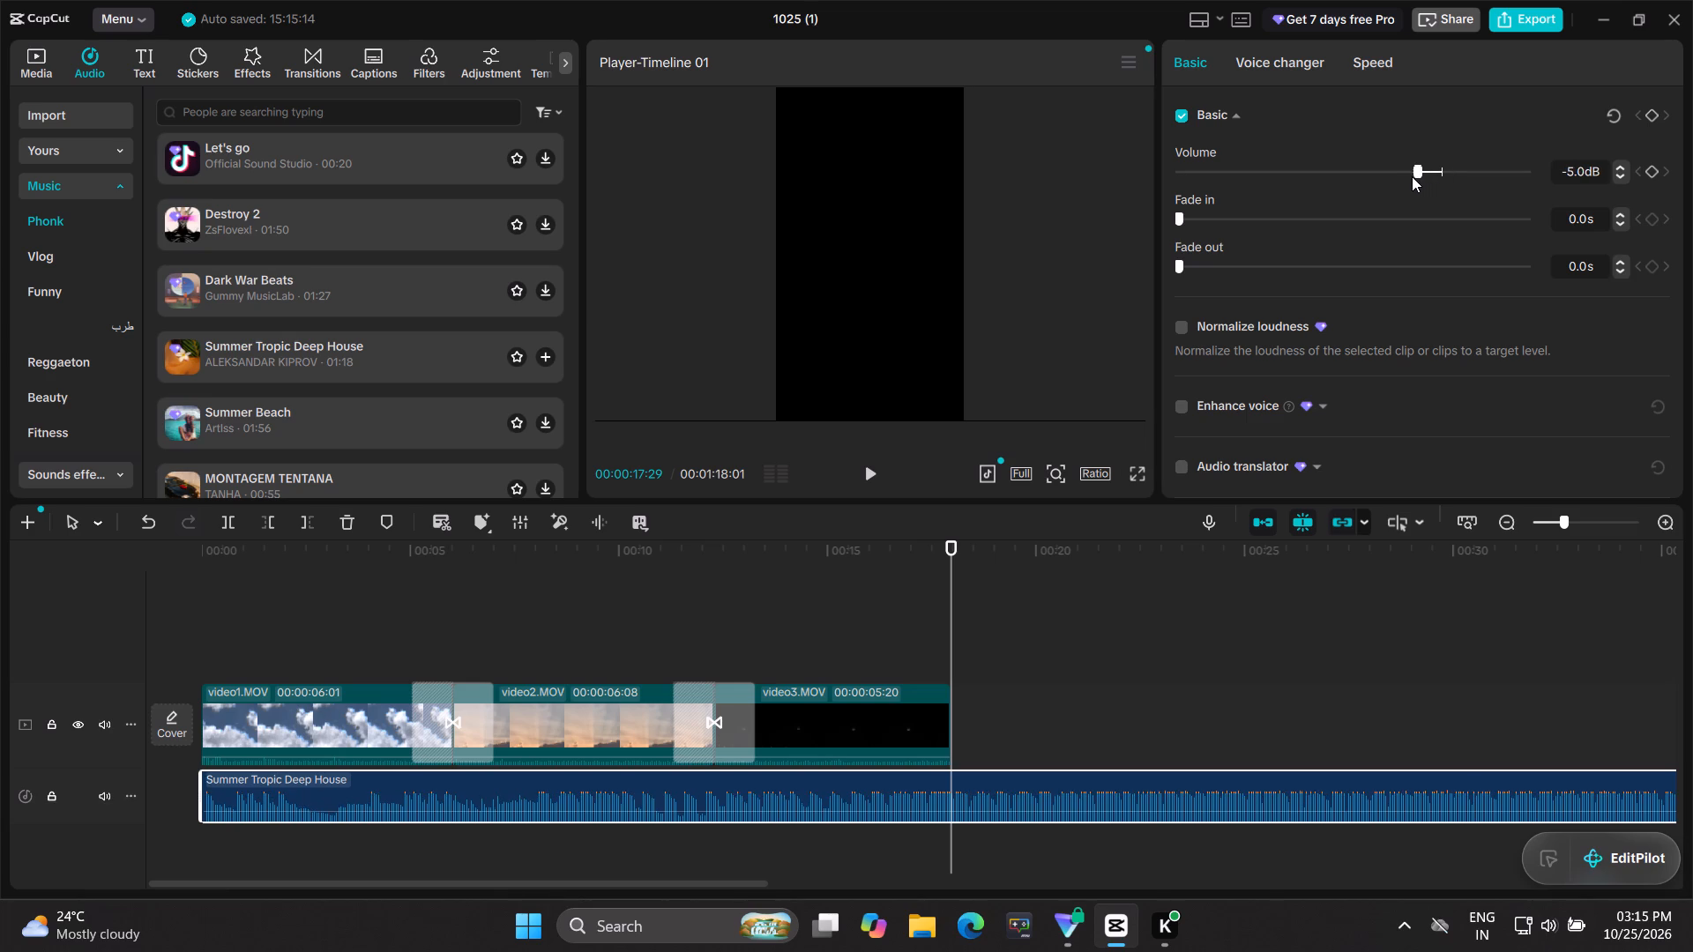
{"action": "left_click_drag", "start_coordinate": [1412, 176], "coordinate": [1409, 179]}
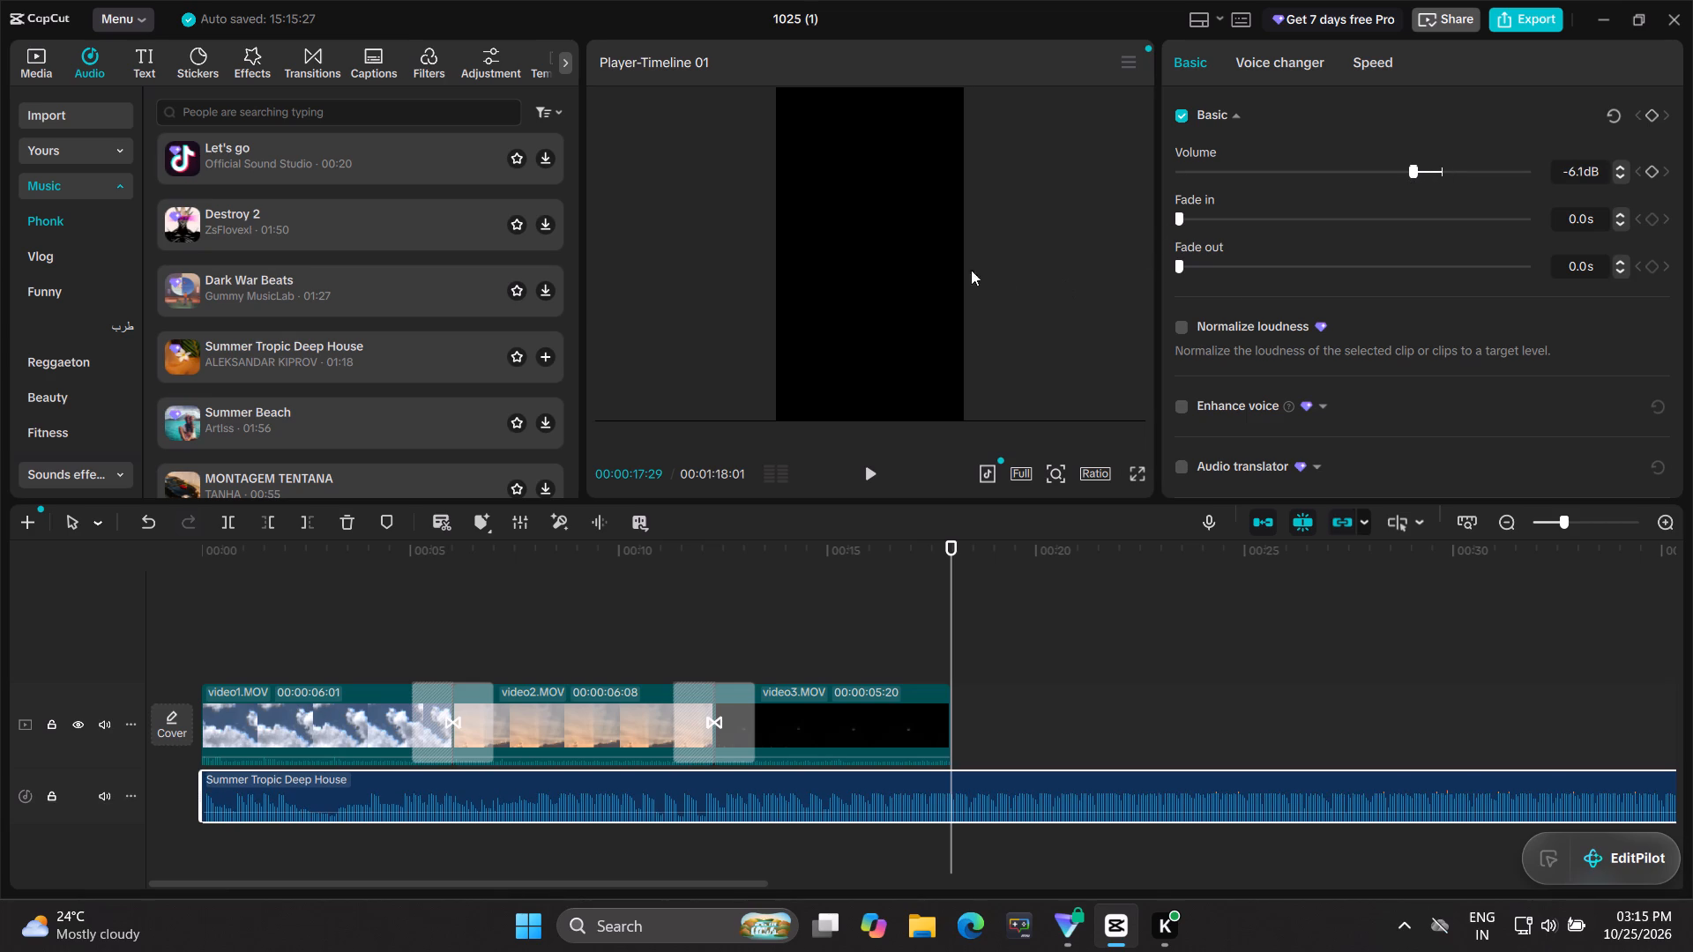
Play a few seconds of the music beyond the end of video3.MOV, and return to the start of the timeline.
{"action": "left_click", "coordinate": [870, 469]}
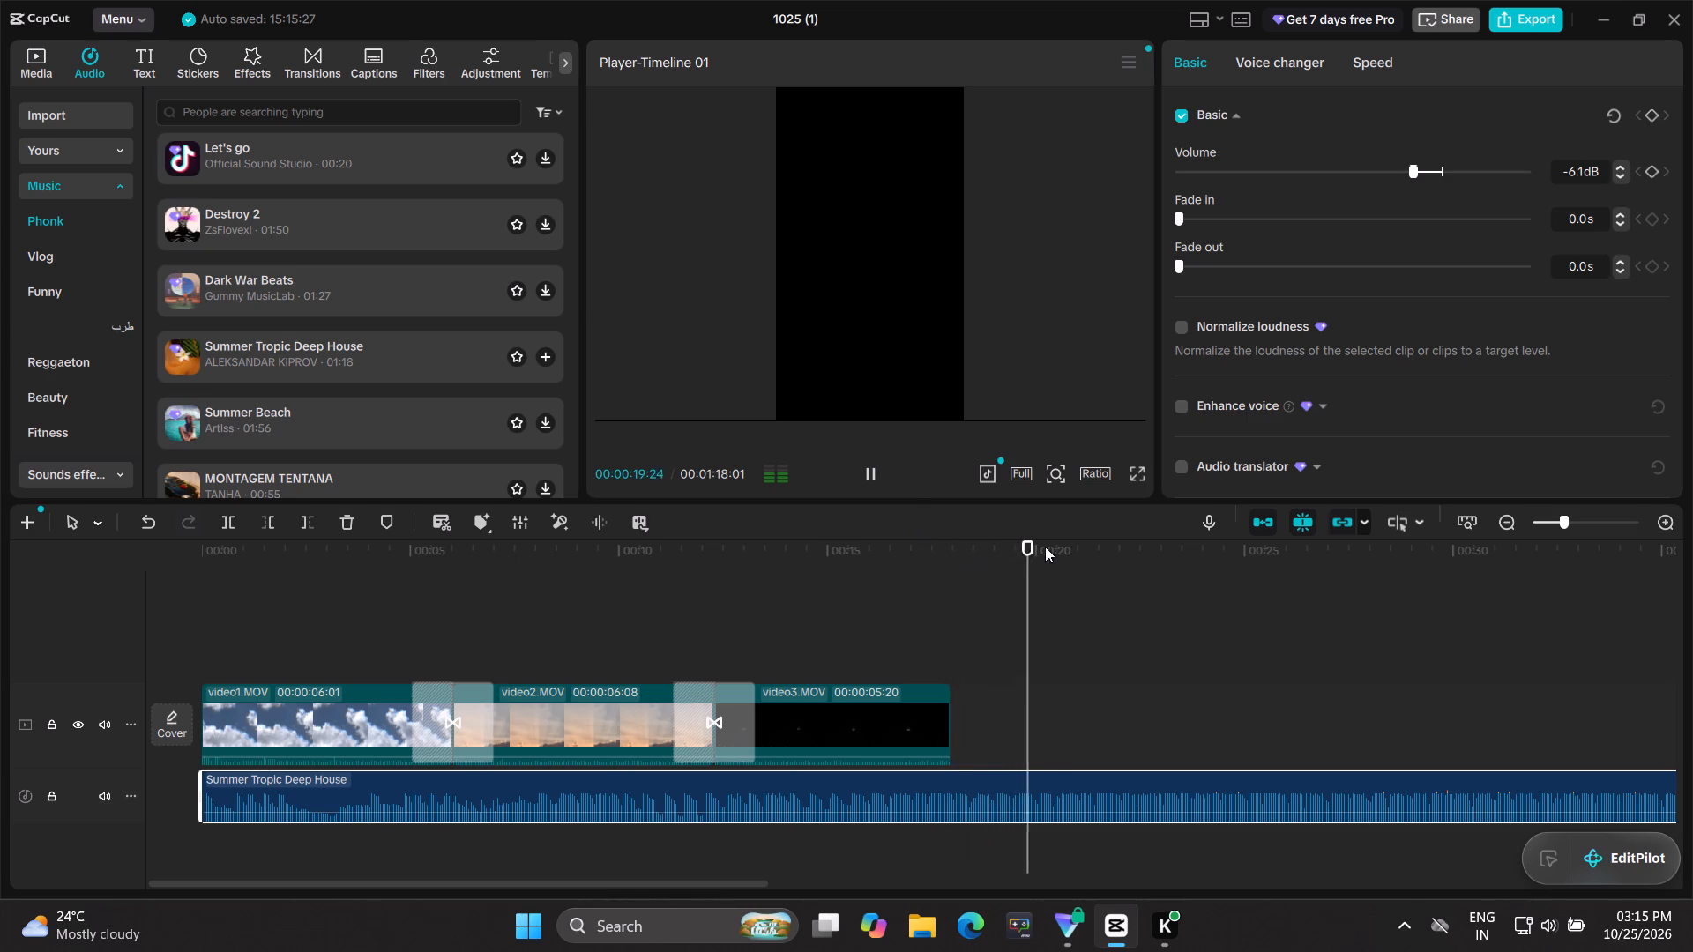
{"action": "left_click_drag", "start_coordinate": [1049, 538], "coordinate": [921, 537]}
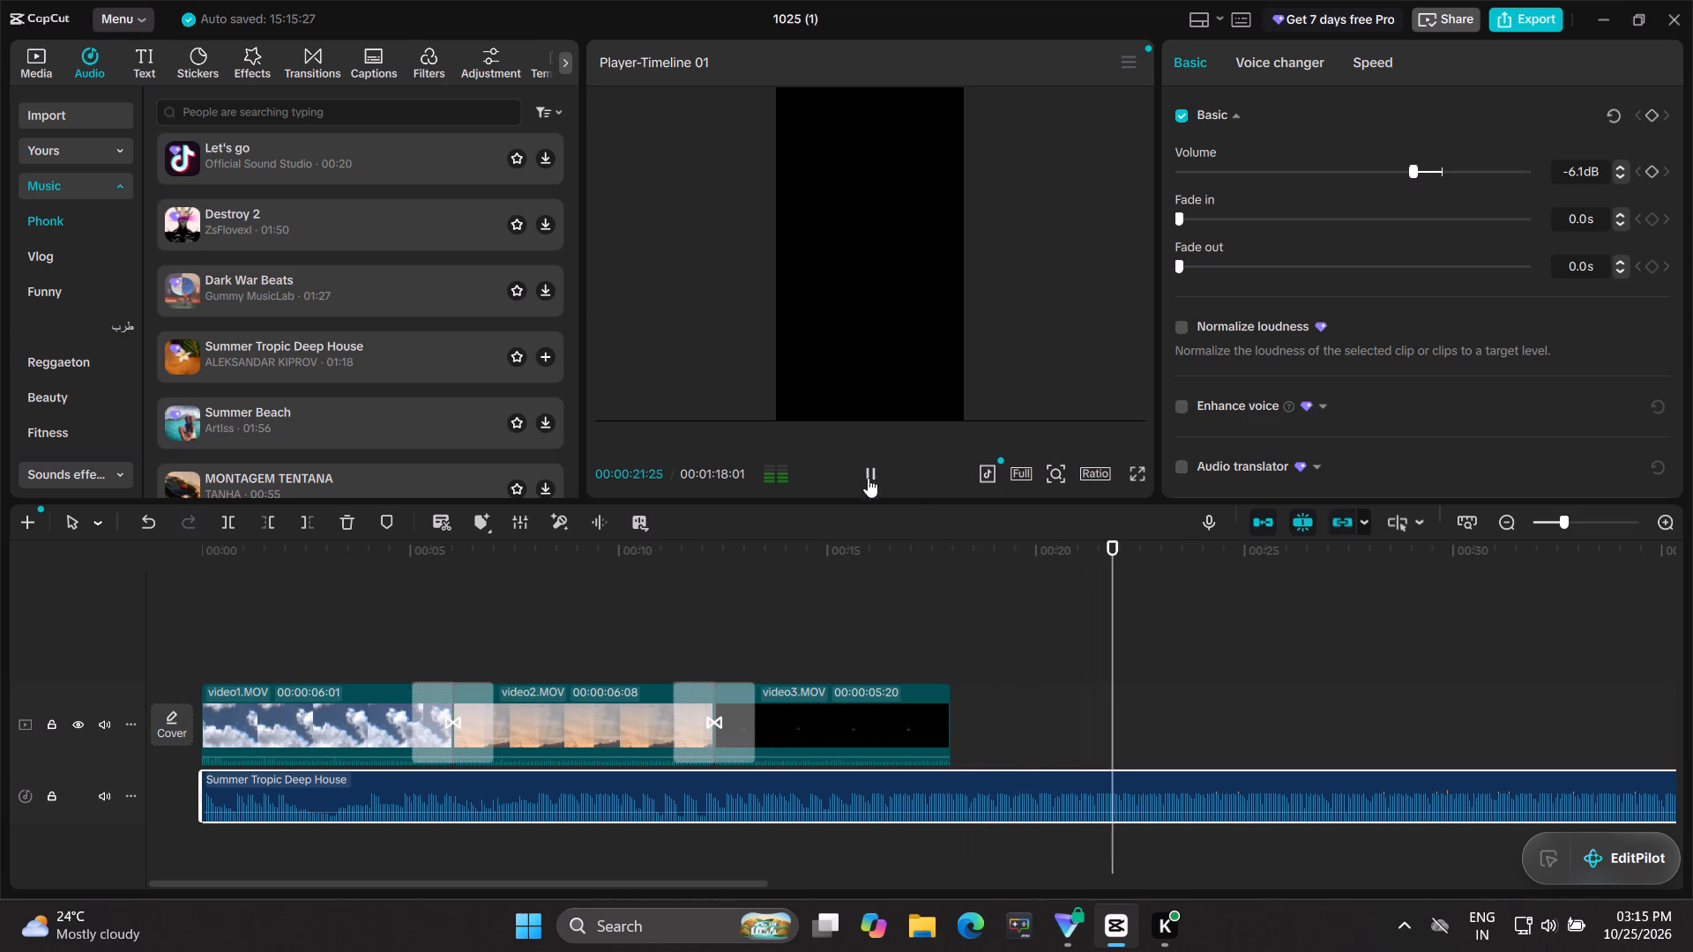
{"action": "left_click", "coordinate": [874, 472]}
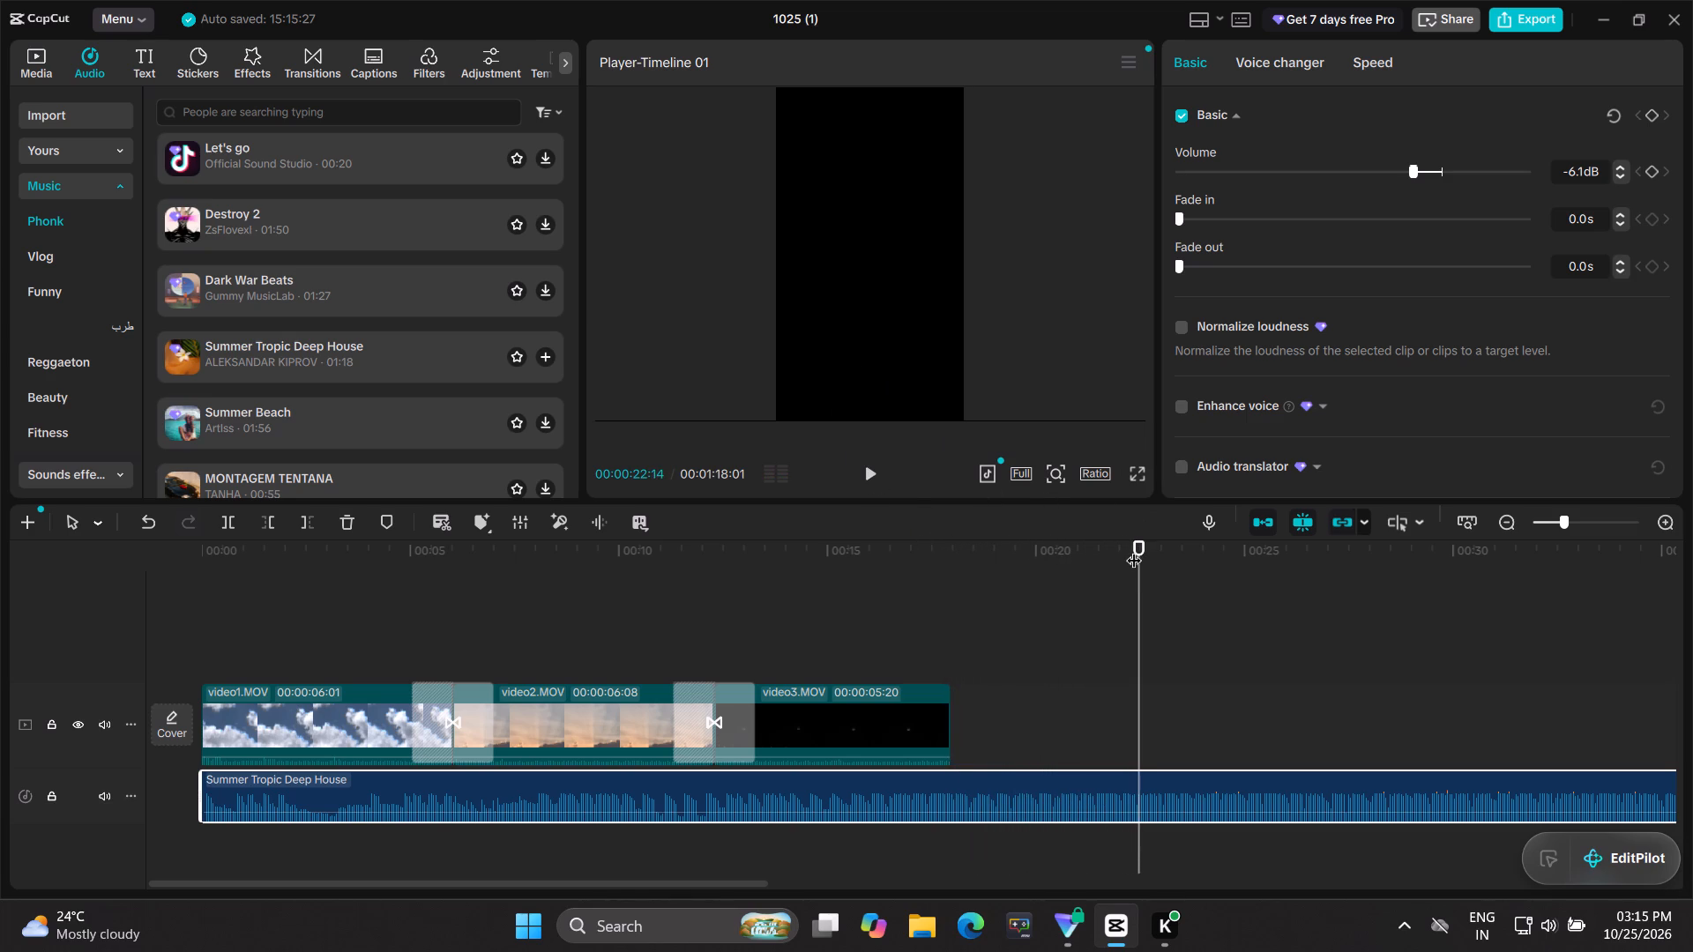
{"action": "left_click_drag", "start_coordinate": [1140, 546], "coordinate": [206, 618]}
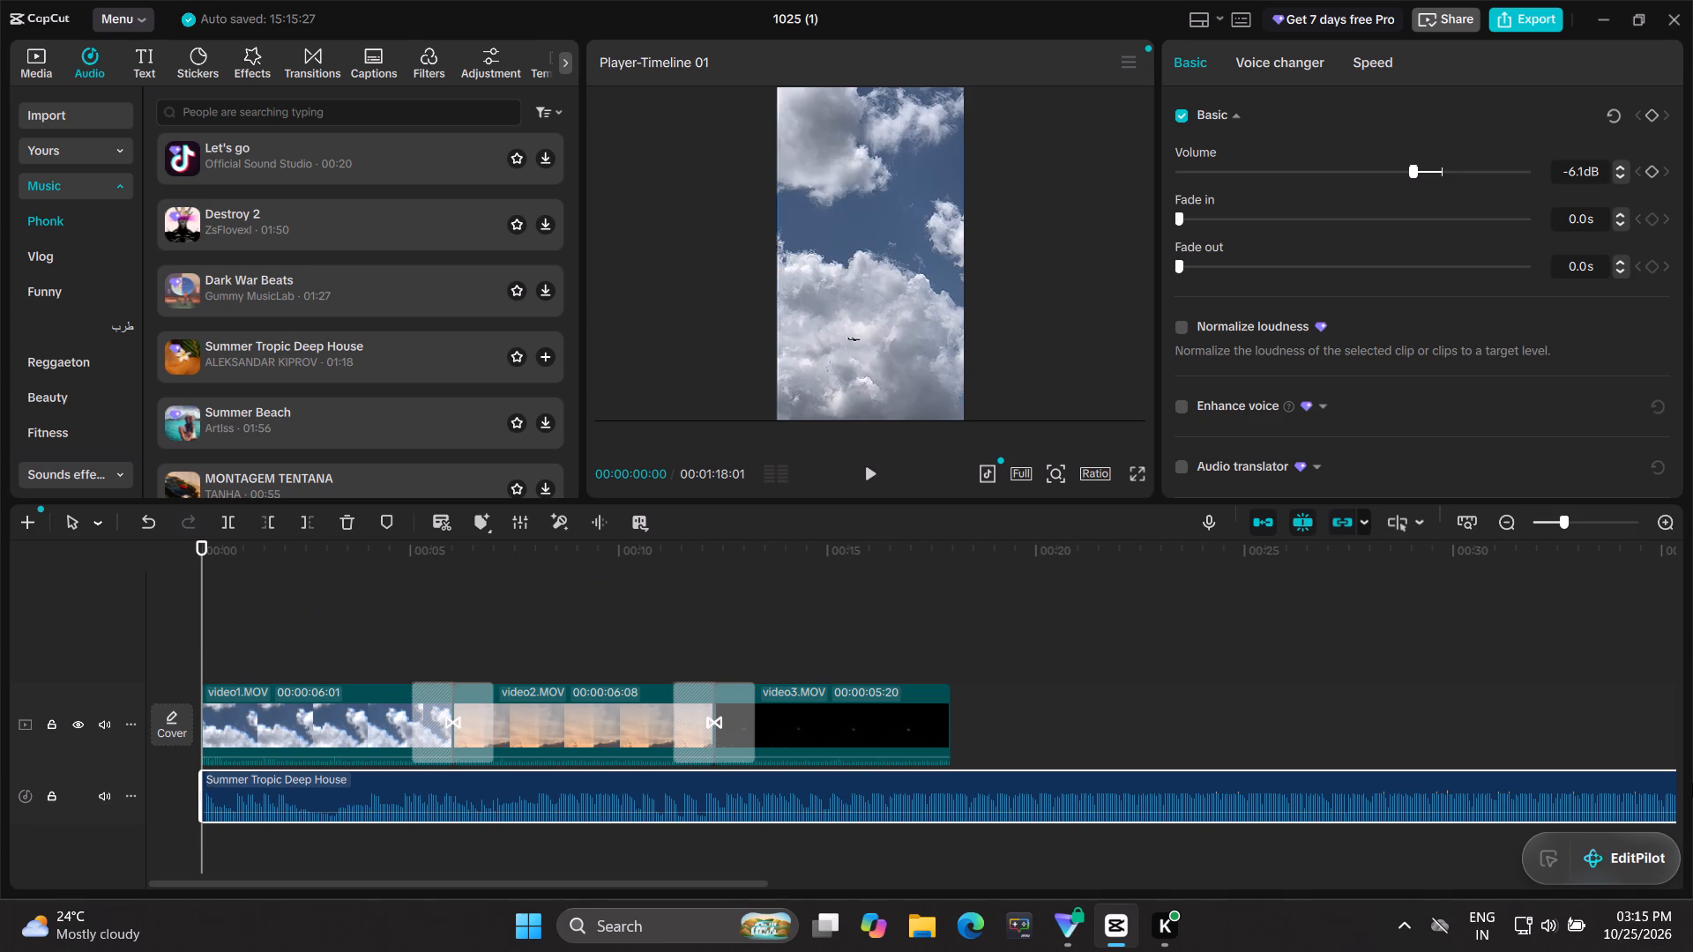
Trim the end of the Summer Tropic Deep House clip back to 00:00:17:29, level with the end of video3.MOV.
{"action": "left_click_drag", "start_coordinate": [1671, 770], "coordinate": [1657, 771]}
{"action": "left_click_drag", "start_coordinate": [1657, 771], "coordinate": [1585, 789]}
{"action": "left_click_drag", "start_coordinate": [203, 539], "coordinate": [1595, 553]}
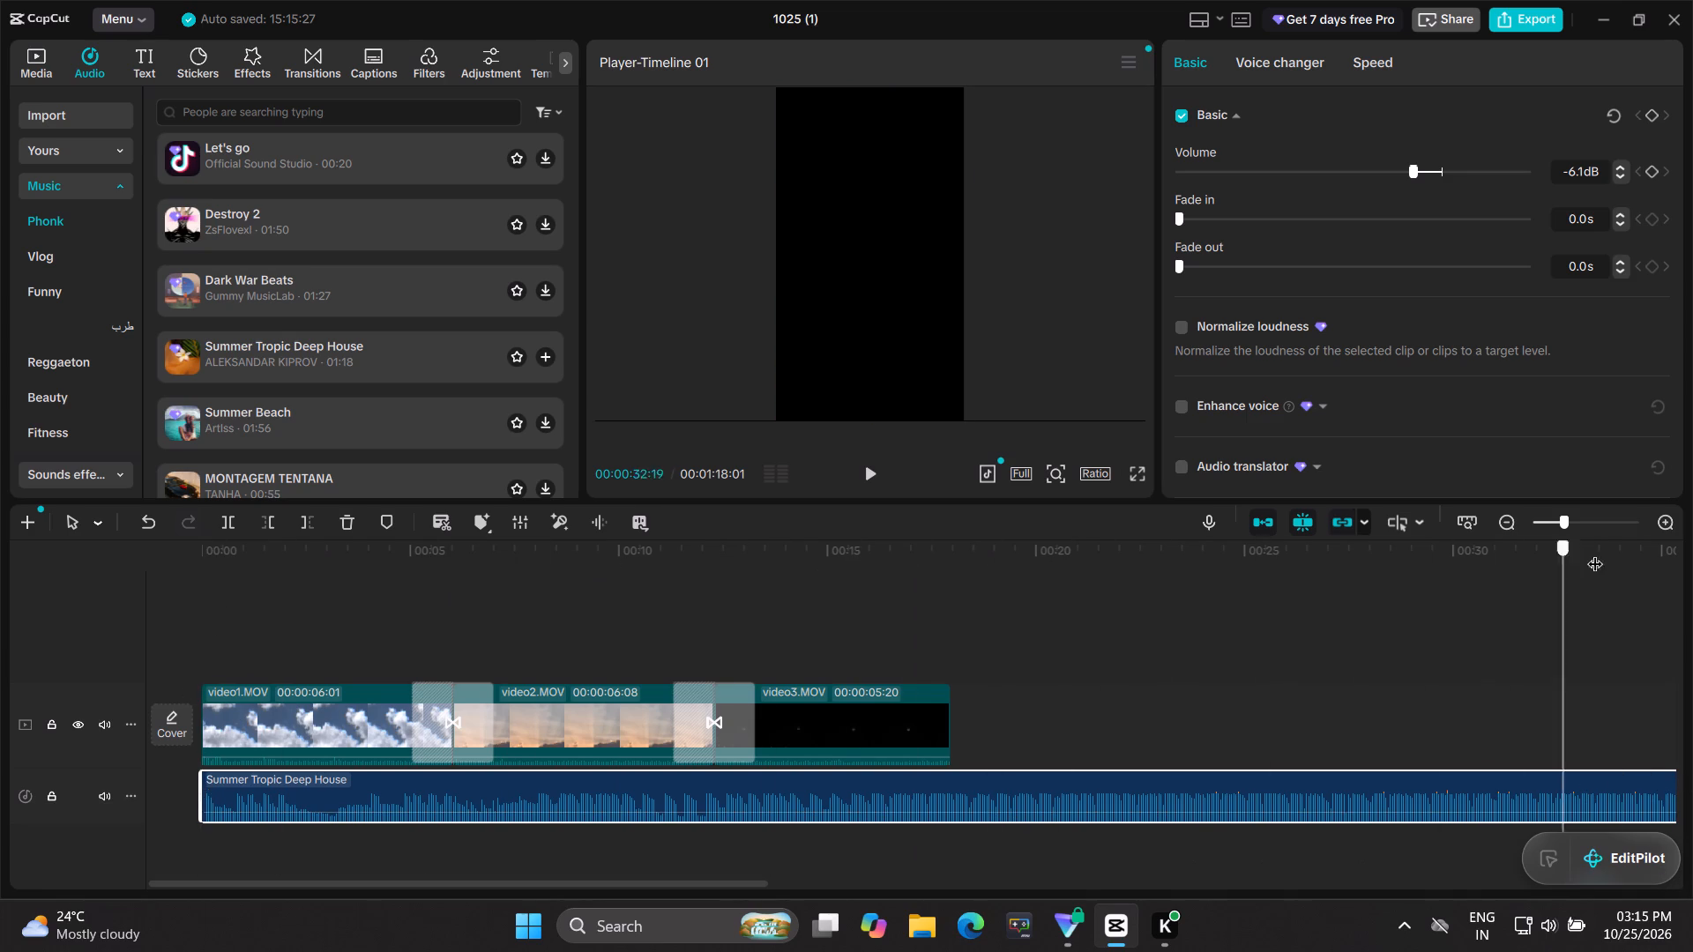
{"action": "left_click_drag", "start_coordinate": [1595, 553], "coordinate": [1692, 554]}
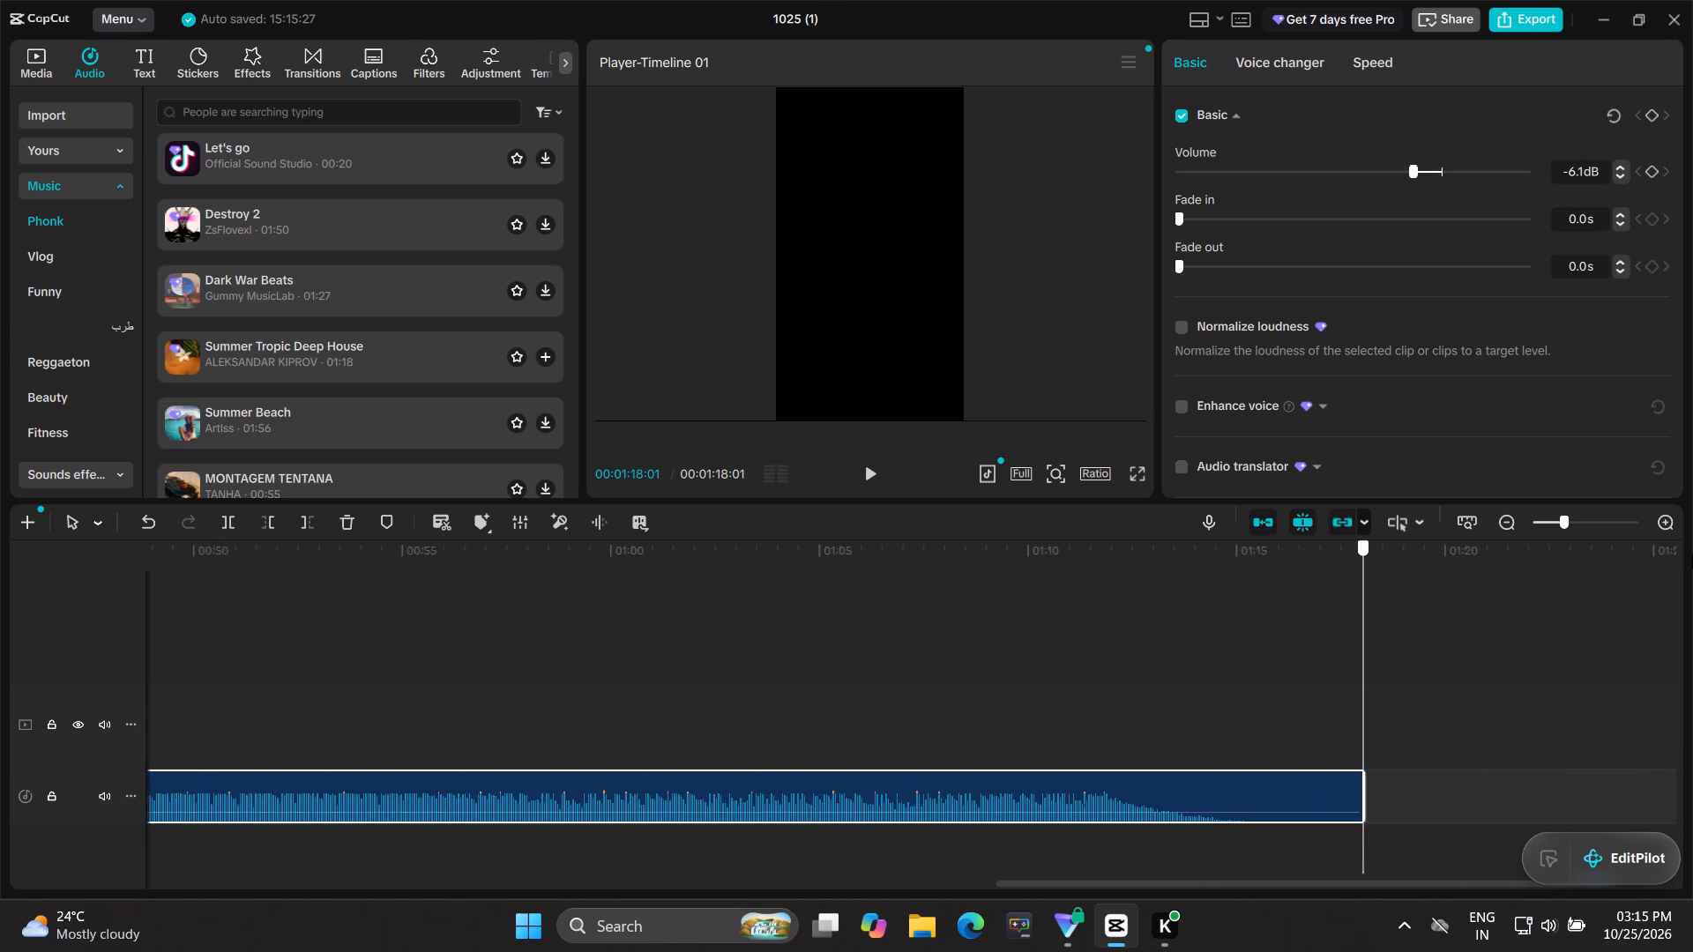
{"action": "left_click_drag", "start_coordinate": [1692, 554], "coordinate": [773, 598]}
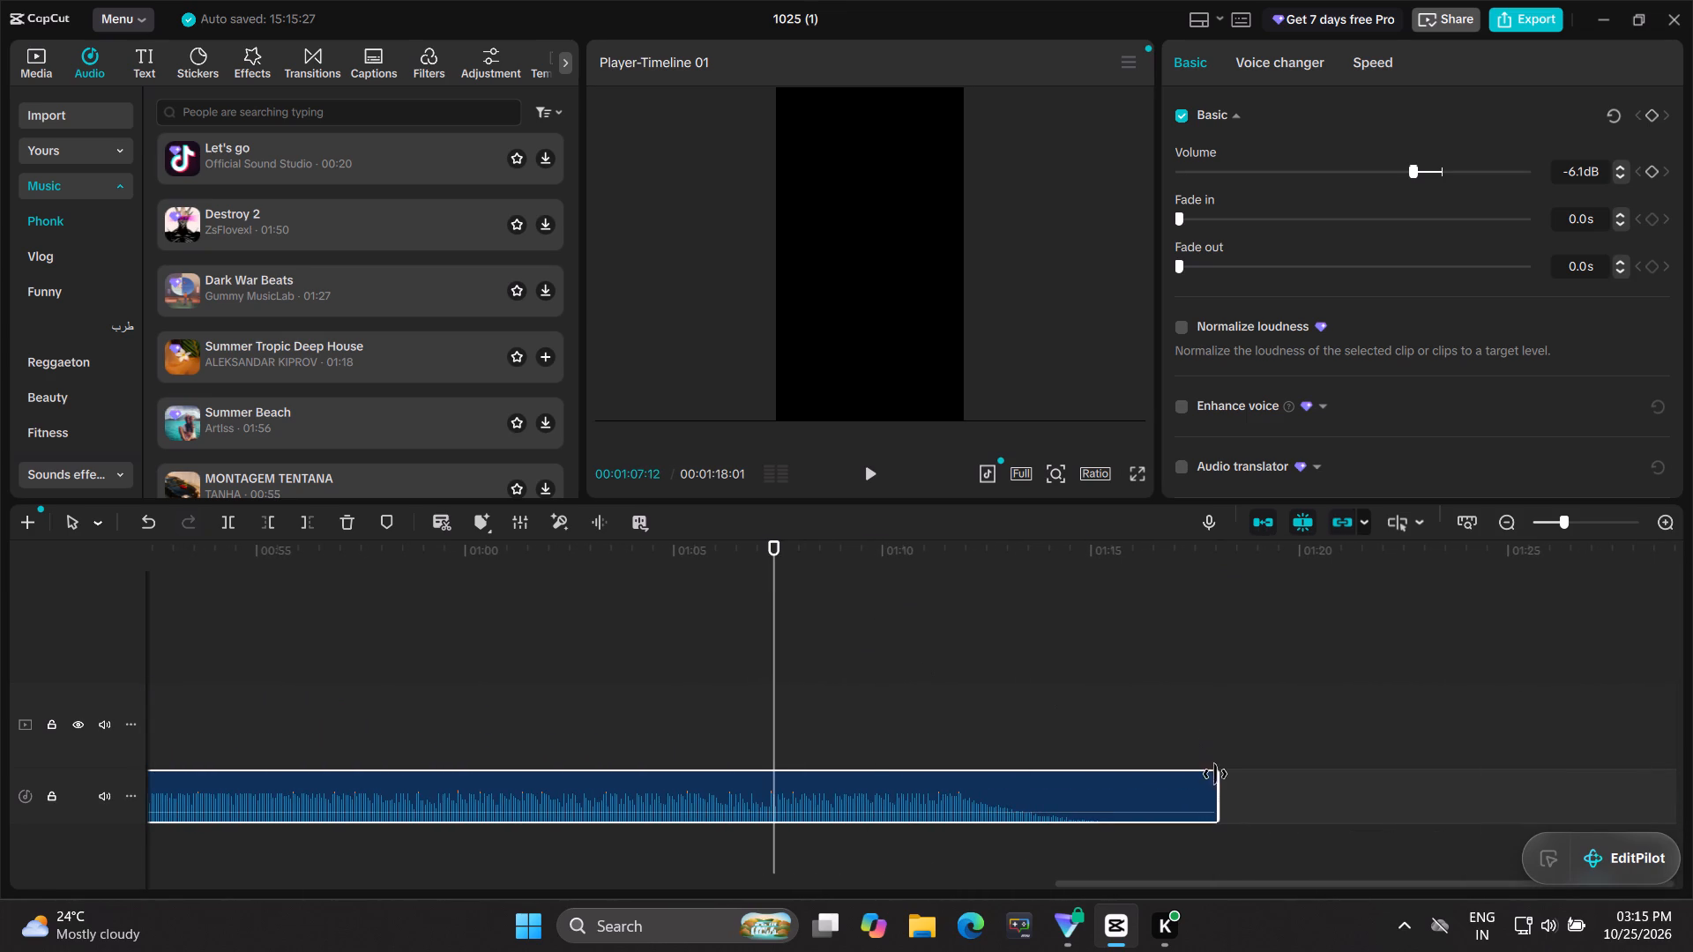
{"action": "left_click_drag", "start_coordinate": [1219, 782], "coordinate": [211, 756]}
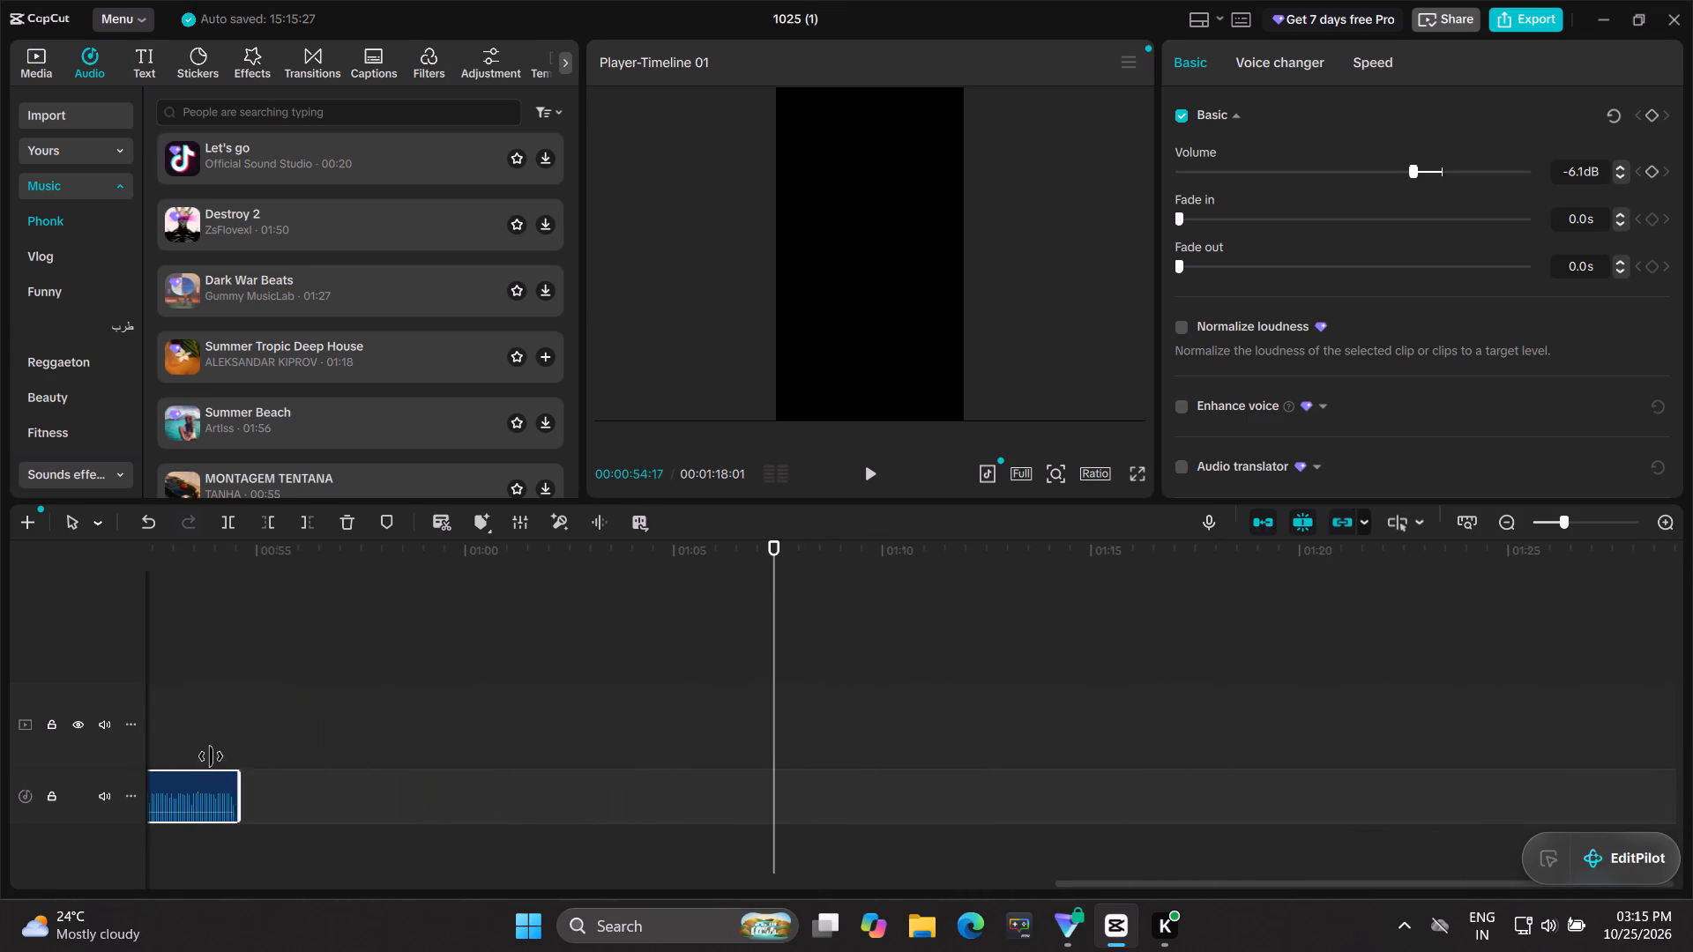
{"action": "left_click_drag", "start_coordinate": [211, 756], "coordinate": [197, 812]}
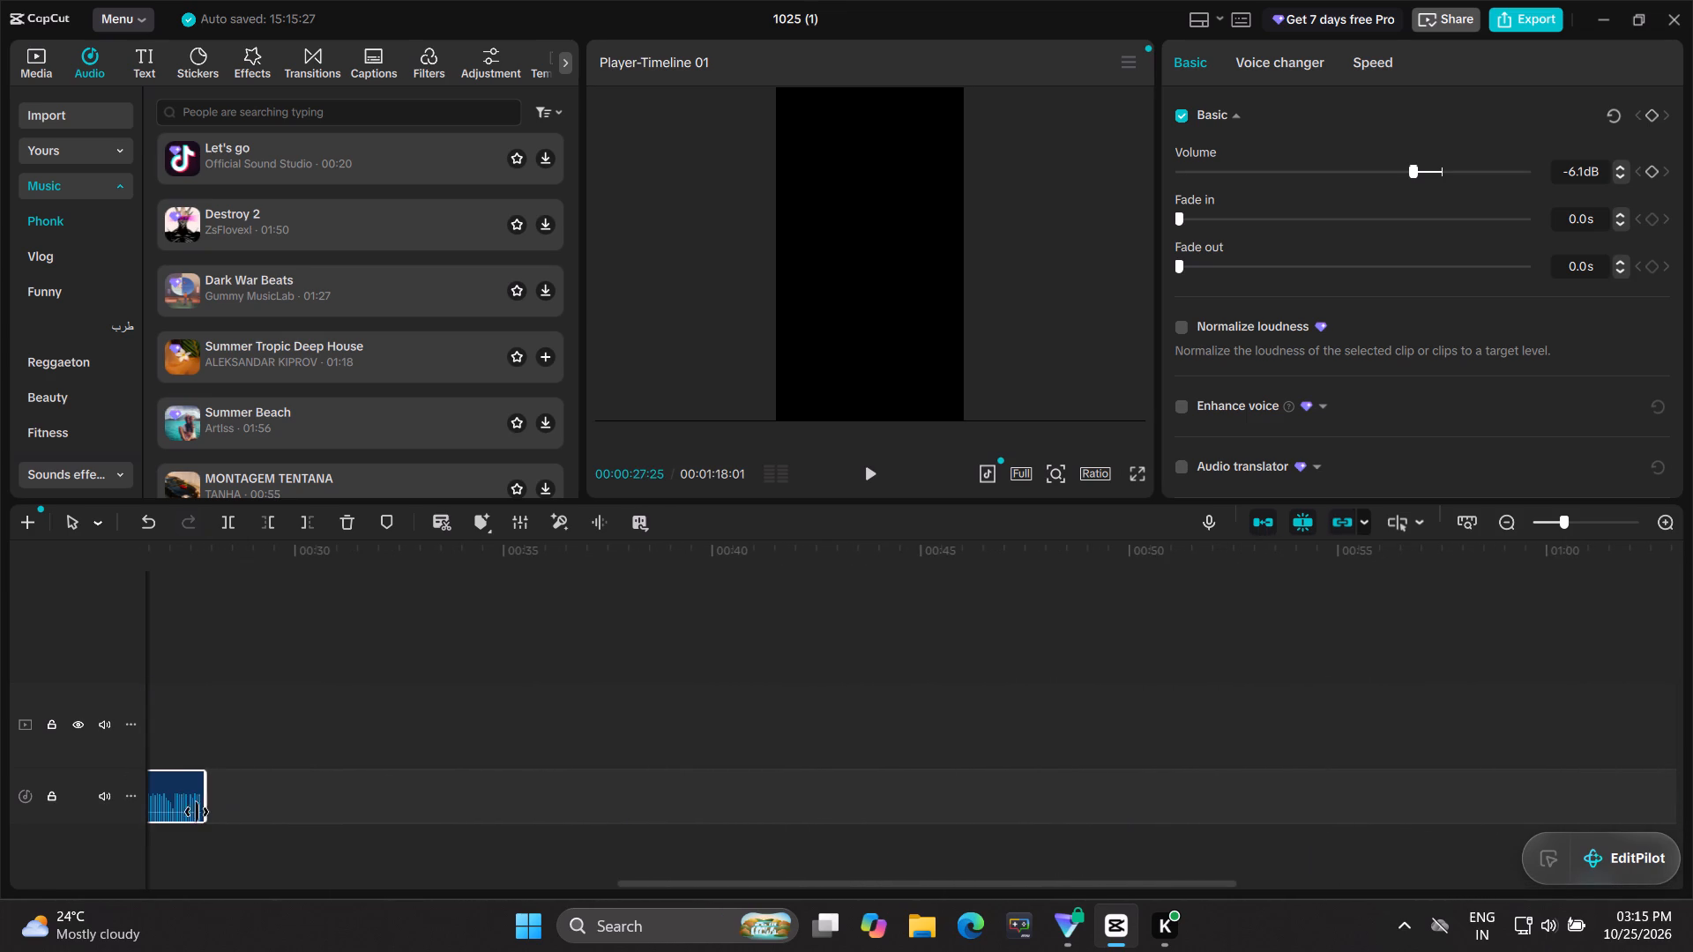
{"action": "left_click_drag", "start_coordinate": [197, 812], "coordinate": [235, 825]}
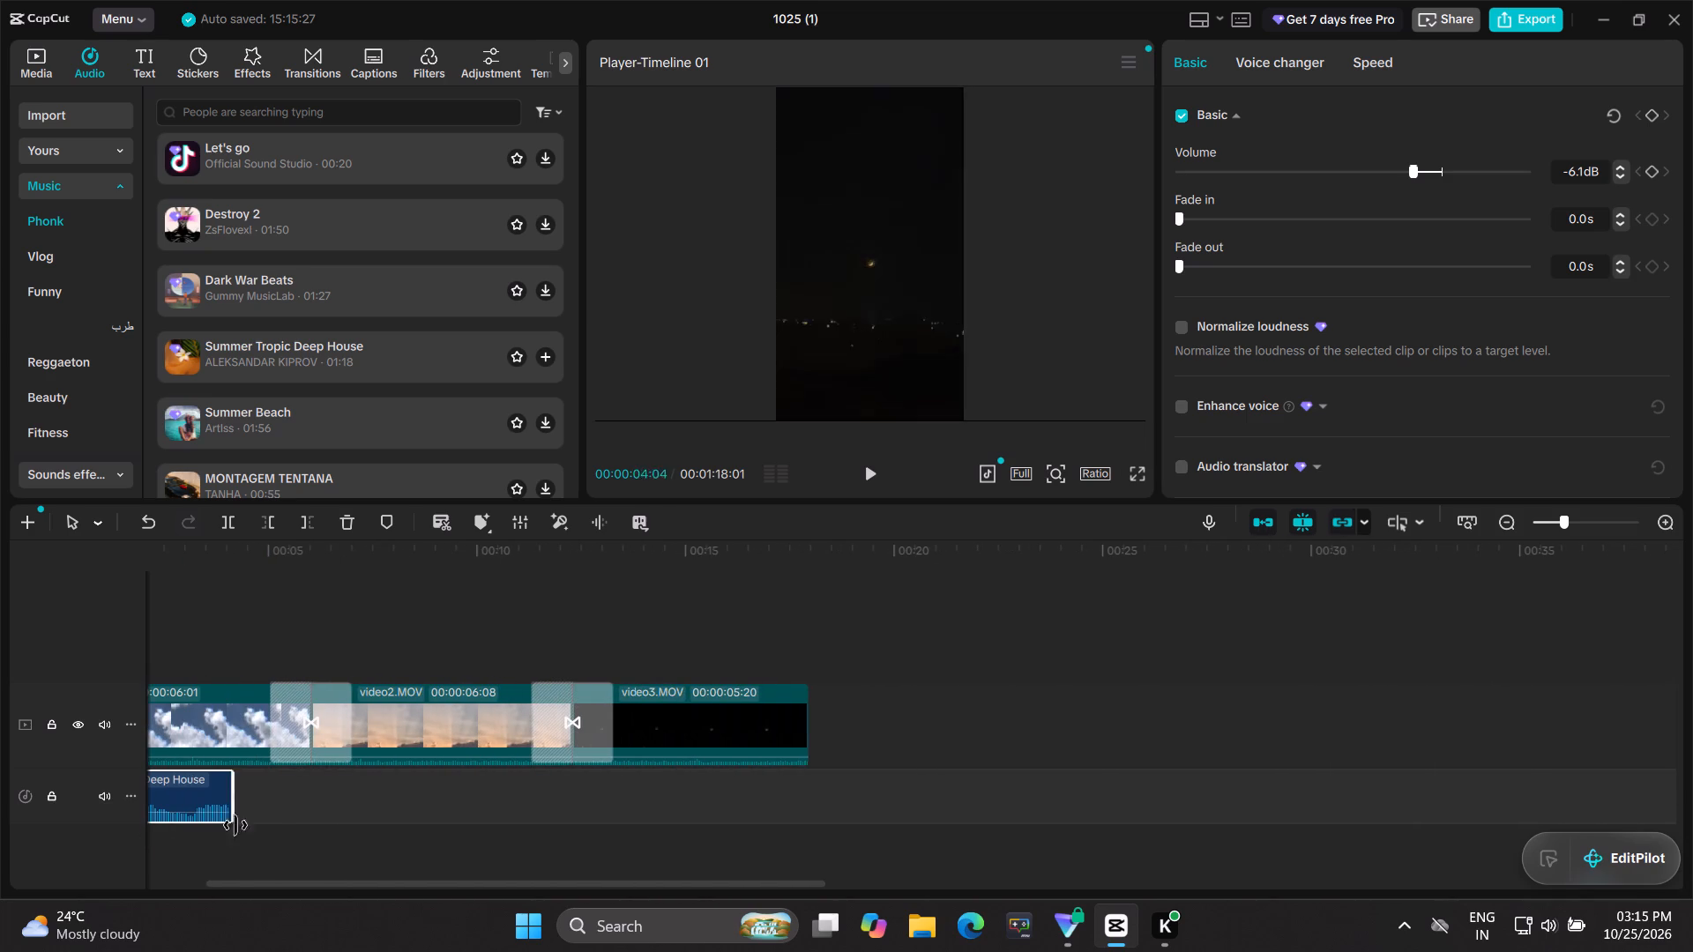
{"action": "left_click_drag", "start_coordinate": [235, 825], "coordinate": [799, 831]}
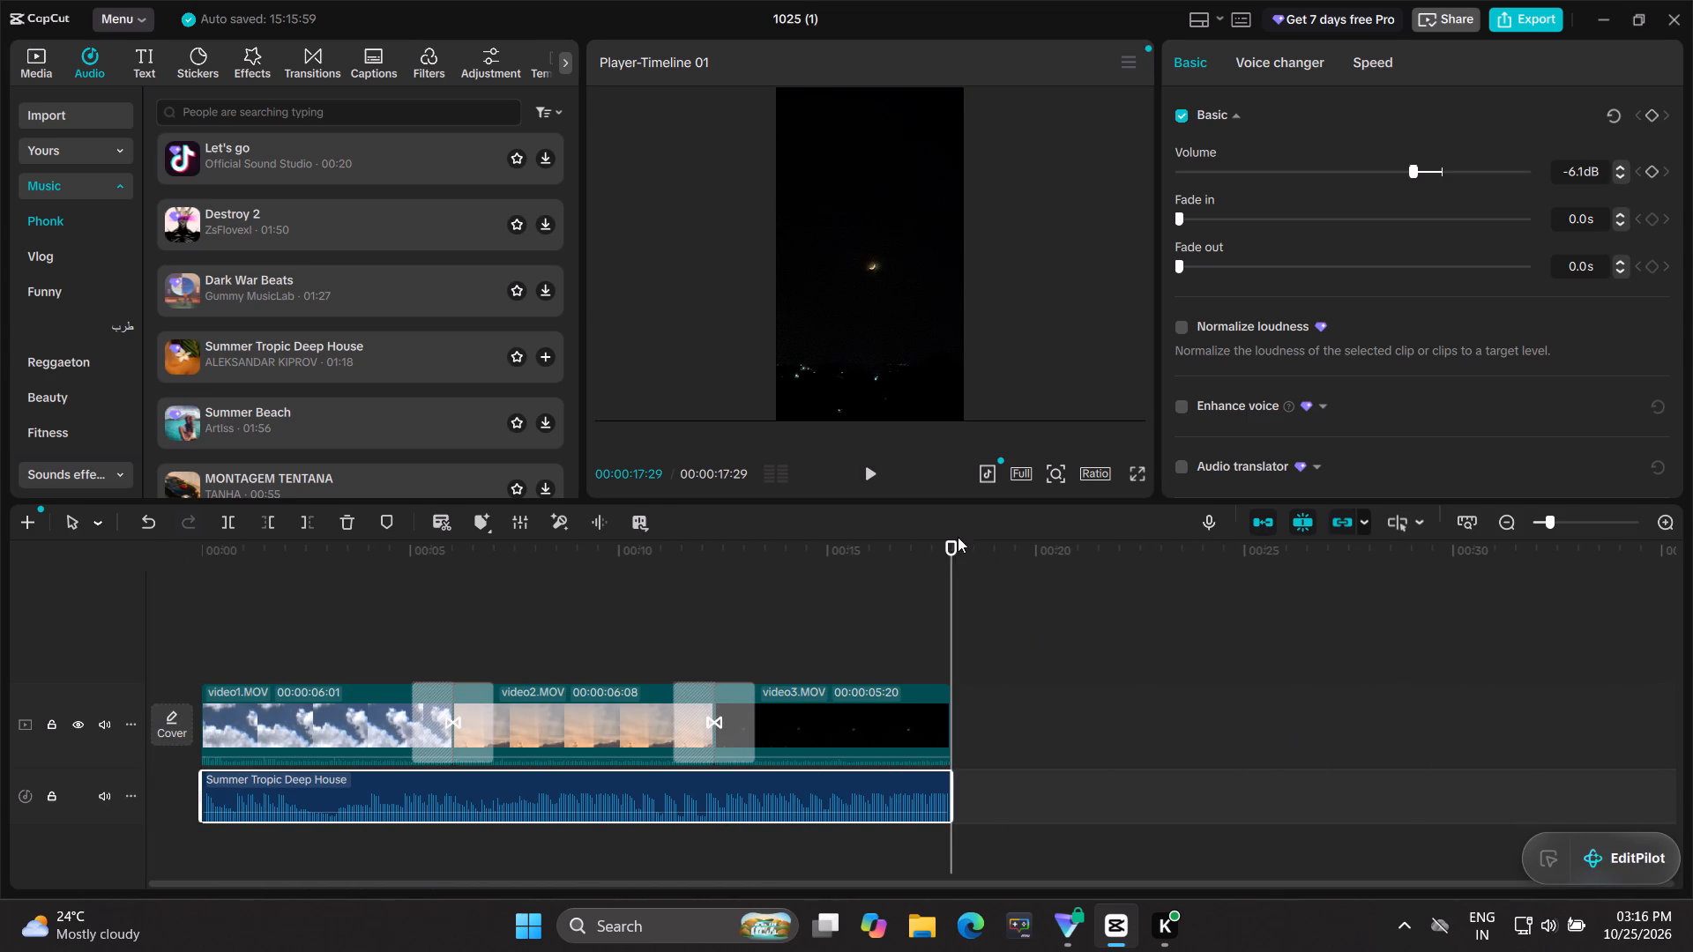
Play the whole timeline from the beginning to check the clips together with the music.
{"action": "left_click_drag", "start_coordinate": [951, 541], "coordinate": [123, 572]}
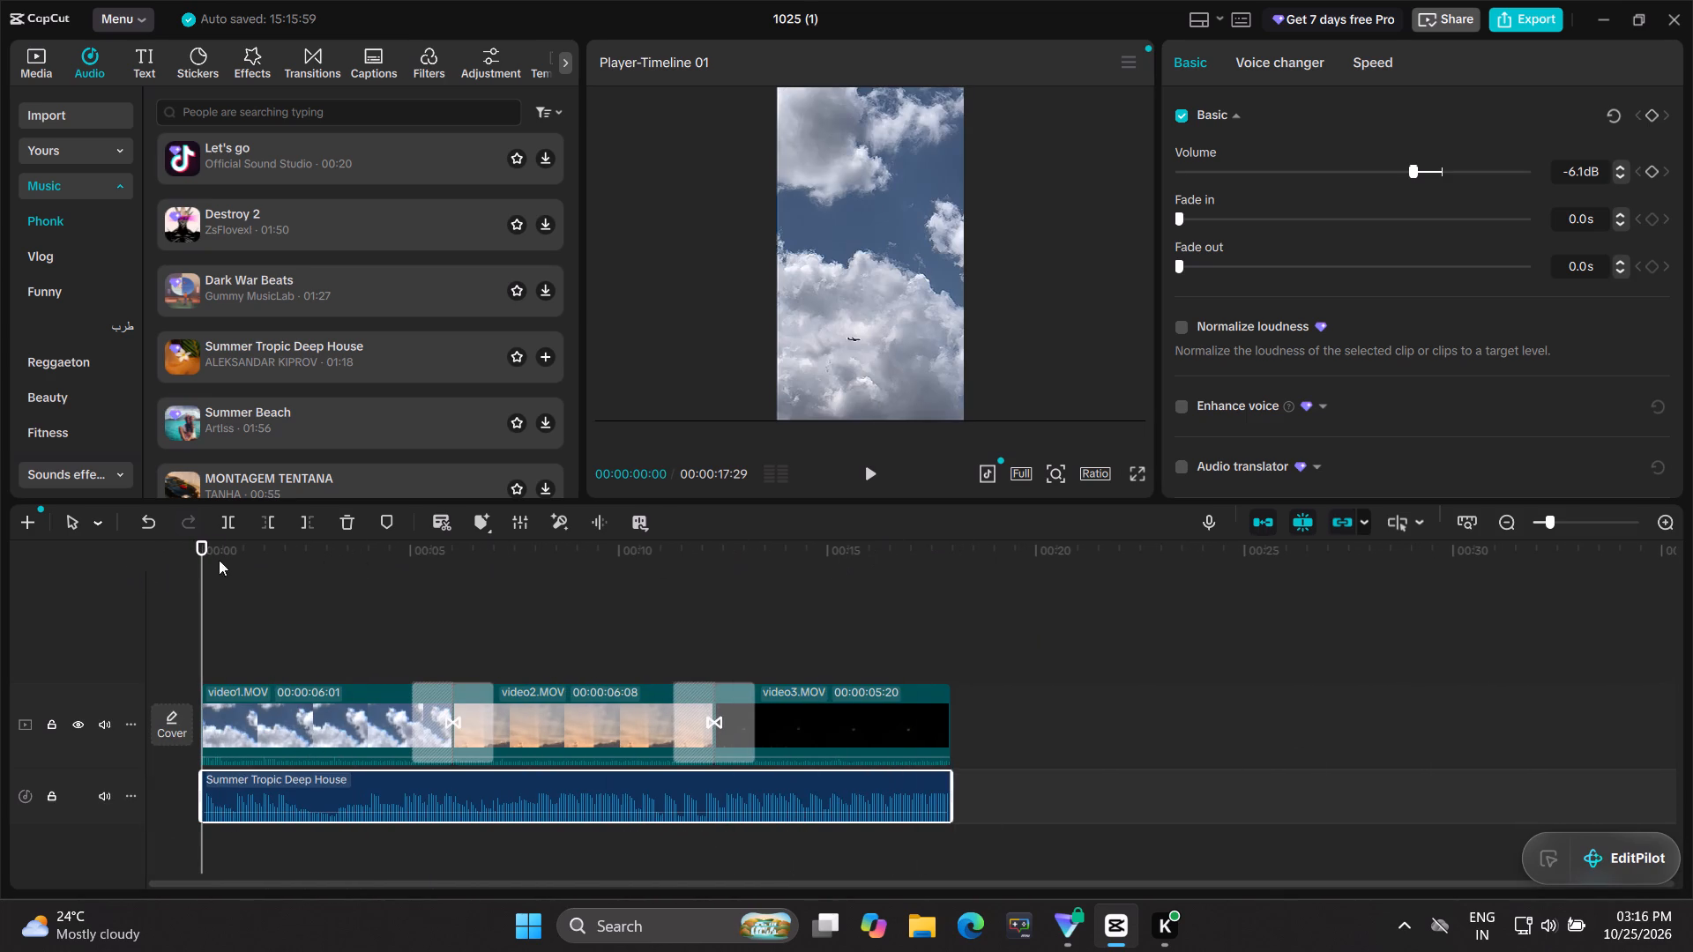
{"action": "left_click", "coordinate": [864, 475]}
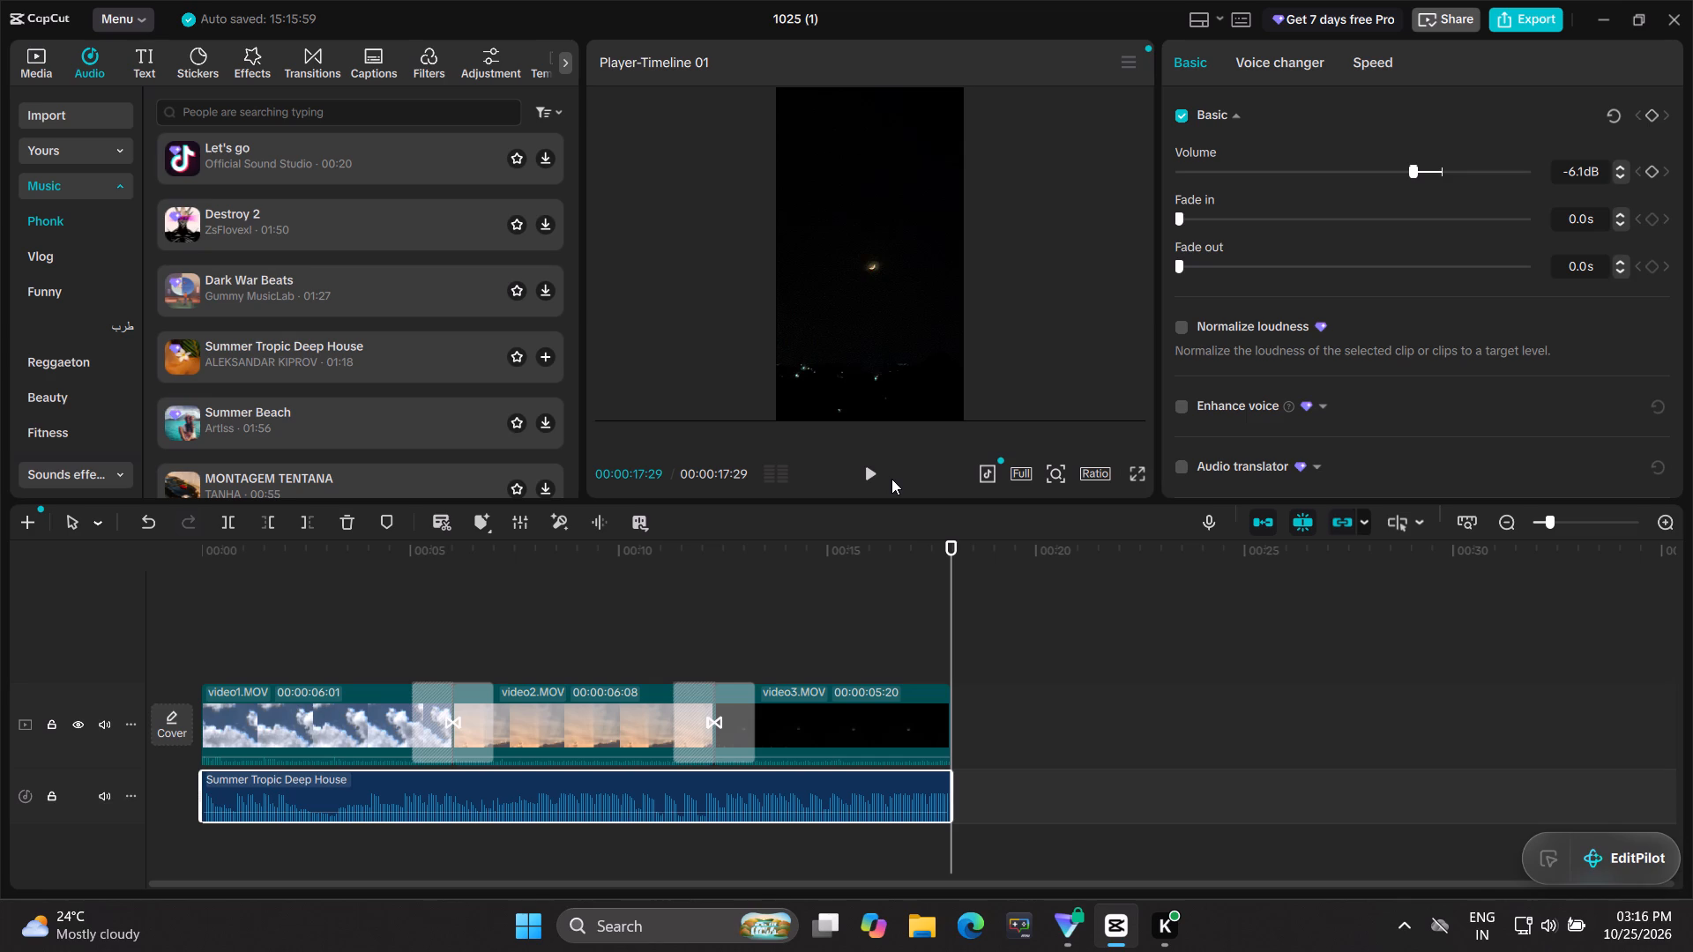
Shorten video2.MOV from its end to a duration of 00:00:05:05.
{"action": "left_click", "coordinate": [549, 714]}
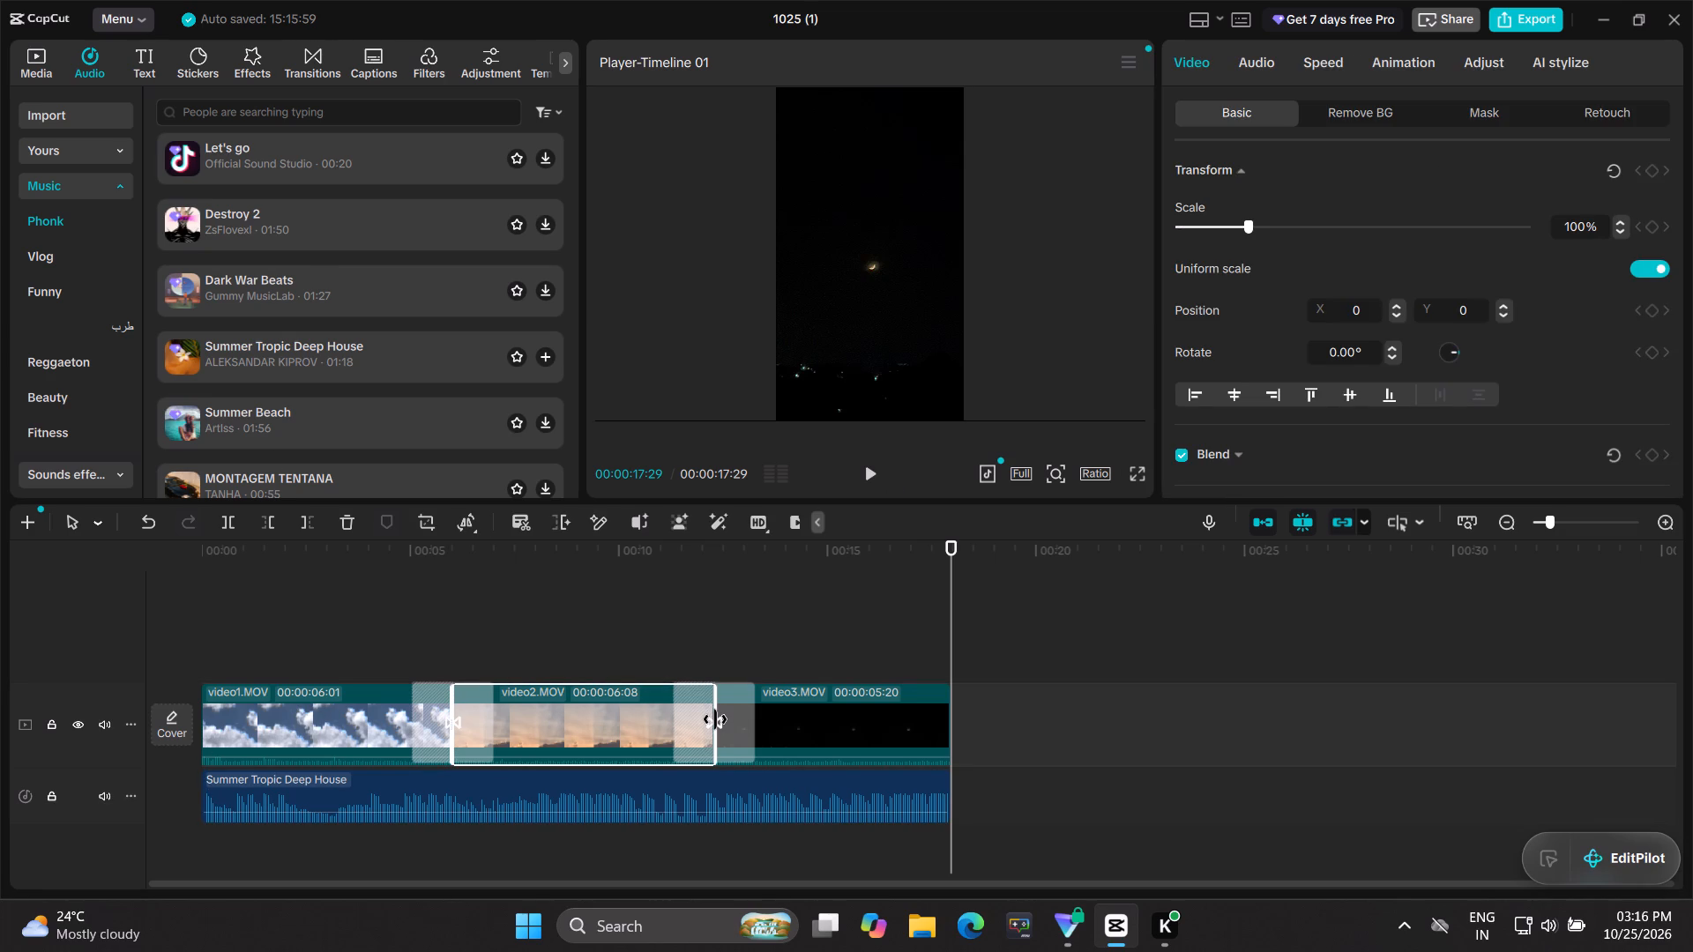
{"action": "left_click_drag", "start_coordinate": [715, 719], "coordinate": [686, 724]}
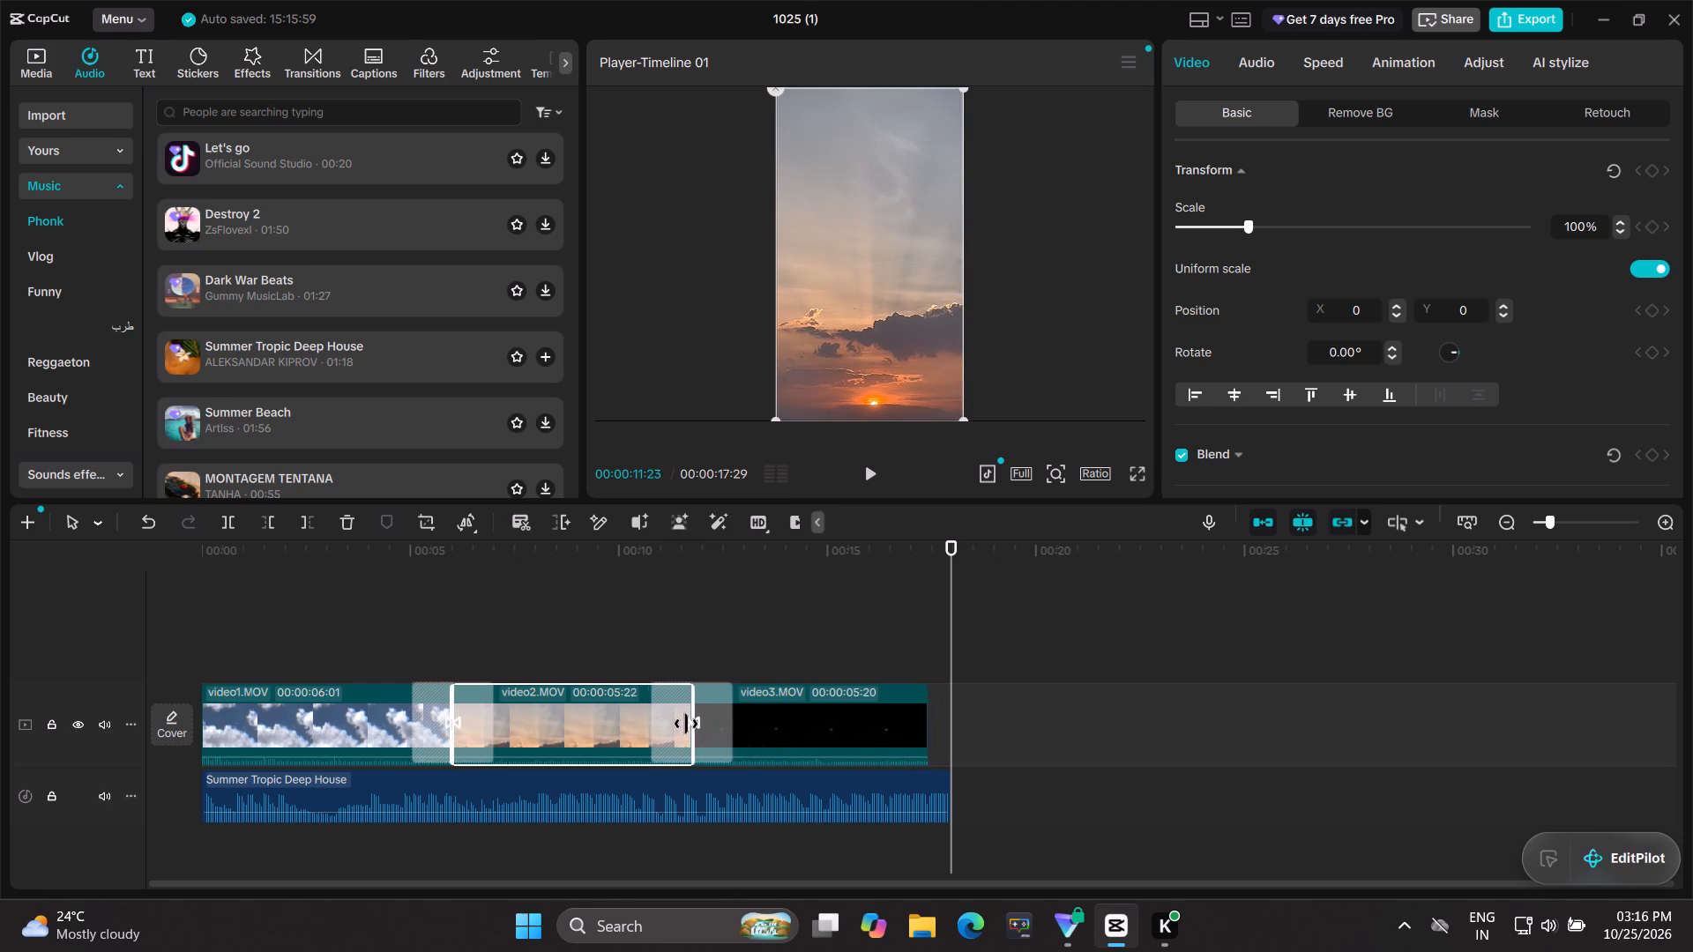
{"action": "left_click_drag", "start_coordinate": [686, 724], "coordinate": [664, 730]}
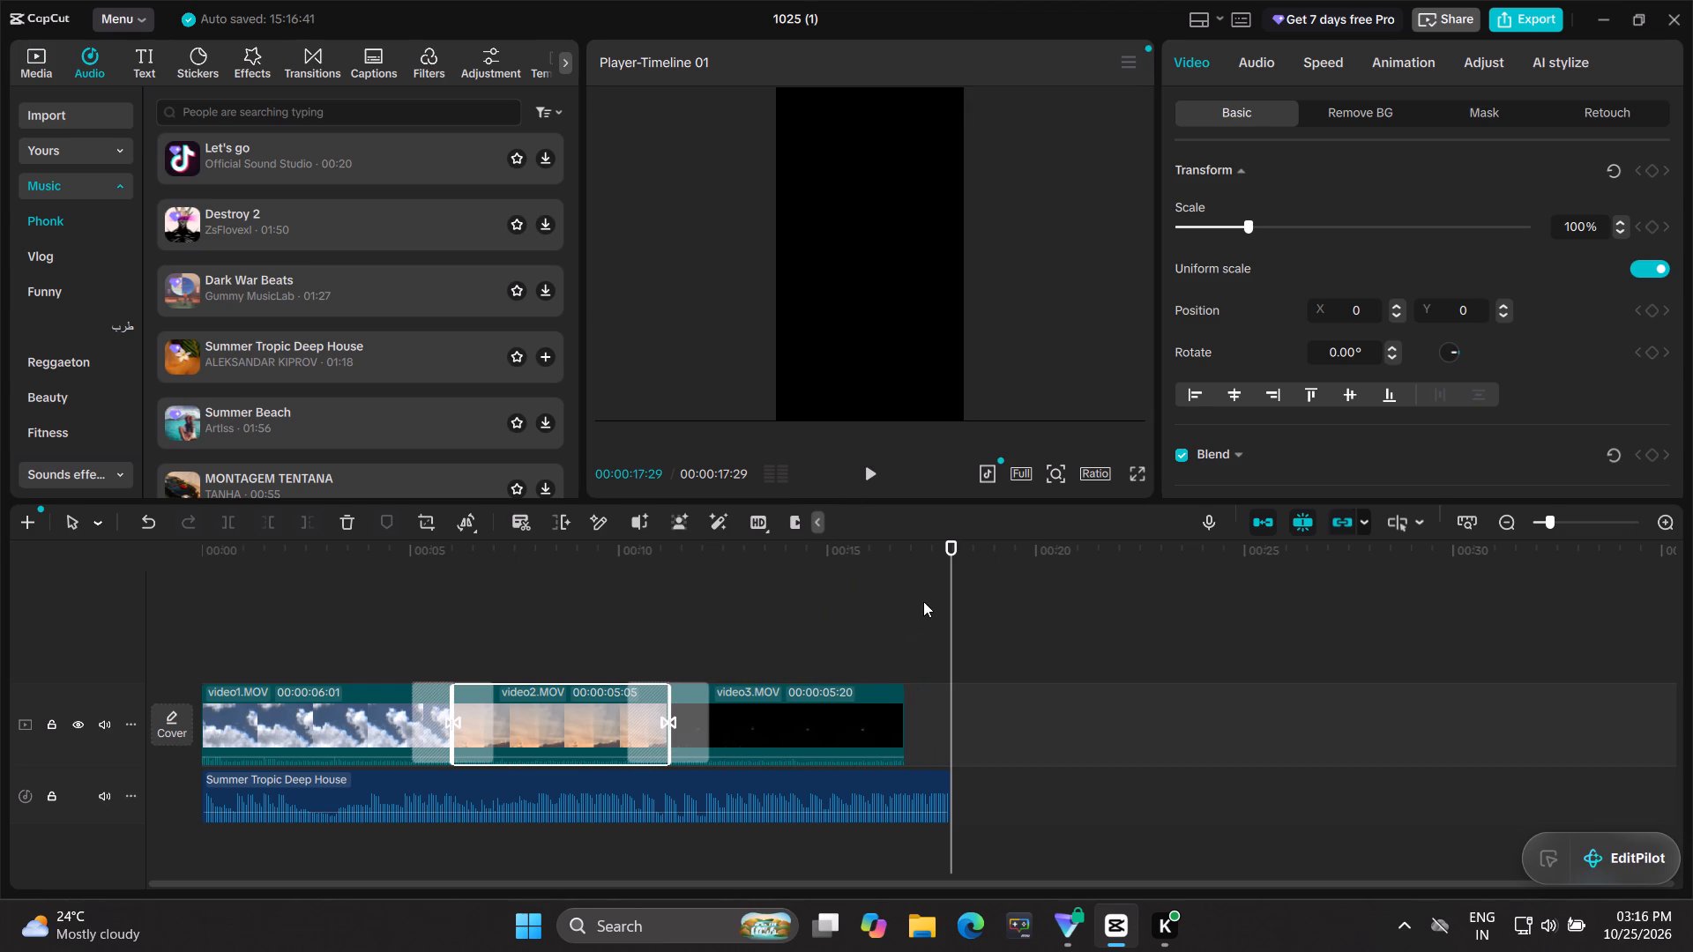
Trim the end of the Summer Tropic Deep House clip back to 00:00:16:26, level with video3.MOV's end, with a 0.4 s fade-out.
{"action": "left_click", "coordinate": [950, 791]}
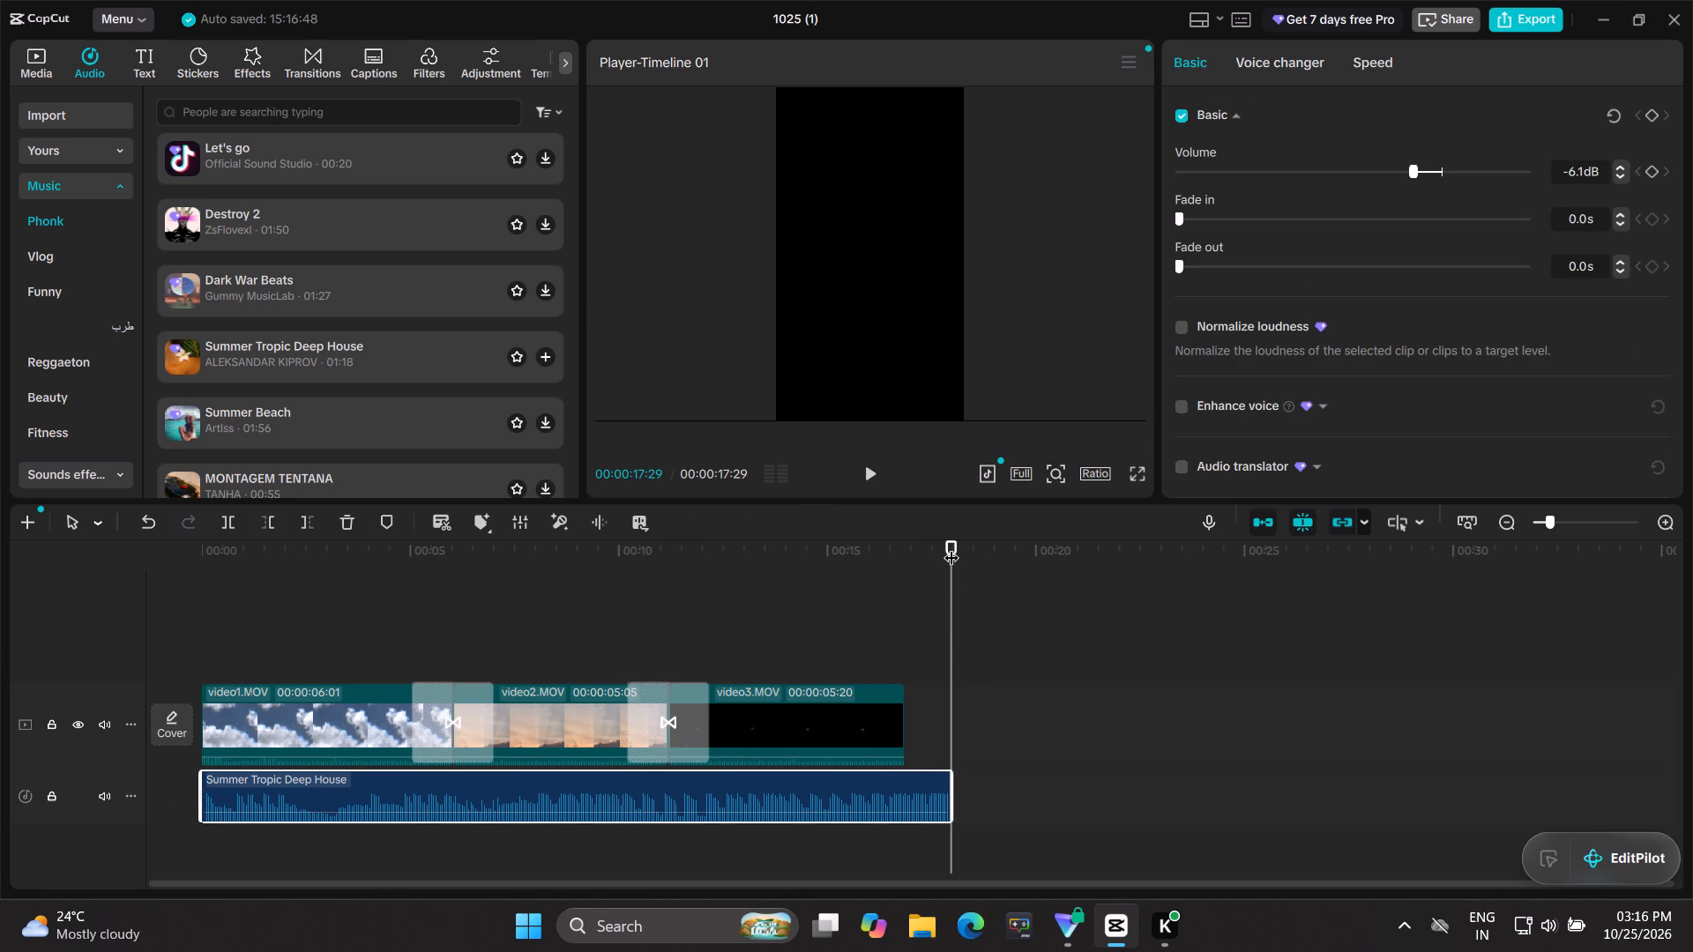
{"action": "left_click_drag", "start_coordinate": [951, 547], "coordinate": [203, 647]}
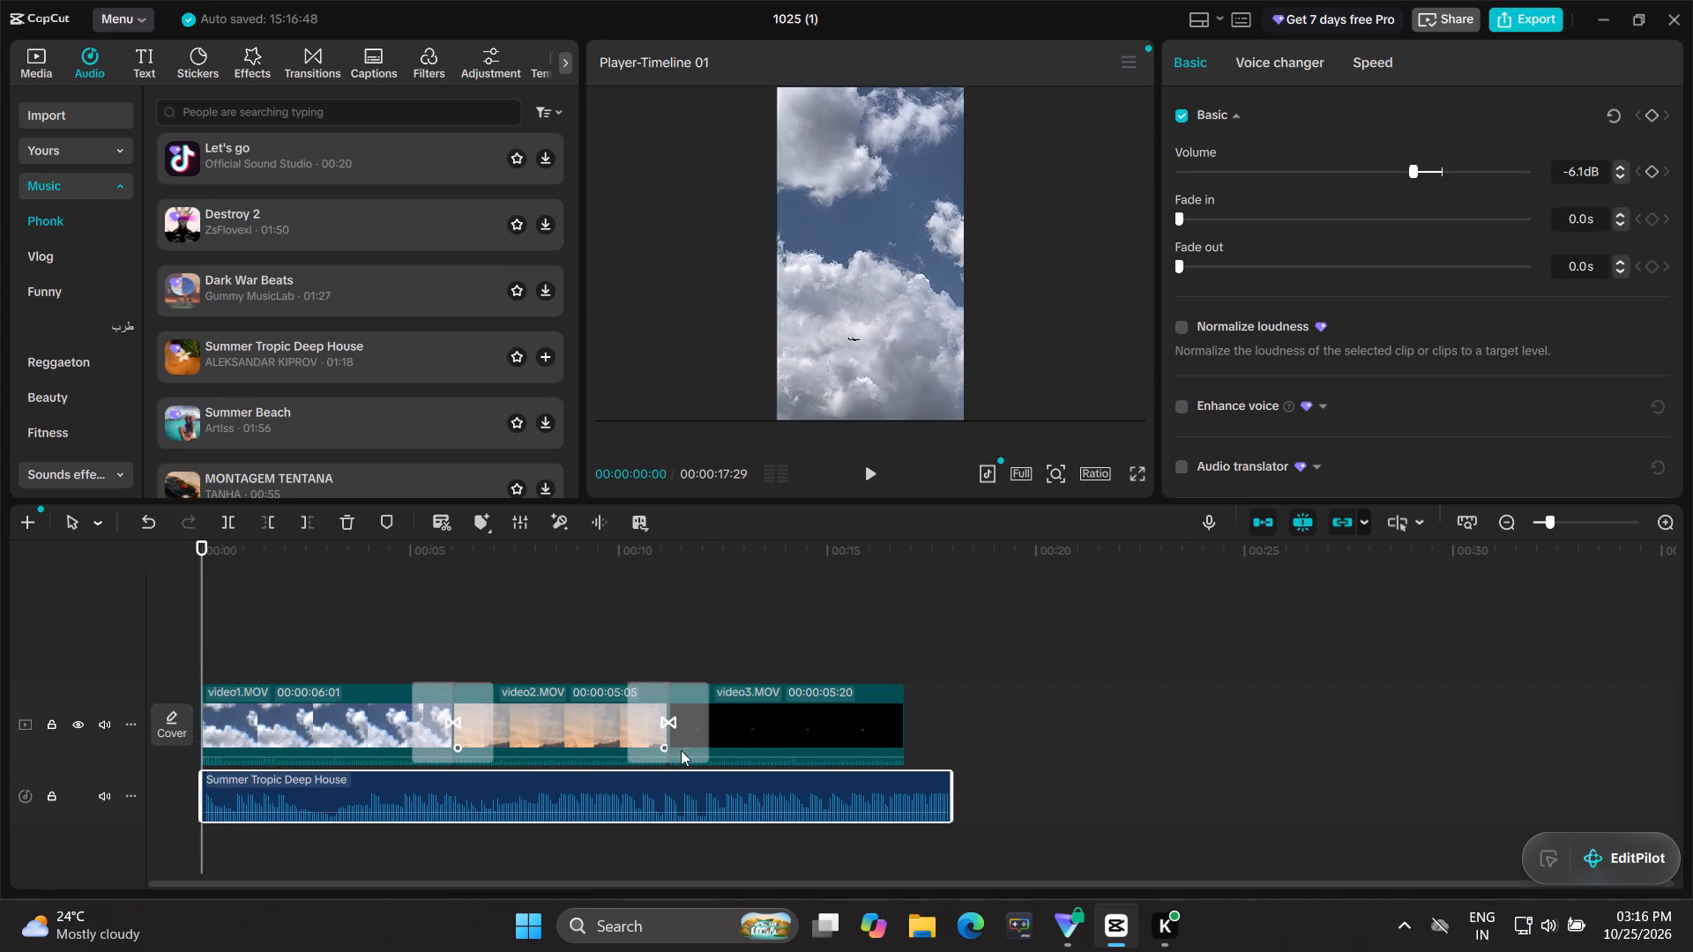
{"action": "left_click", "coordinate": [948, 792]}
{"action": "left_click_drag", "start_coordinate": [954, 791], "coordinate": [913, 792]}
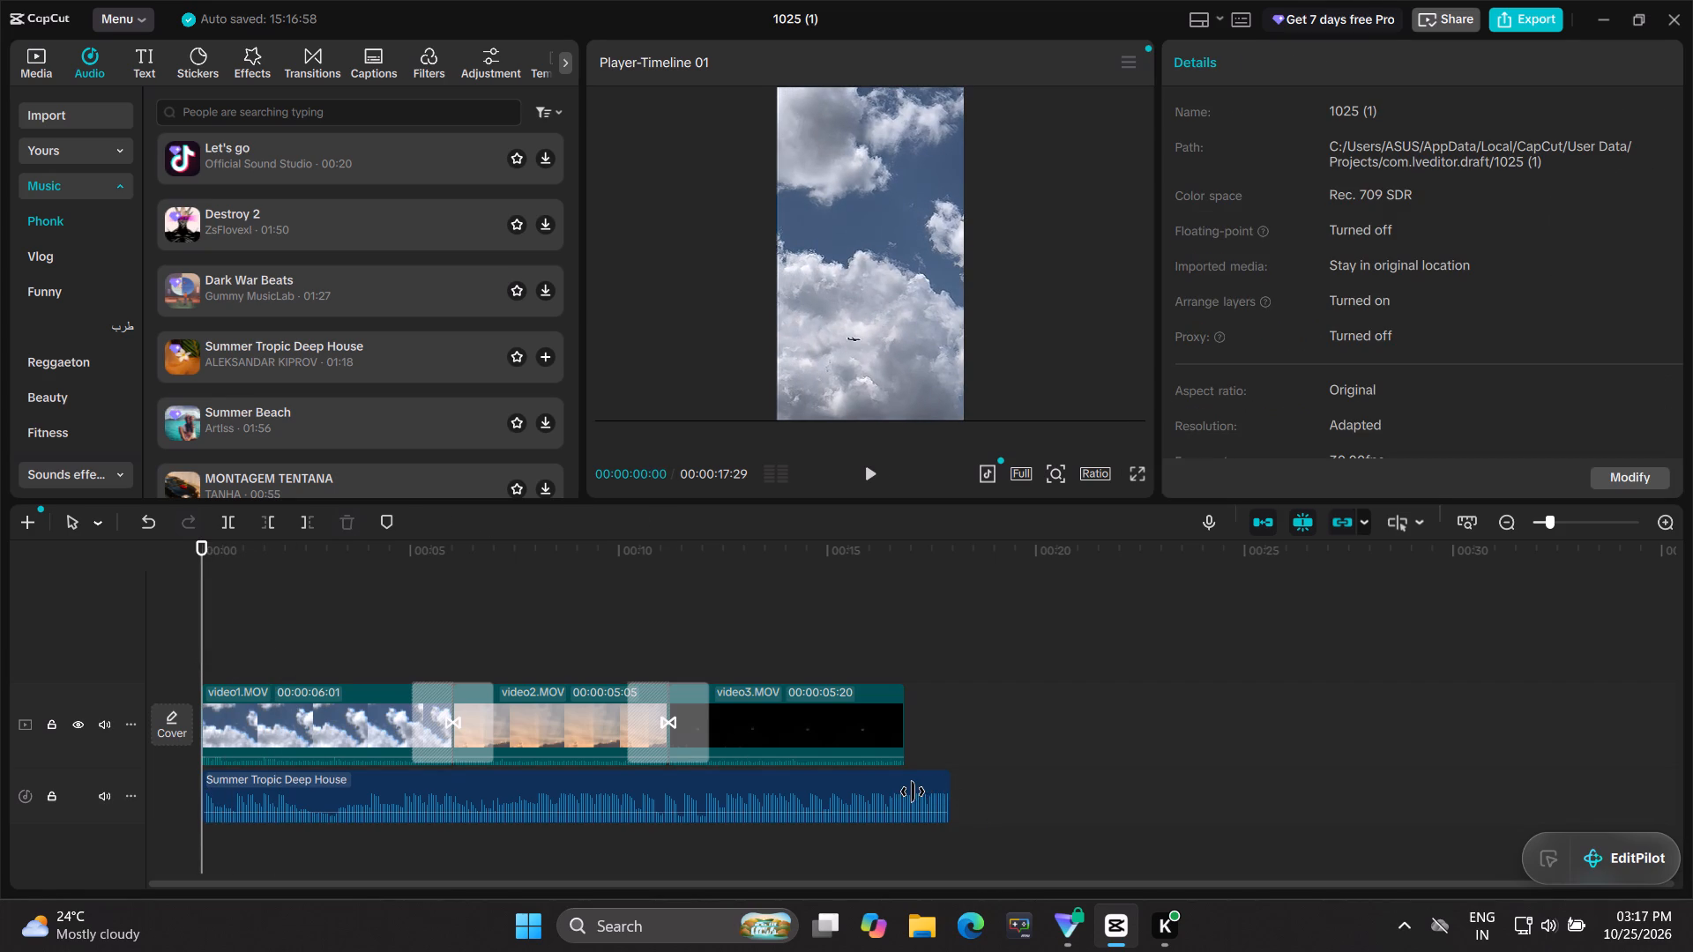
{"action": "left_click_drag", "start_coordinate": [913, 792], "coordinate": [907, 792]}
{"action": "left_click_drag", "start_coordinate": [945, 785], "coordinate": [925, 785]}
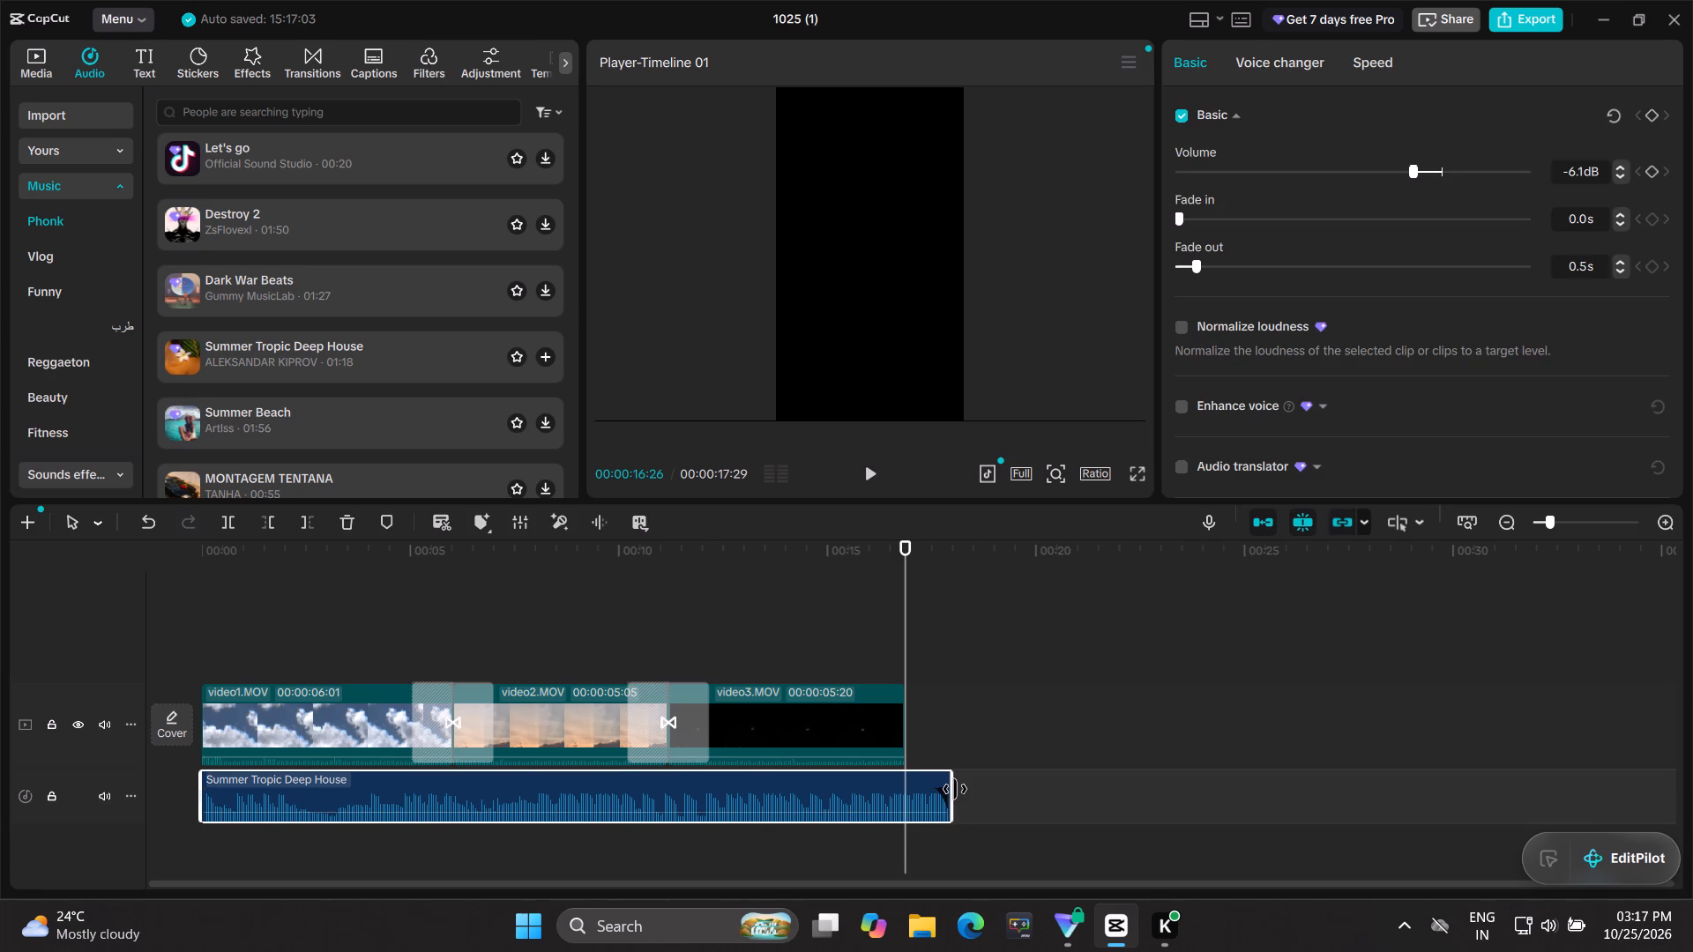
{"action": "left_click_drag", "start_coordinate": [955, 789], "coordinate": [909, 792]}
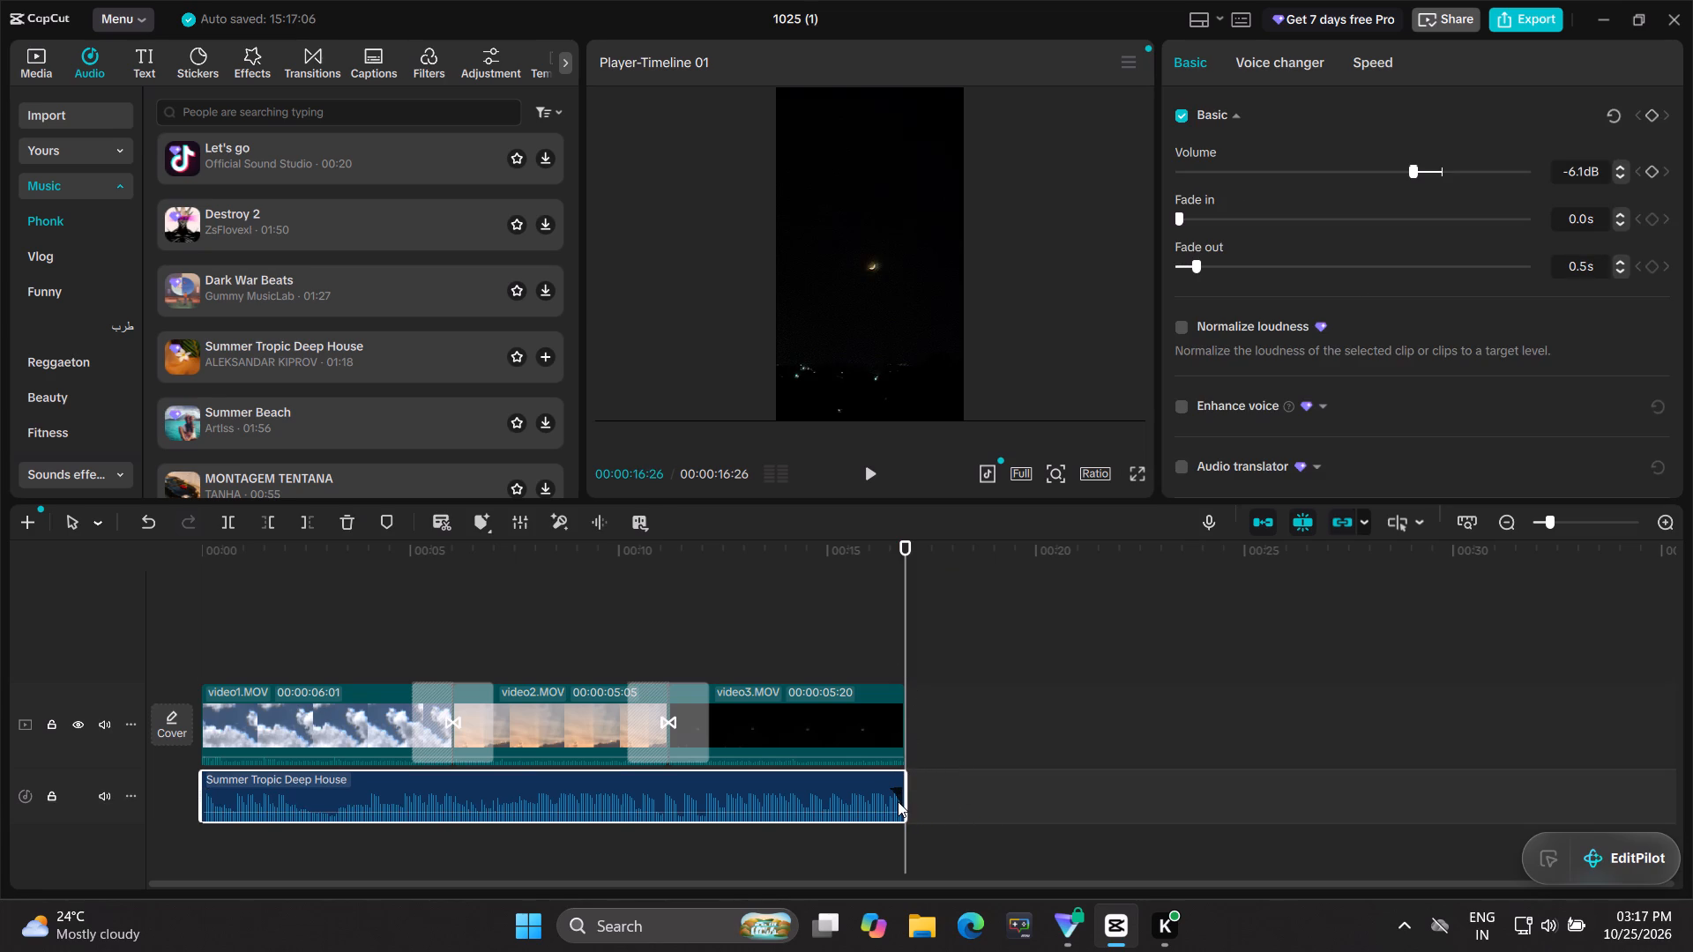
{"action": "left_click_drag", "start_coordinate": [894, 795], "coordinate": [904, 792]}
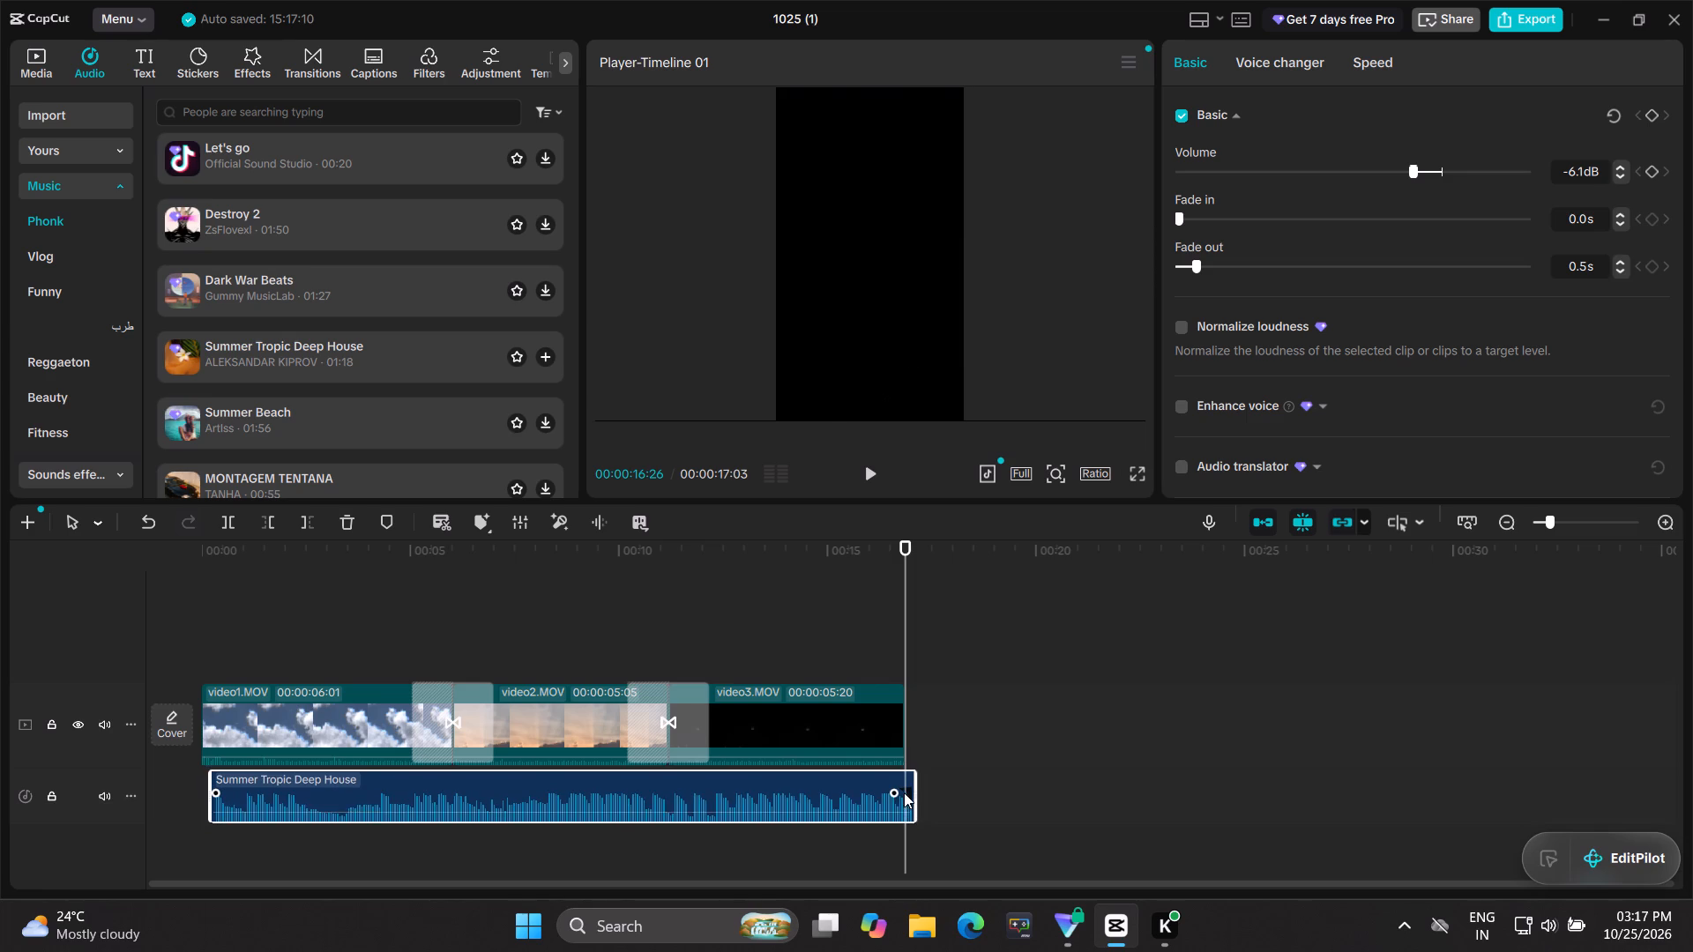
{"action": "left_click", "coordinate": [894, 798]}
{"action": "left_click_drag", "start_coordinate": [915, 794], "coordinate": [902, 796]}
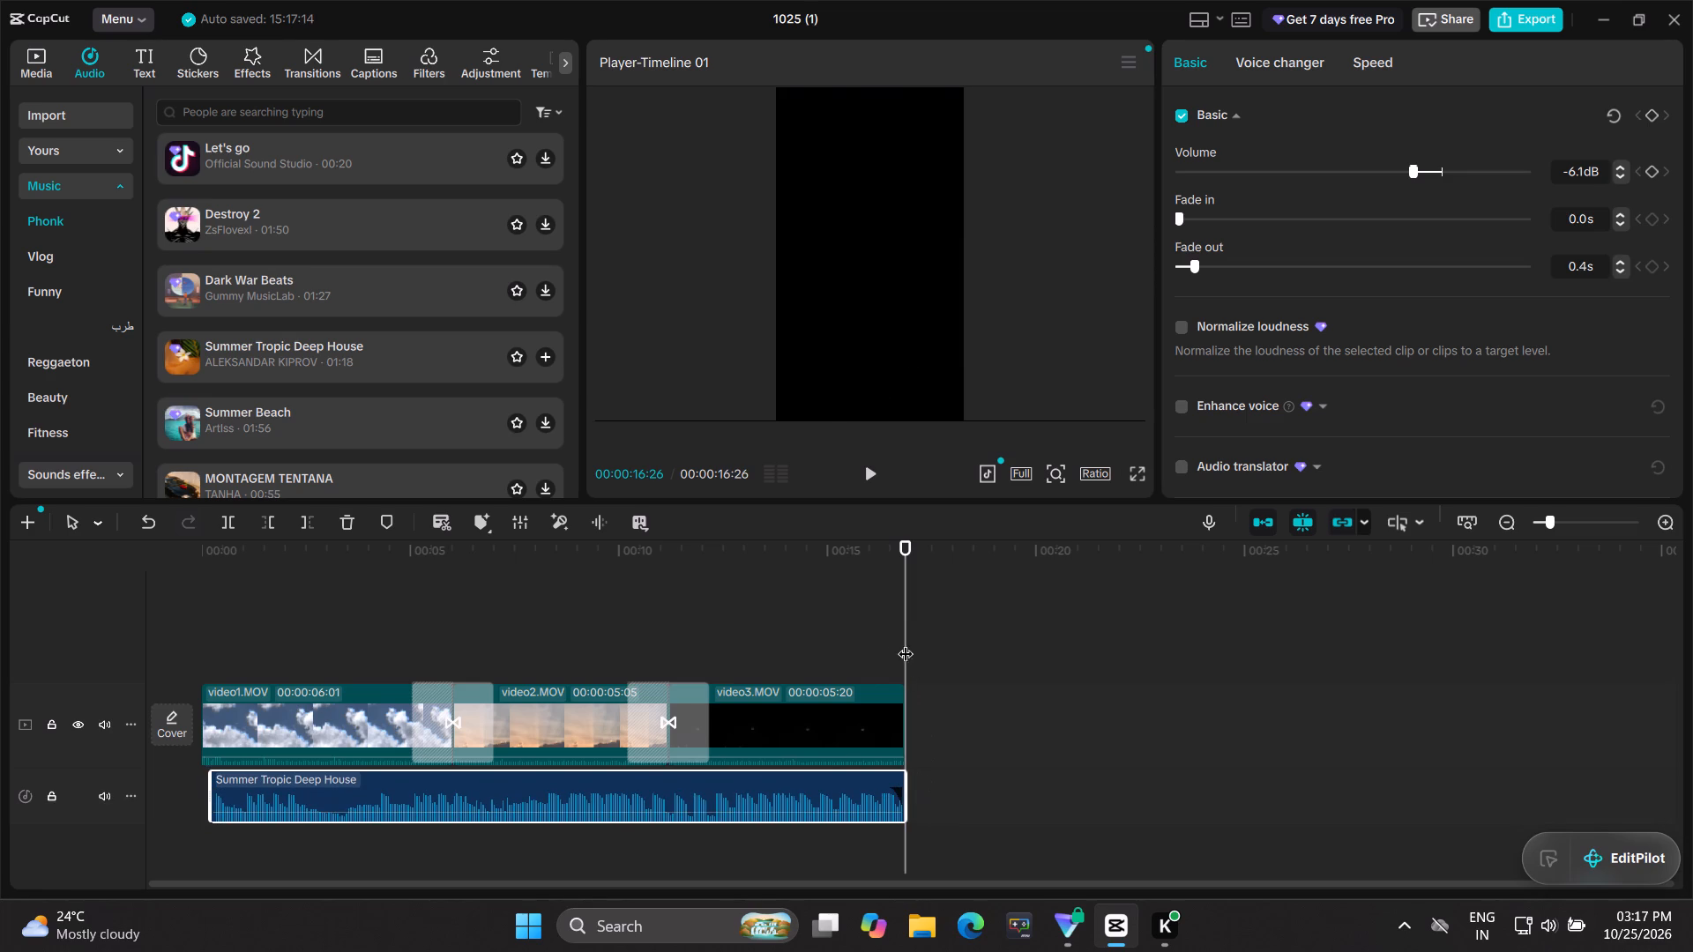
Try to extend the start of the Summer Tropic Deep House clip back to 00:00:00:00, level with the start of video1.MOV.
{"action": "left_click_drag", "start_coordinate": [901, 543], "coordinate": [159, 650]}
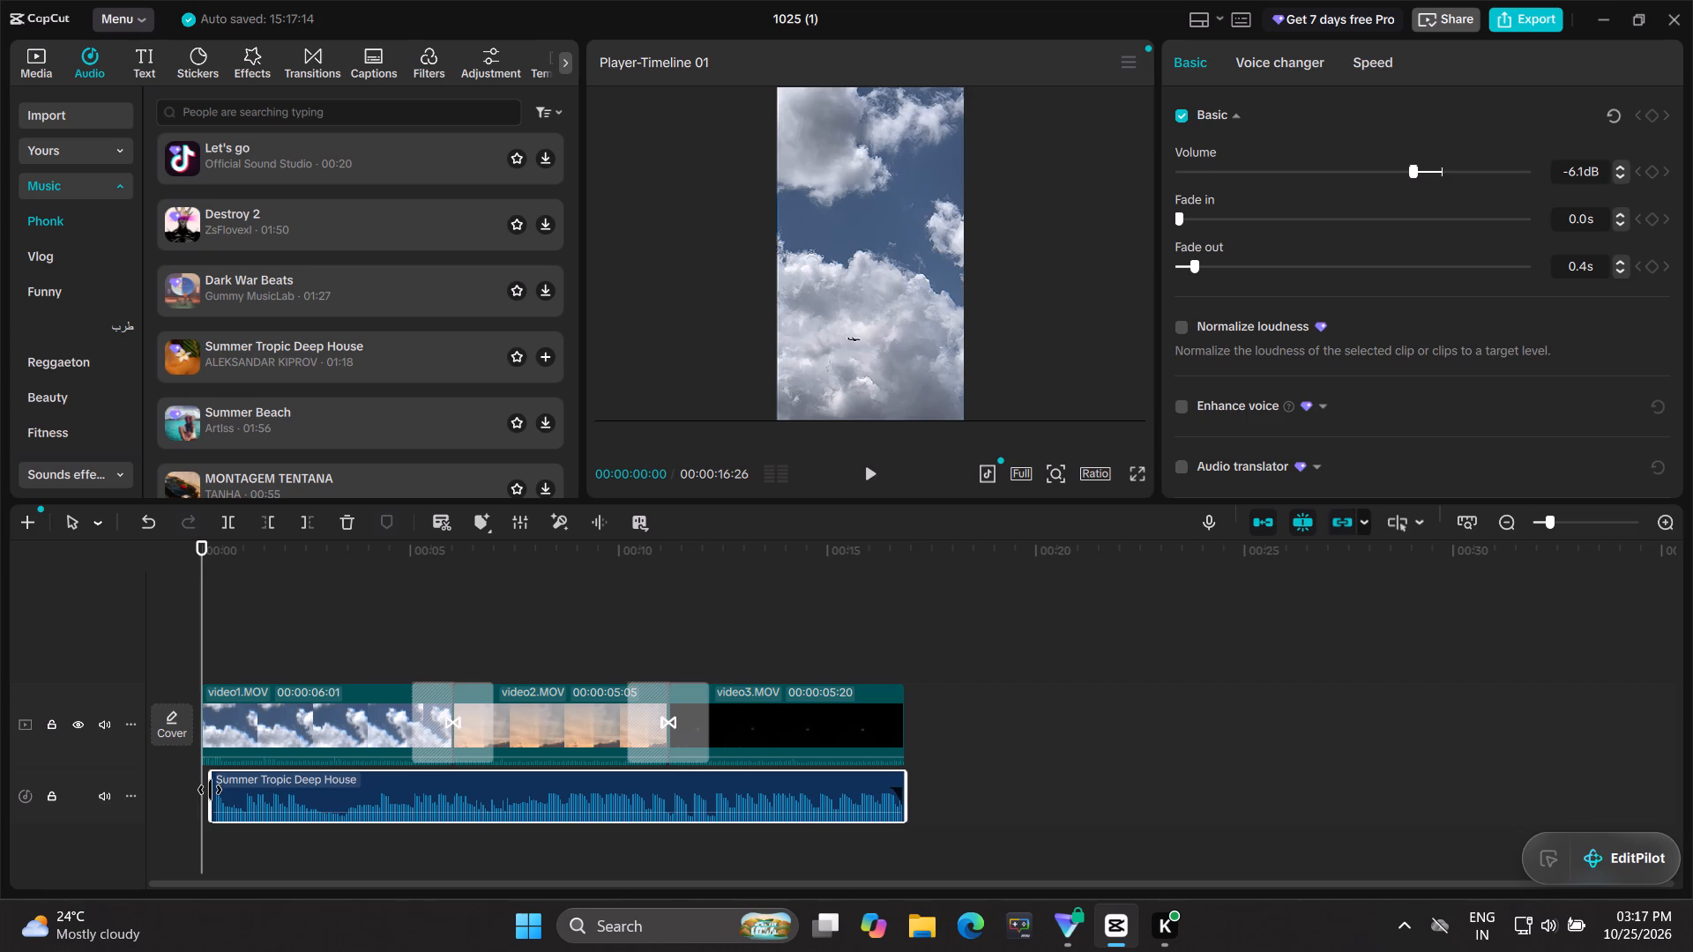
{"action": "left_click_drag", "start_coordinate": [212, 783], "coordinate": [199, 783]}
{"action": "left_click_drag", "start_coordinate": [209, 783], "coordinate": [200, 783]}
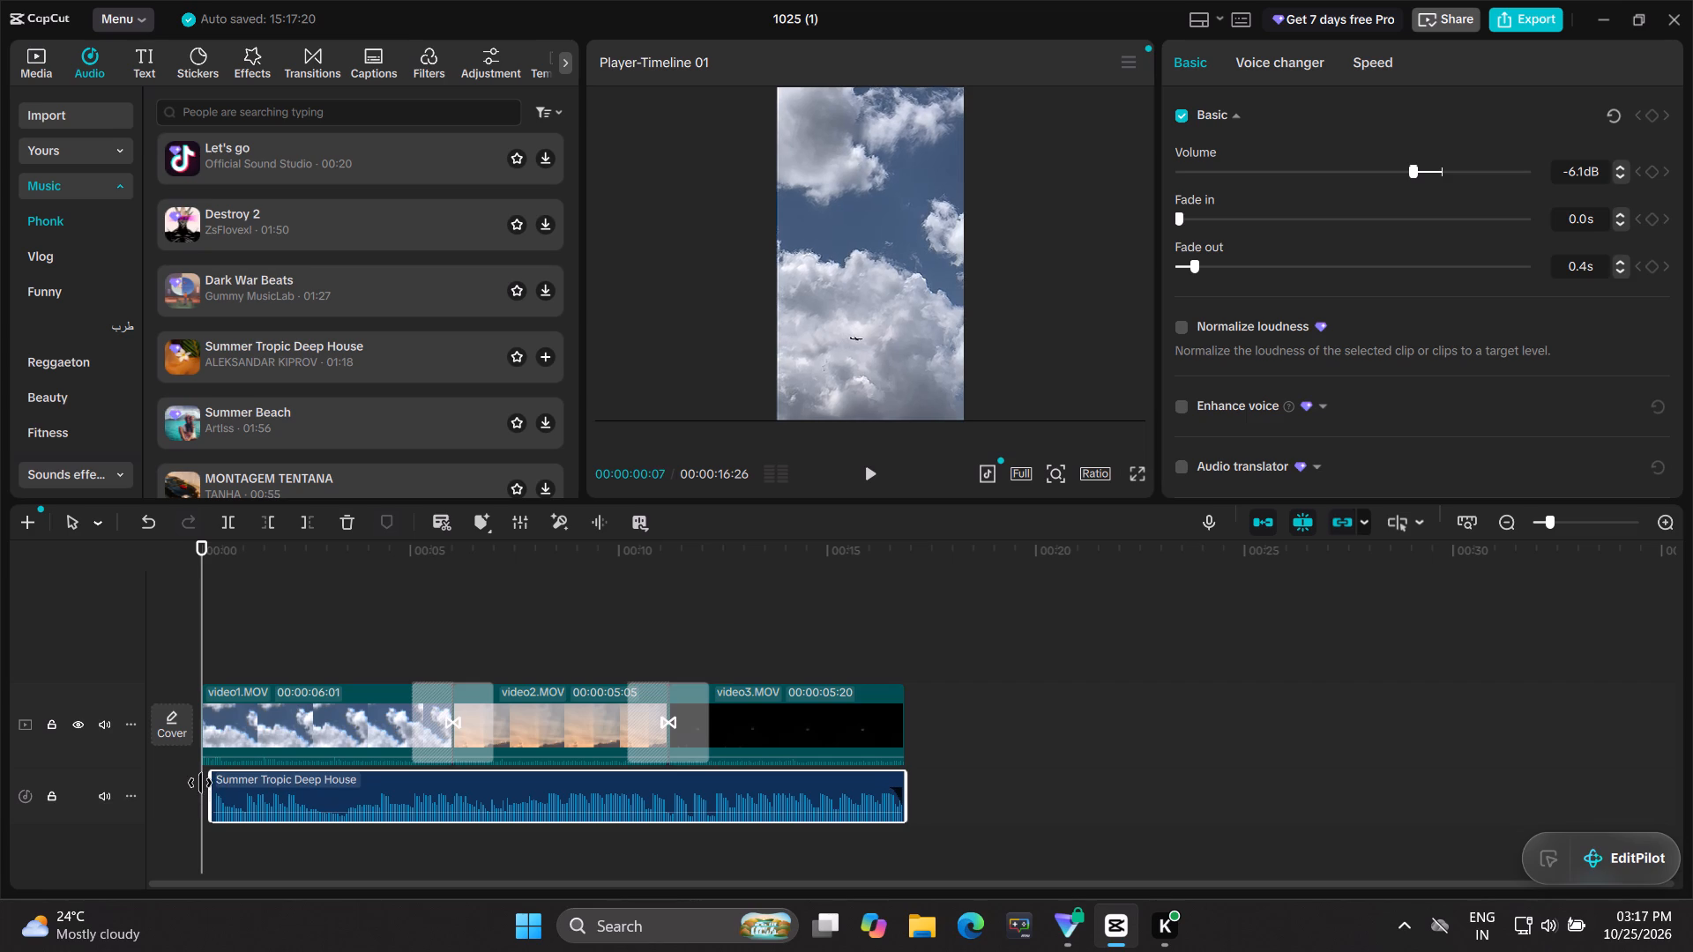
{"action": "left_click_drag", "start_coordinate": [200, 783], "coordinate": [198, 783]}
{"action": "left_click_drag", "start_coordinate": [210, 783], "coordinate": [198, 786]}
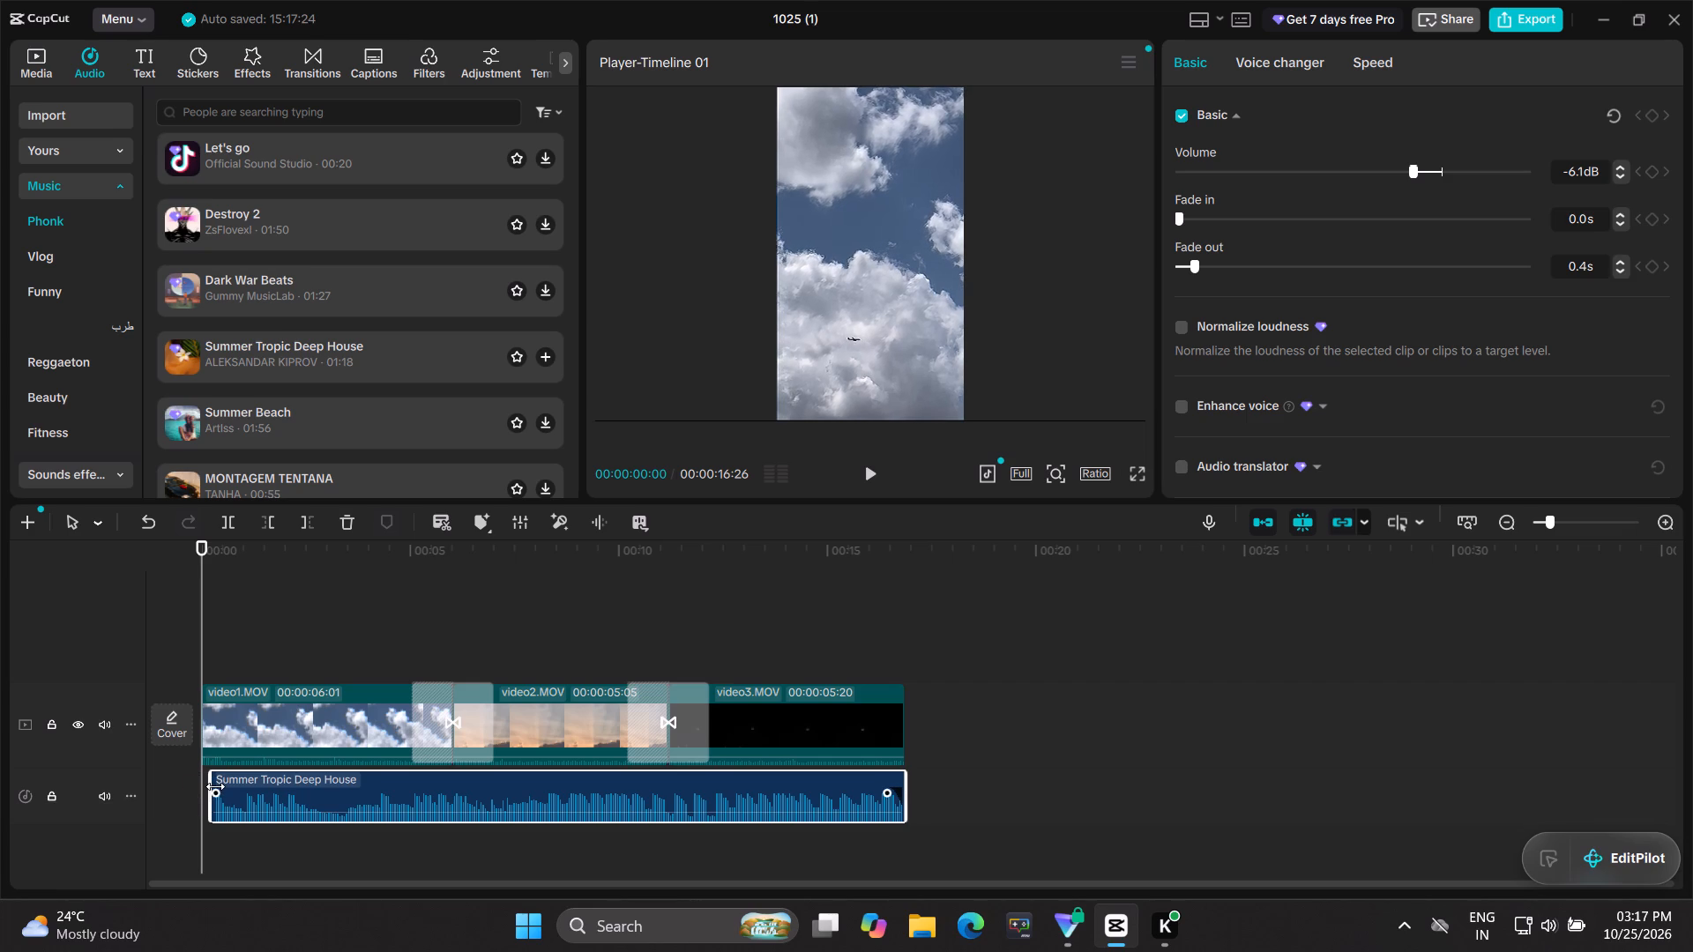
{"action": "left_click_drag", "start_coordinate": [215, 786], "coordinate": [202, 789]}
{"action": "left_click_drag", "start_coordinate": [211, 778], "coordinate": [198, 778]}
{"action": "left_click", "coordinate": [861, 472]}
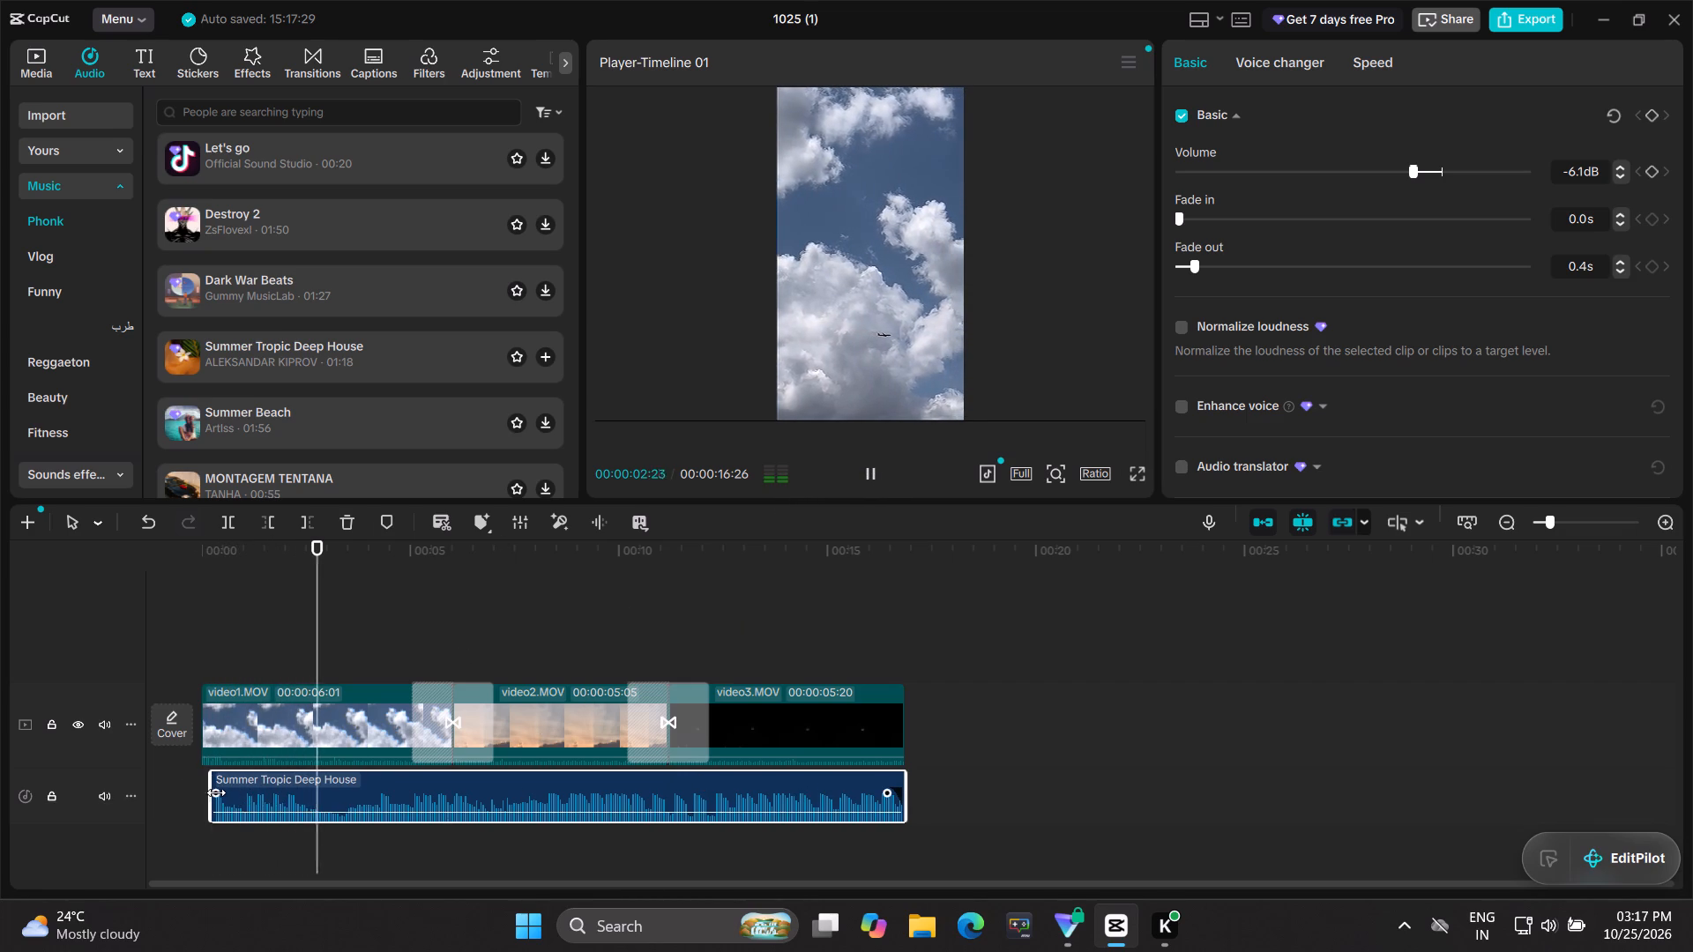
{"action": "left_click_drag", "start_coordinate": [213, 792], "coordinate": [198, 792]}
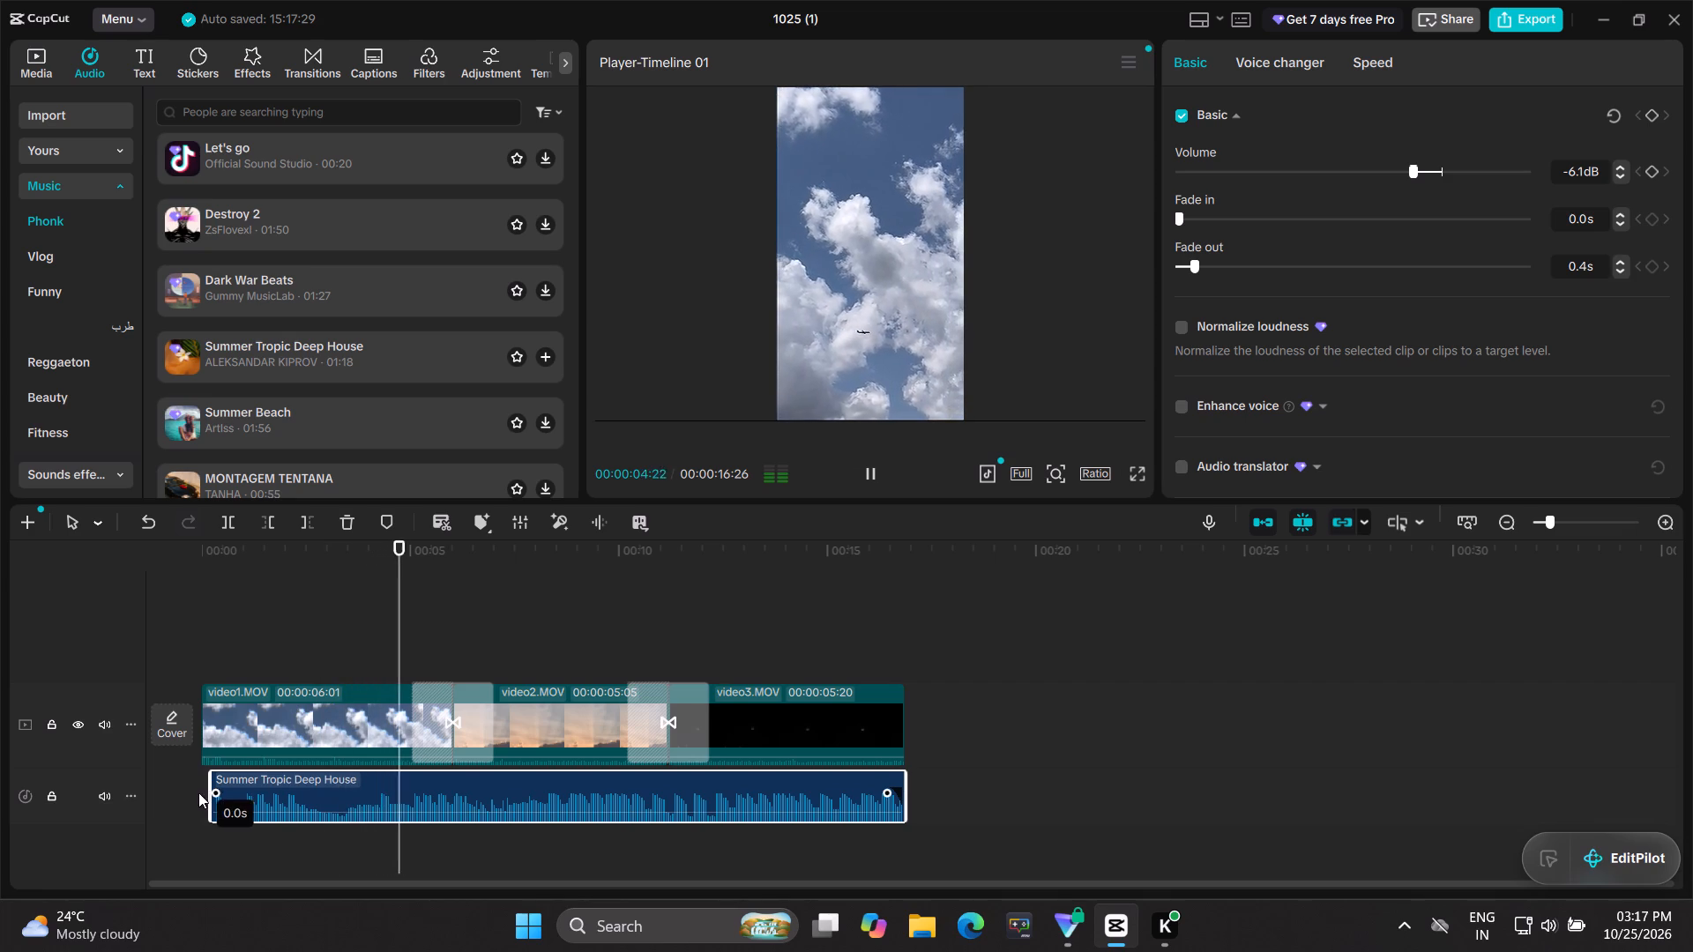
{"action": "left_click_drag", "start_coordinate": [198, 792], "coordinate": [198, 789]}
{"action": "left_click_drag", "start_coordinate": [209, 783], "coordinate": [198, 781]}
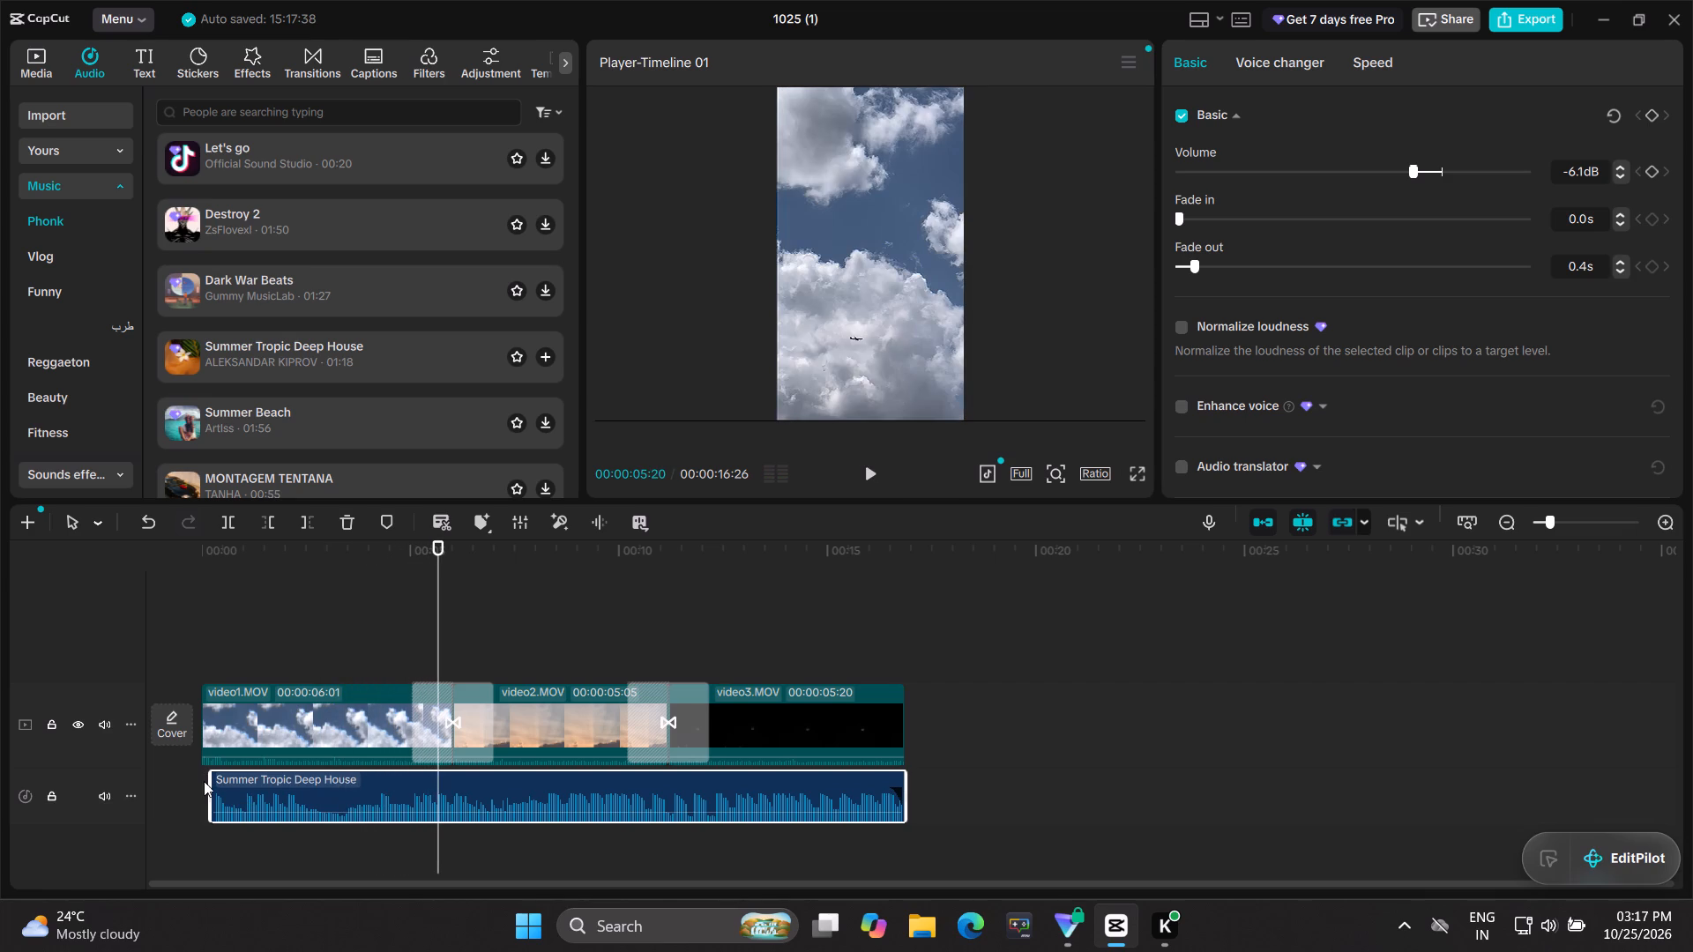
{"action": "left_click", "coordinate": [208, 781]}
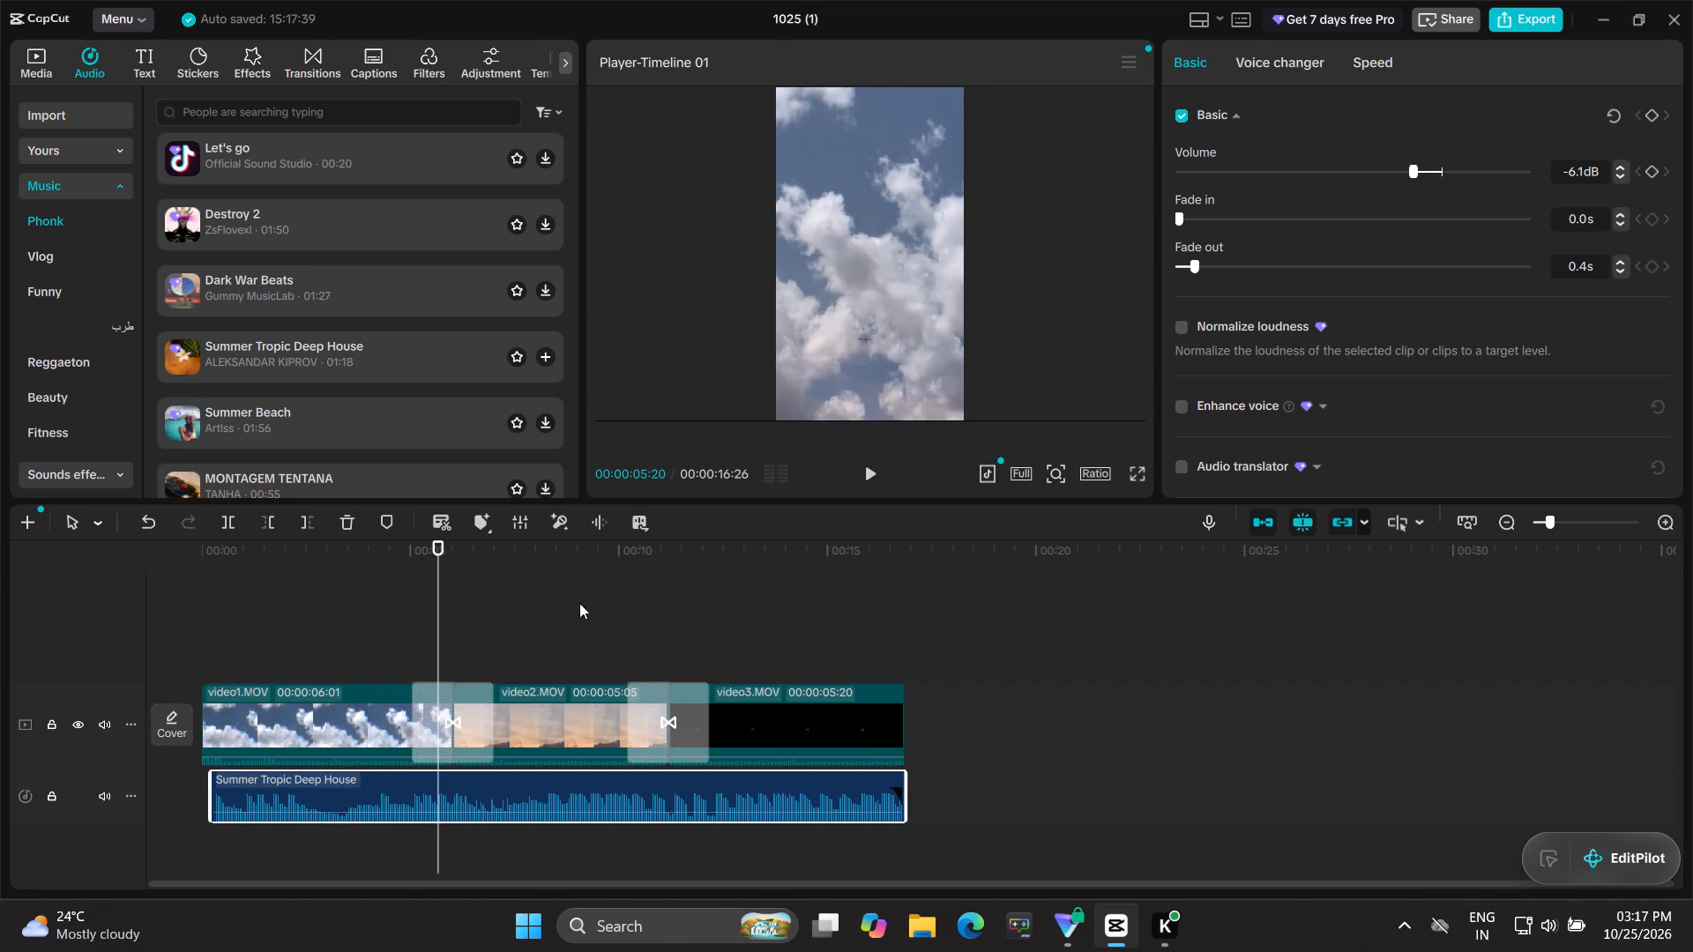
Replace the Summer Tropic Deep House clip with a fresh full-length copy starting at 00:00:00:00.
{"action": "left_click_drag", "start_coordinate": [443, 546], "coordinate": [190, 577]}
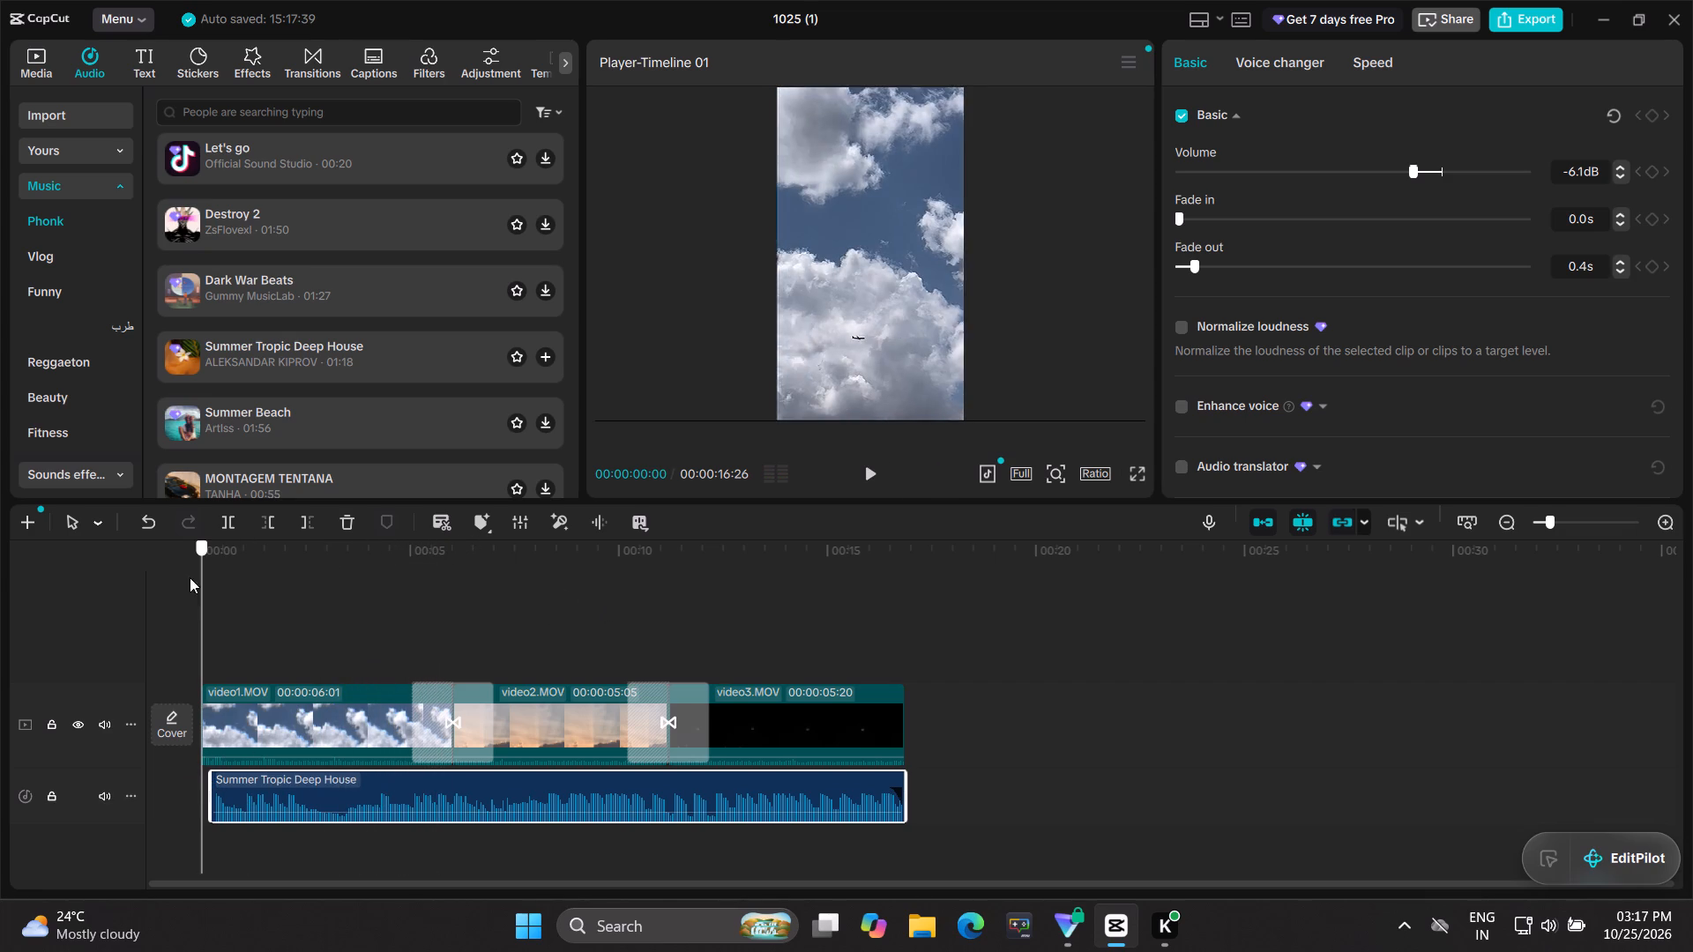
{"action": "left_click_drag", "start_coordinate": [190, 577], "coordinate": [180, 580]}
{"action": "left_click", "coordinate": [757, 798]}
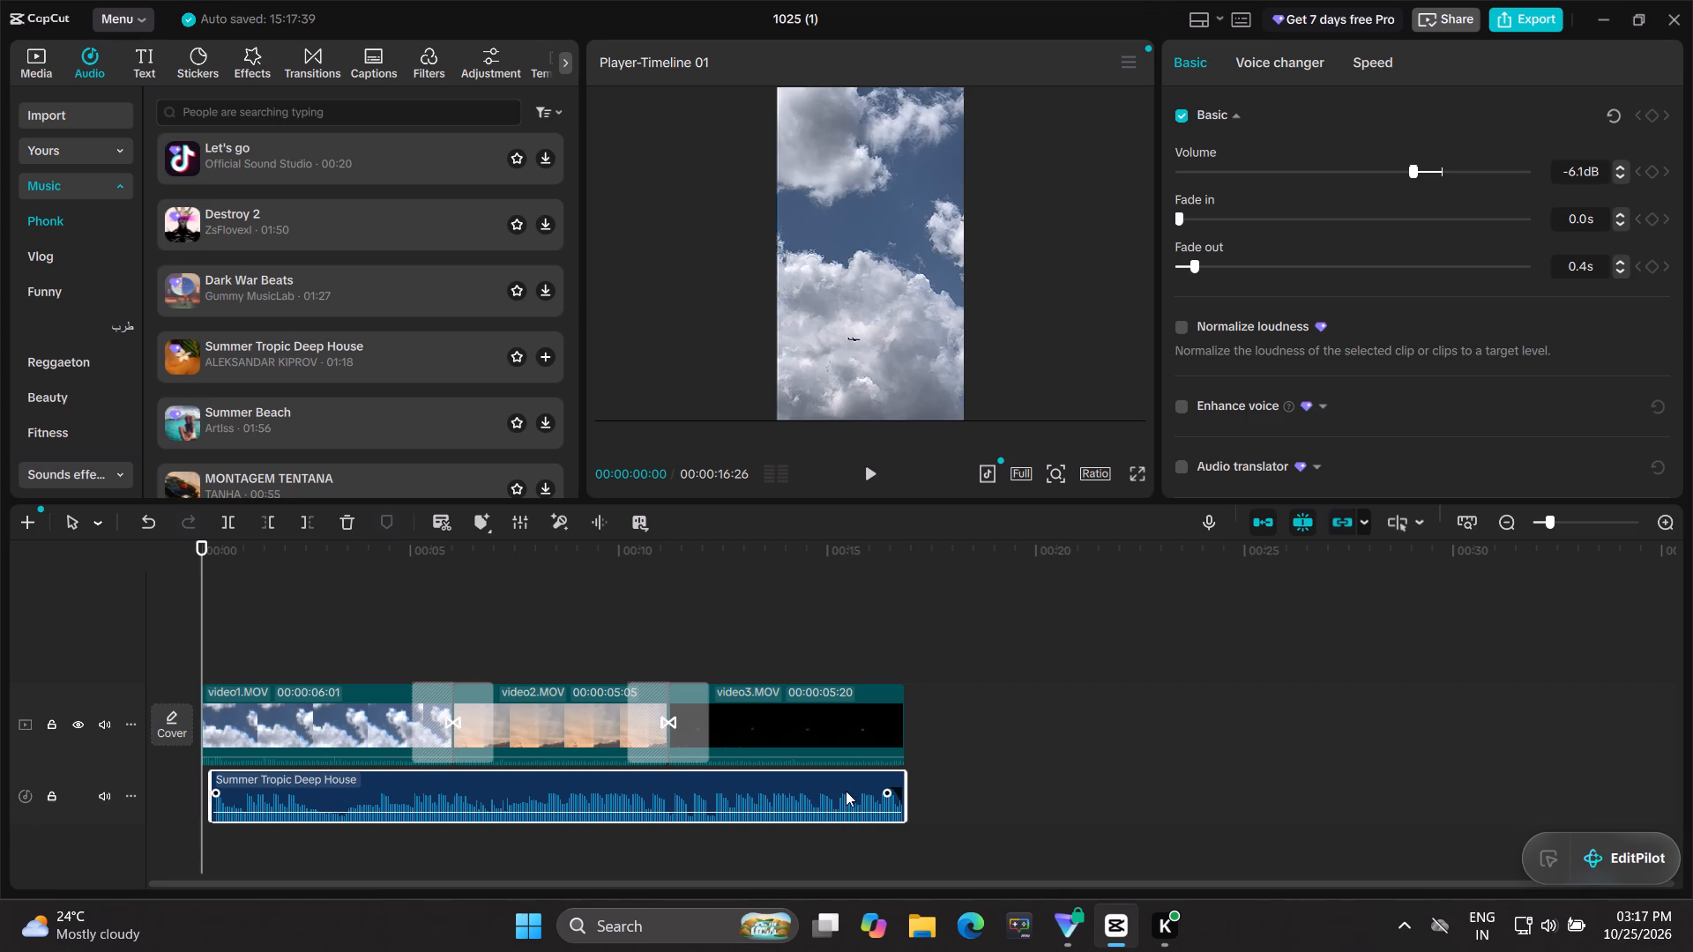
{"action": "left_click", "coordinate": [345, 526]}
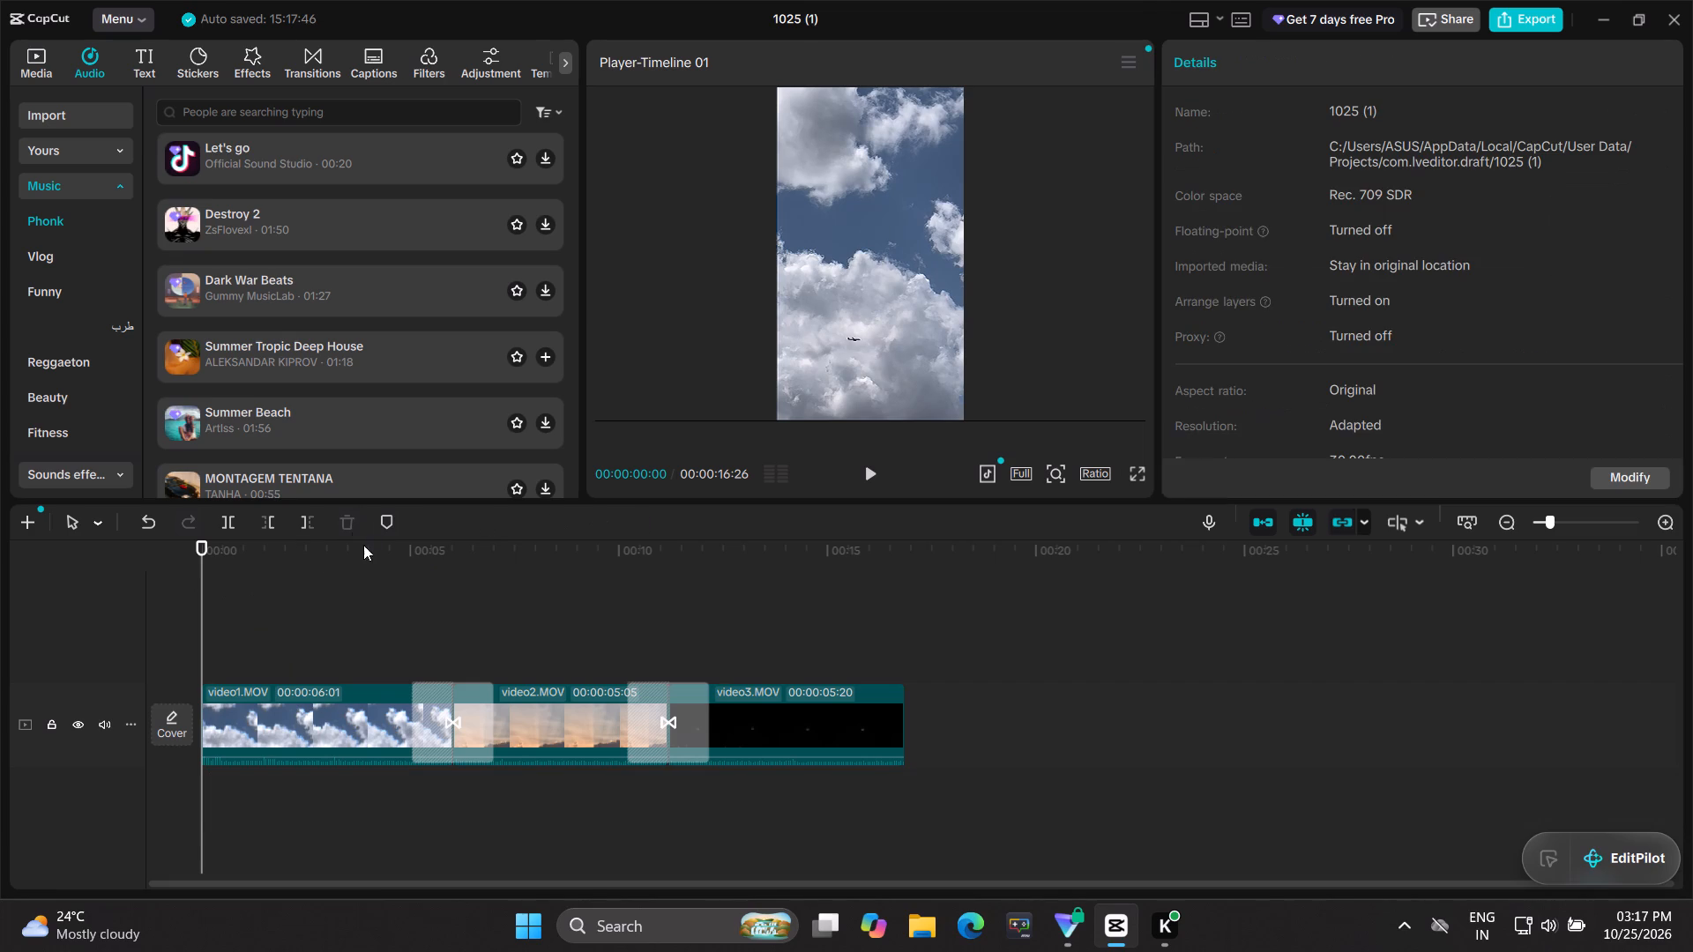
{"action": "left_click", "coordinate": [549, 359]}
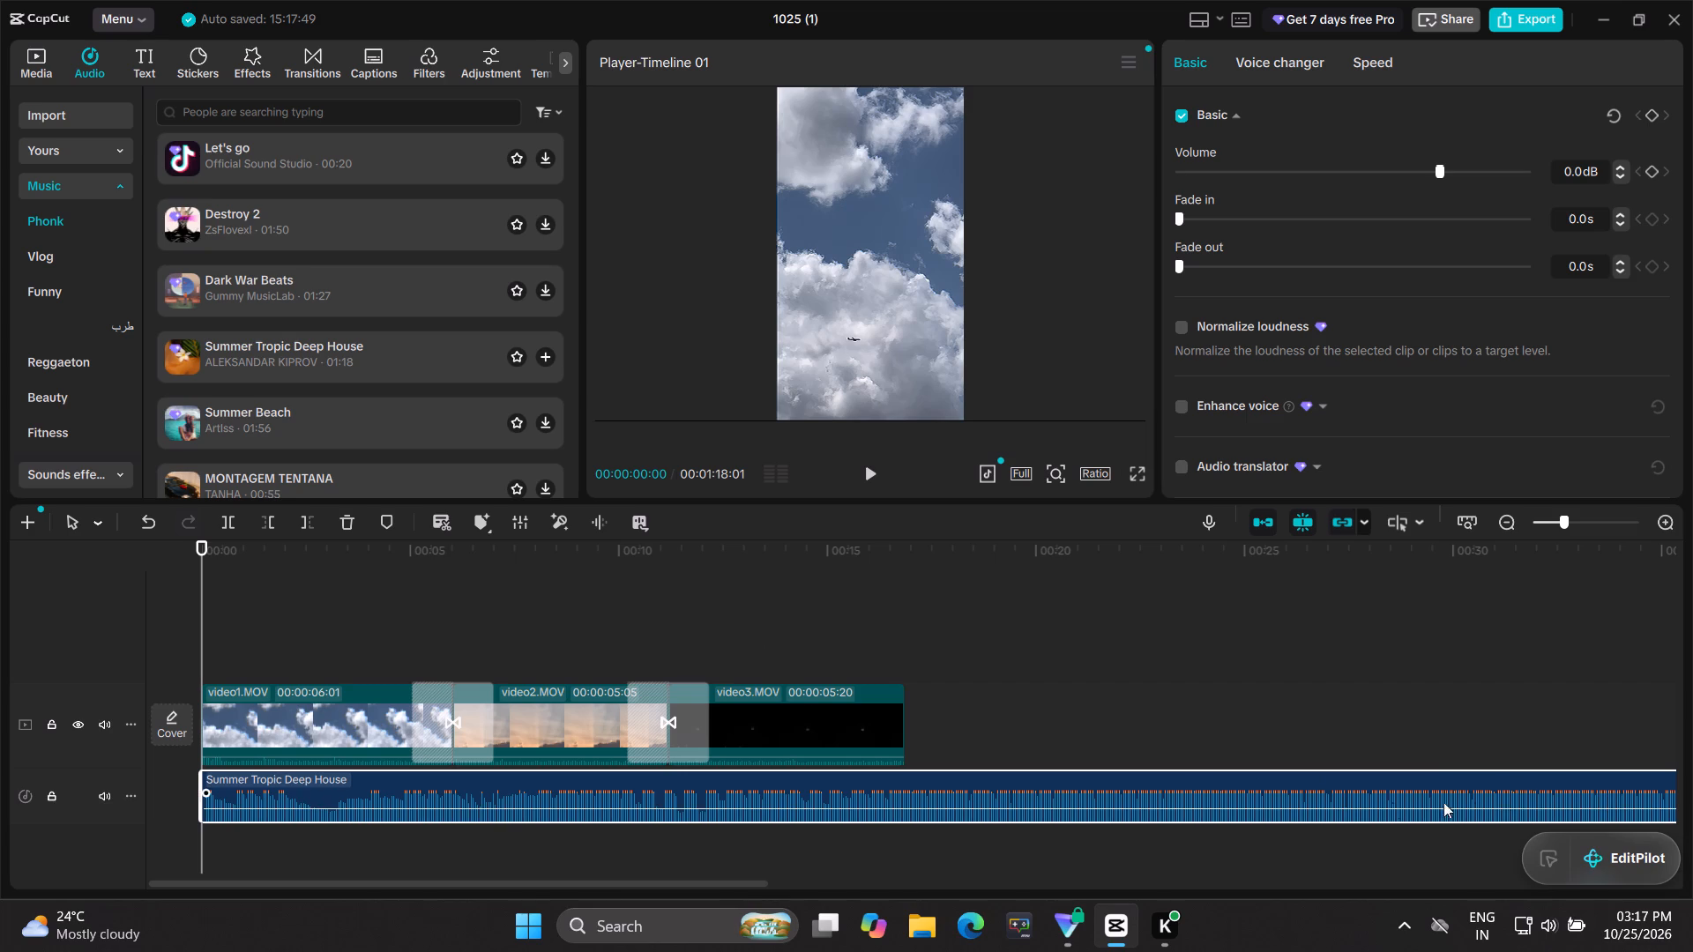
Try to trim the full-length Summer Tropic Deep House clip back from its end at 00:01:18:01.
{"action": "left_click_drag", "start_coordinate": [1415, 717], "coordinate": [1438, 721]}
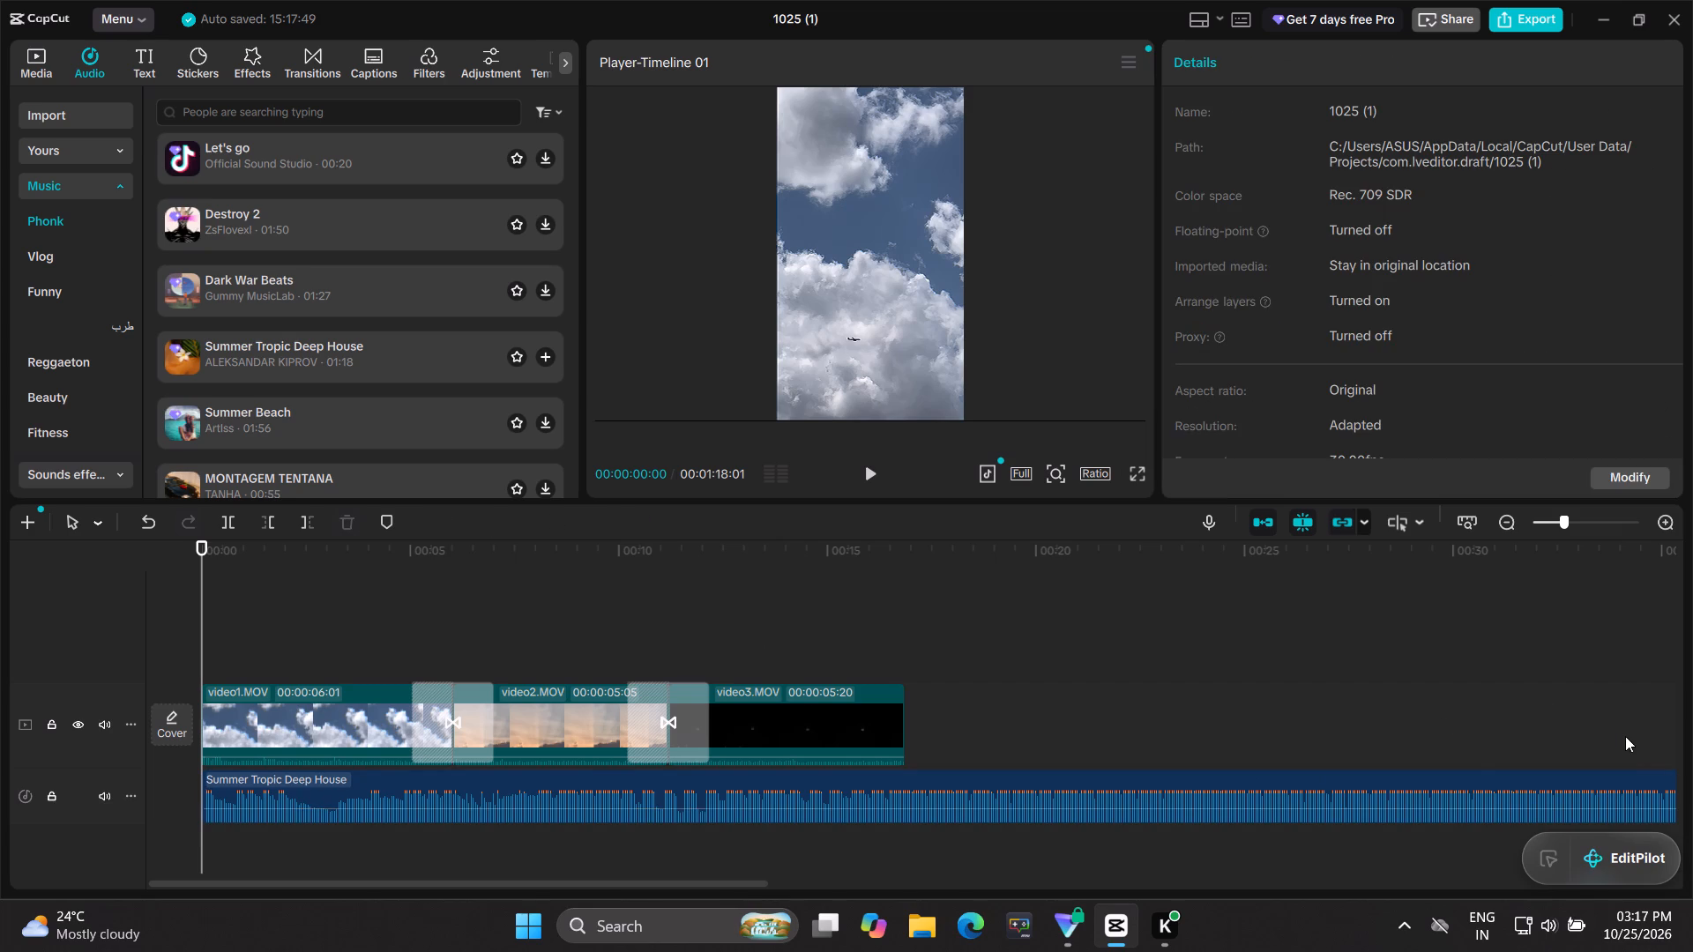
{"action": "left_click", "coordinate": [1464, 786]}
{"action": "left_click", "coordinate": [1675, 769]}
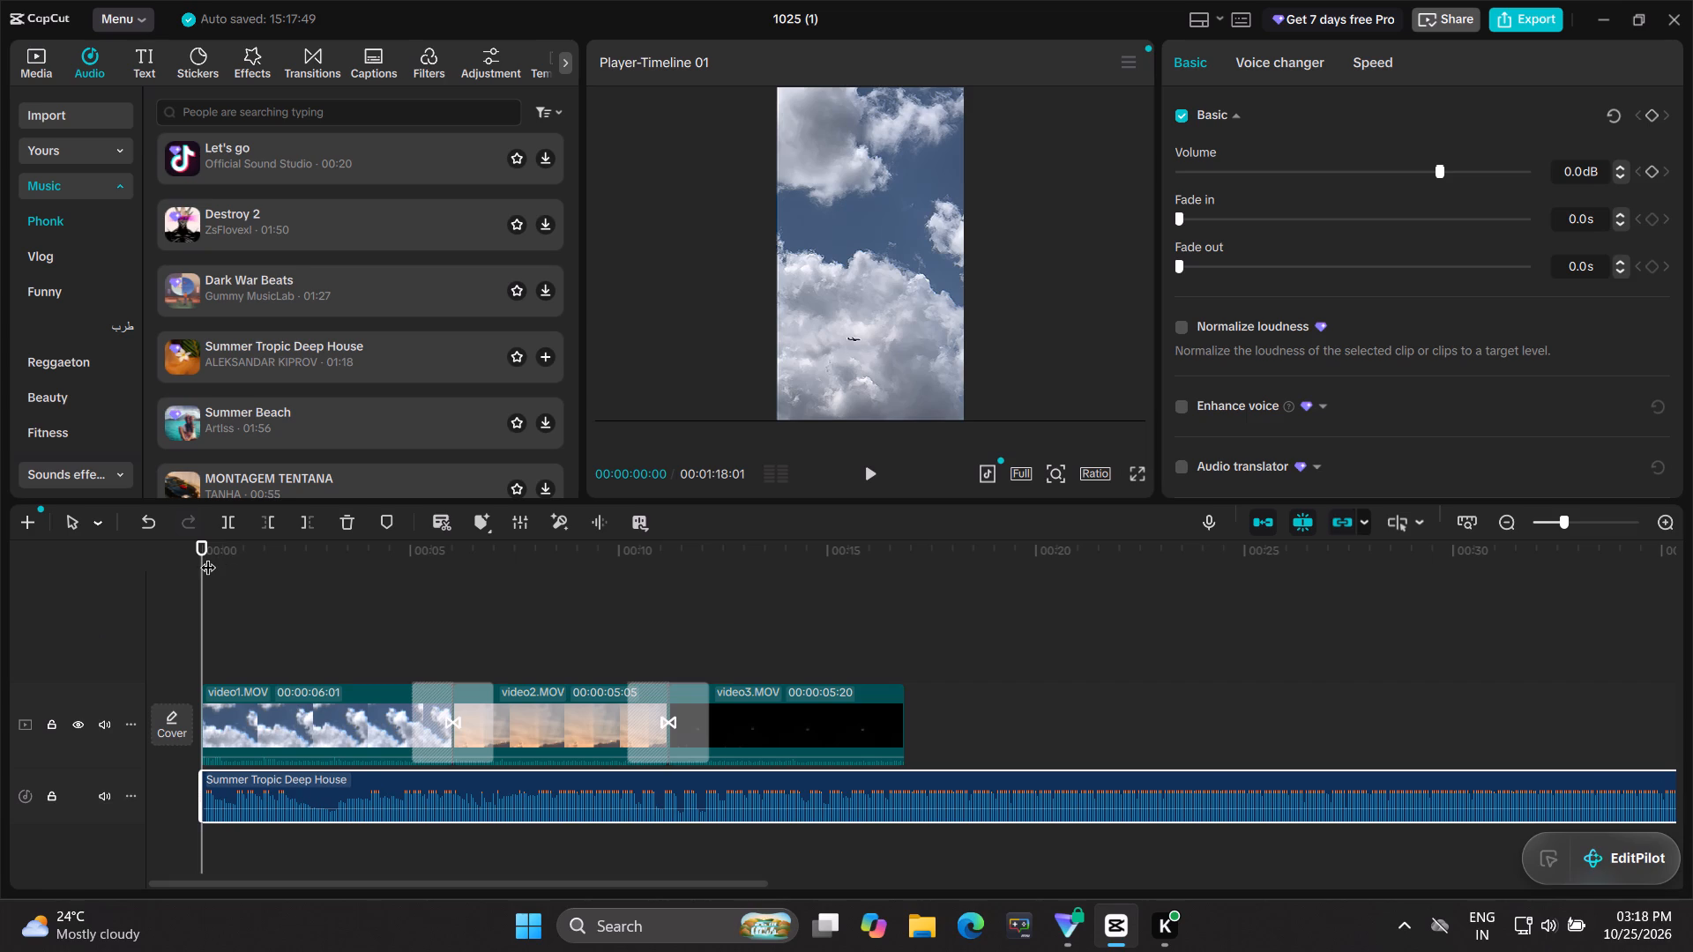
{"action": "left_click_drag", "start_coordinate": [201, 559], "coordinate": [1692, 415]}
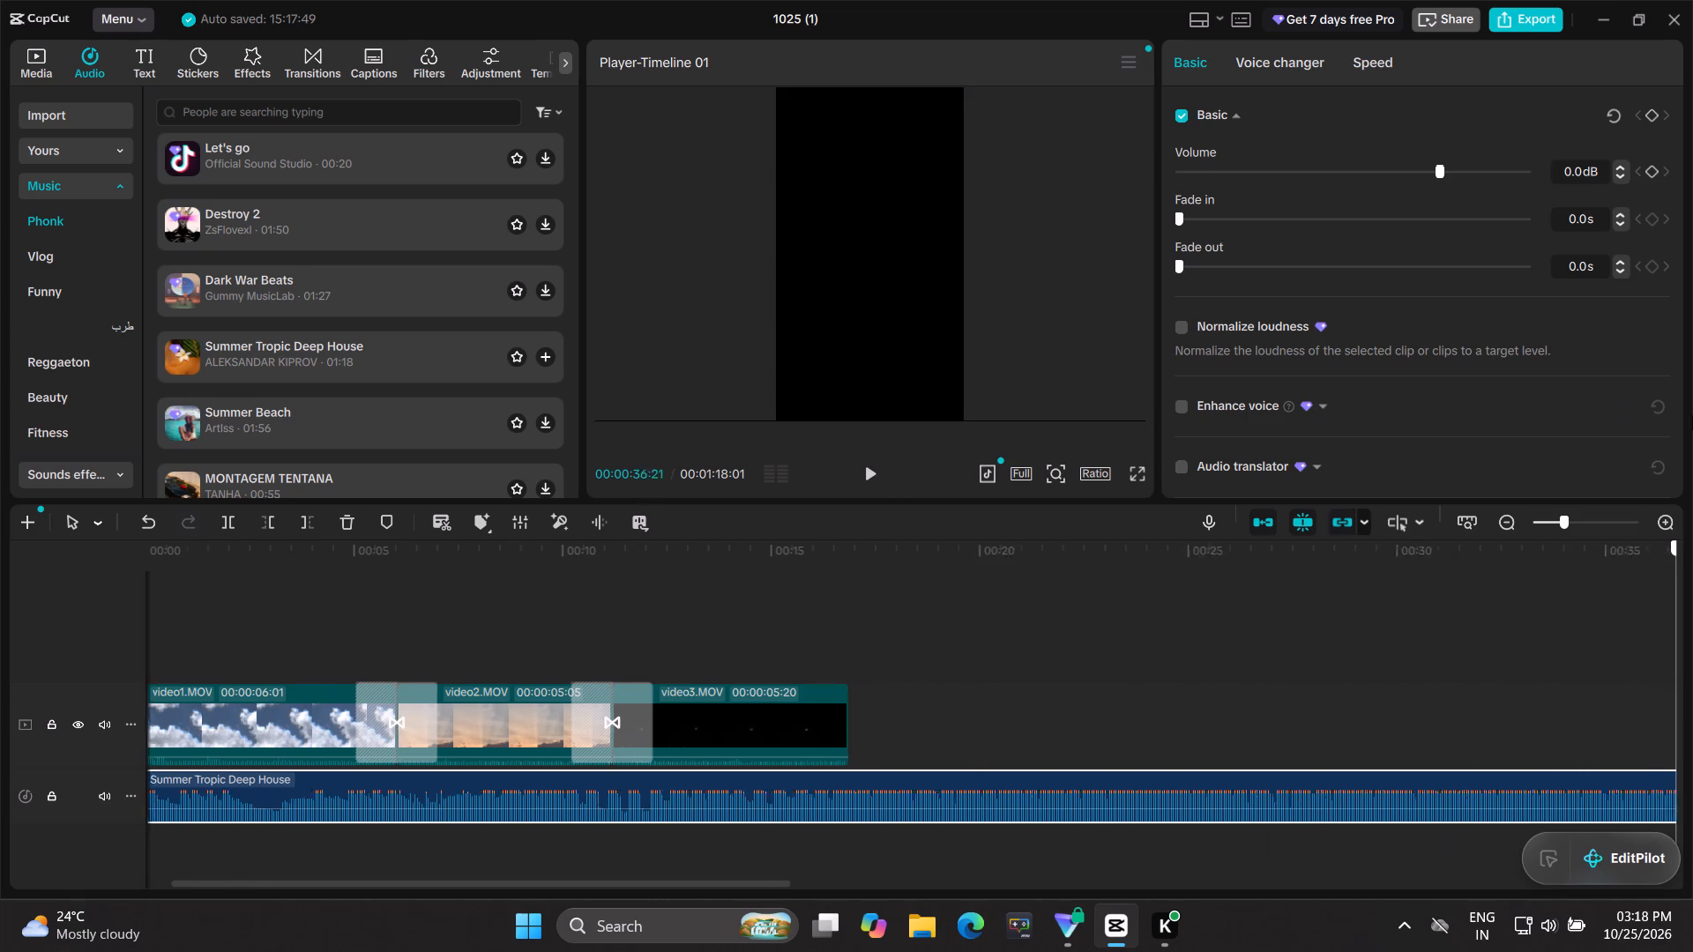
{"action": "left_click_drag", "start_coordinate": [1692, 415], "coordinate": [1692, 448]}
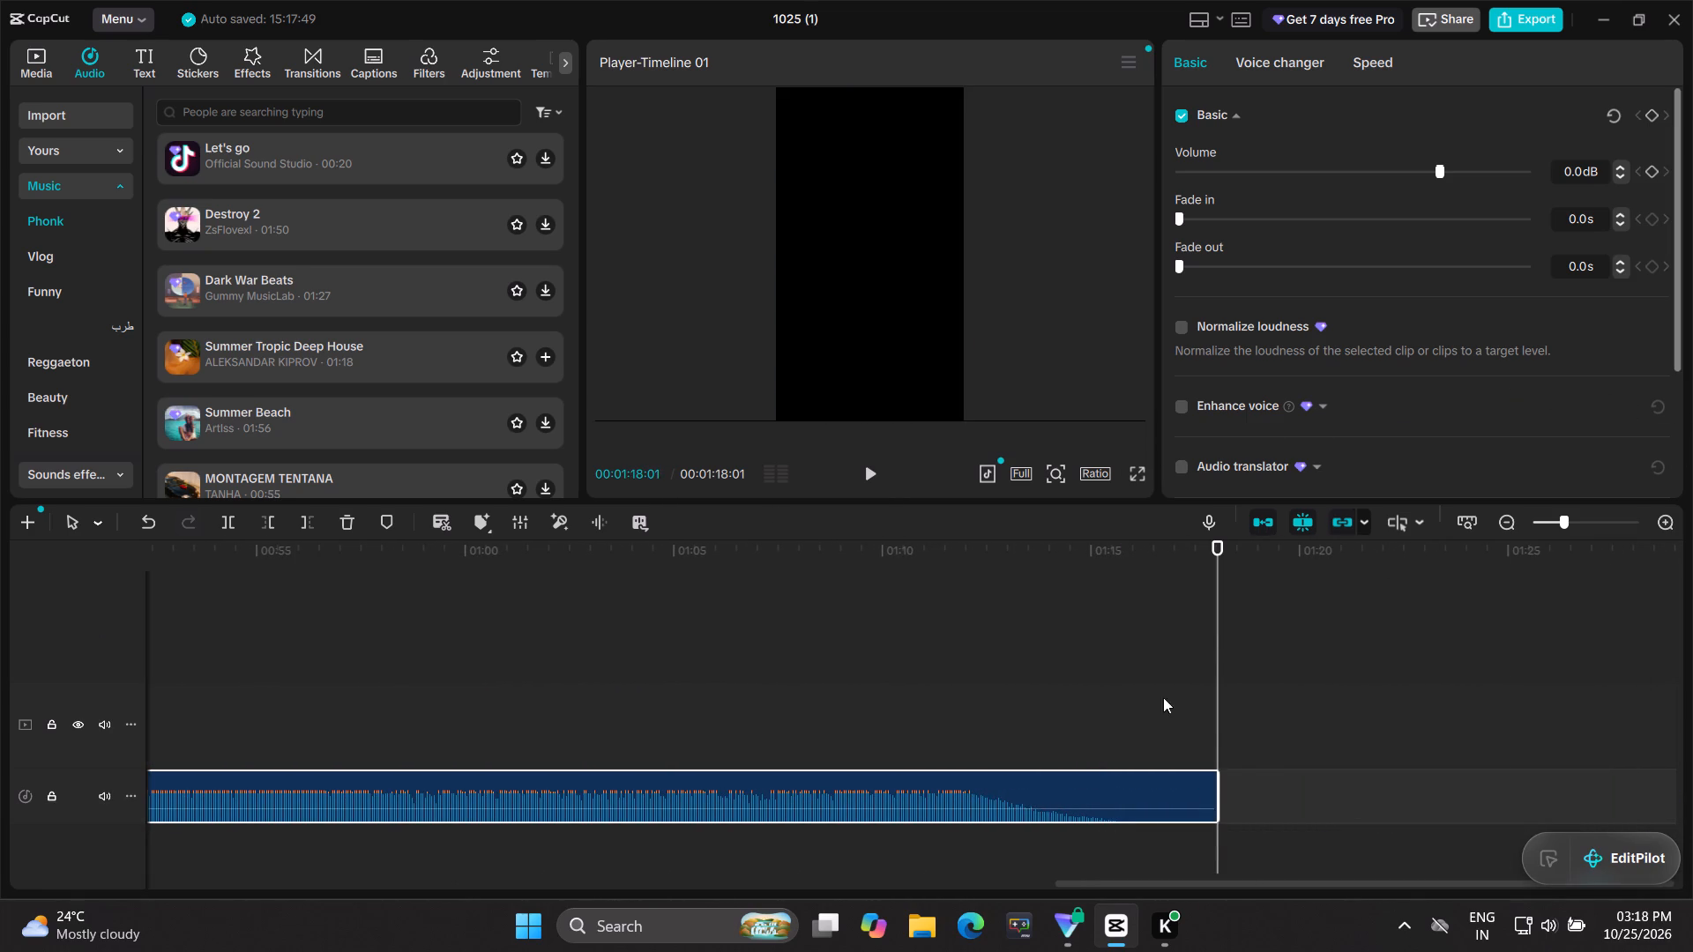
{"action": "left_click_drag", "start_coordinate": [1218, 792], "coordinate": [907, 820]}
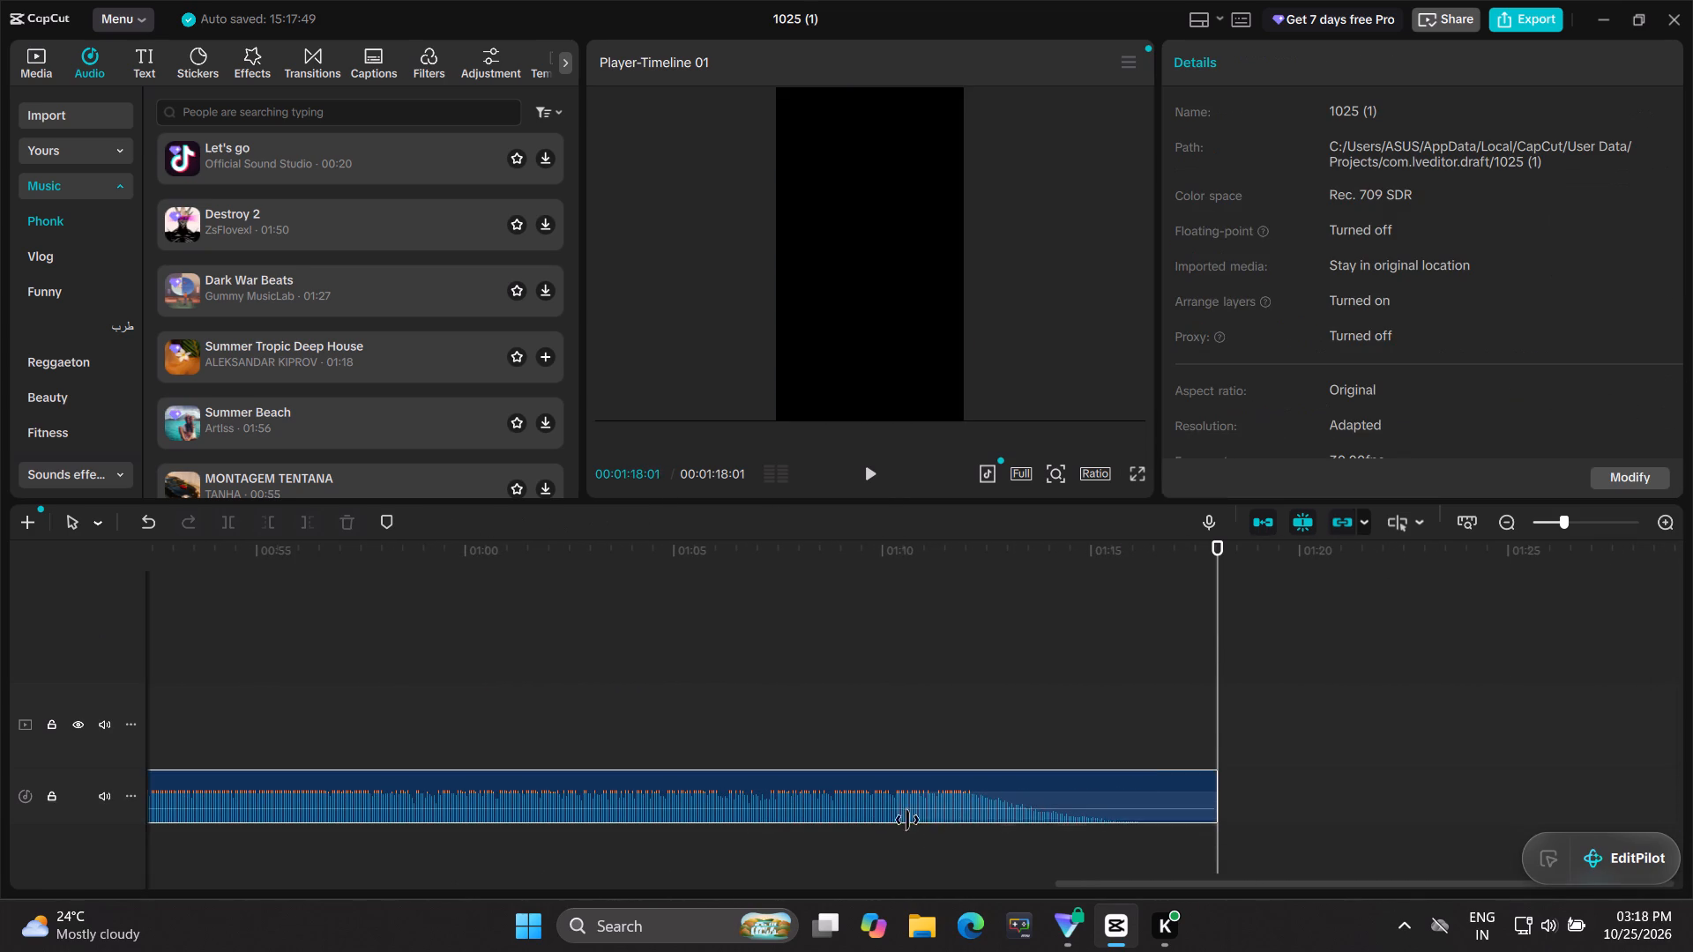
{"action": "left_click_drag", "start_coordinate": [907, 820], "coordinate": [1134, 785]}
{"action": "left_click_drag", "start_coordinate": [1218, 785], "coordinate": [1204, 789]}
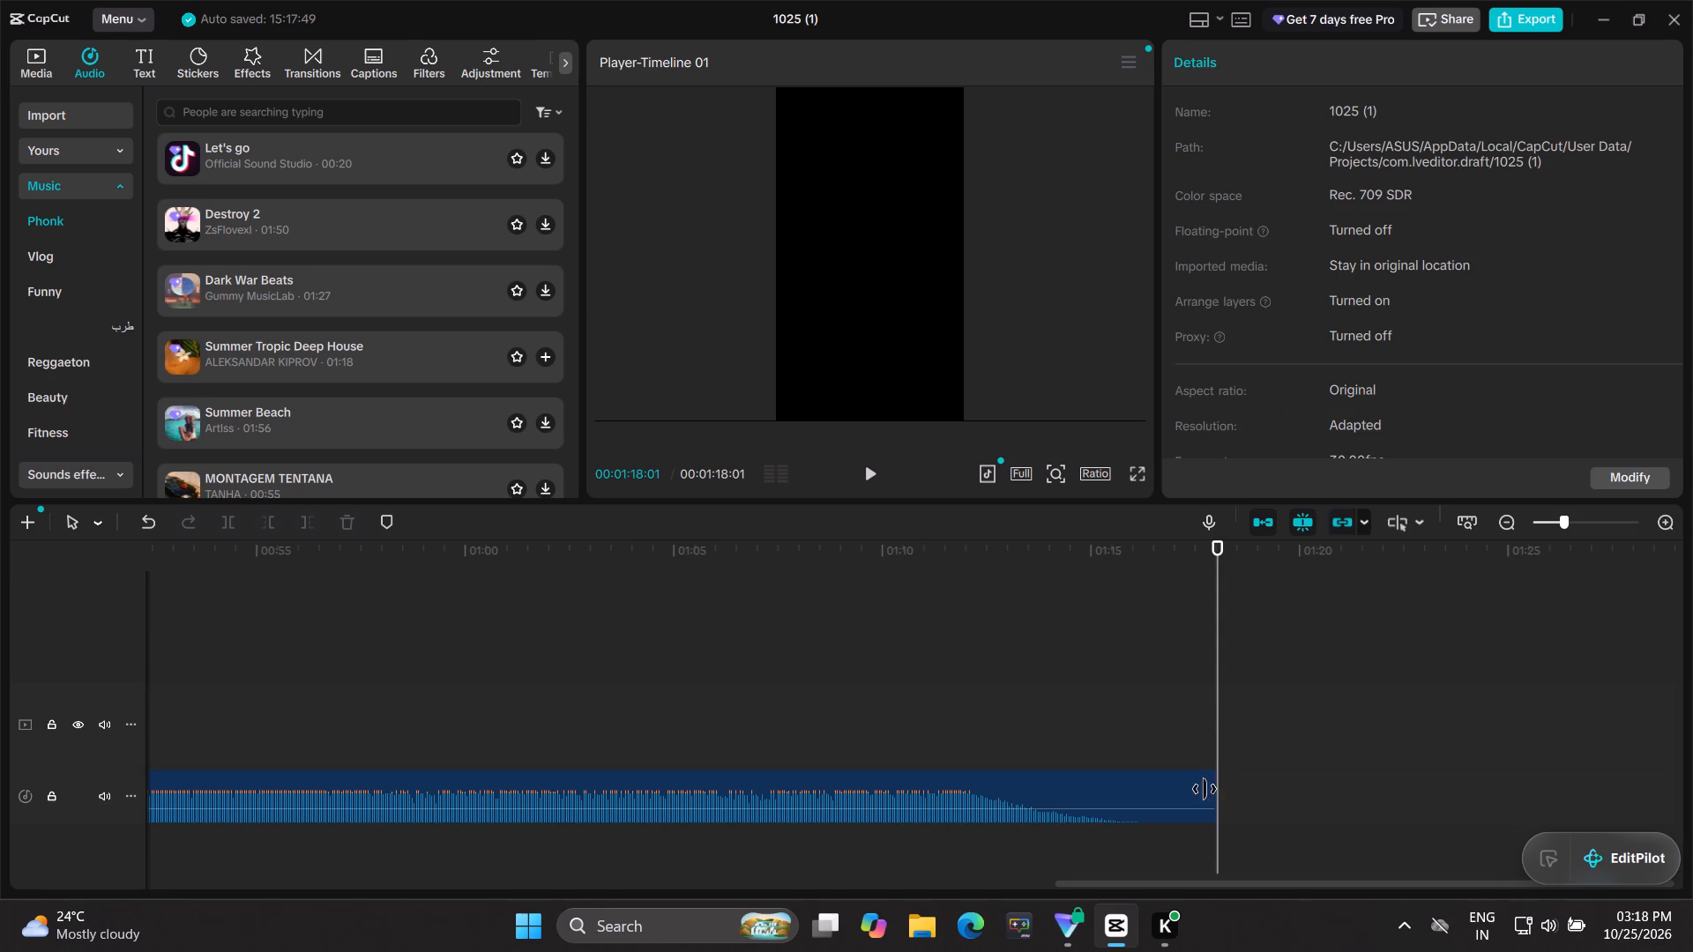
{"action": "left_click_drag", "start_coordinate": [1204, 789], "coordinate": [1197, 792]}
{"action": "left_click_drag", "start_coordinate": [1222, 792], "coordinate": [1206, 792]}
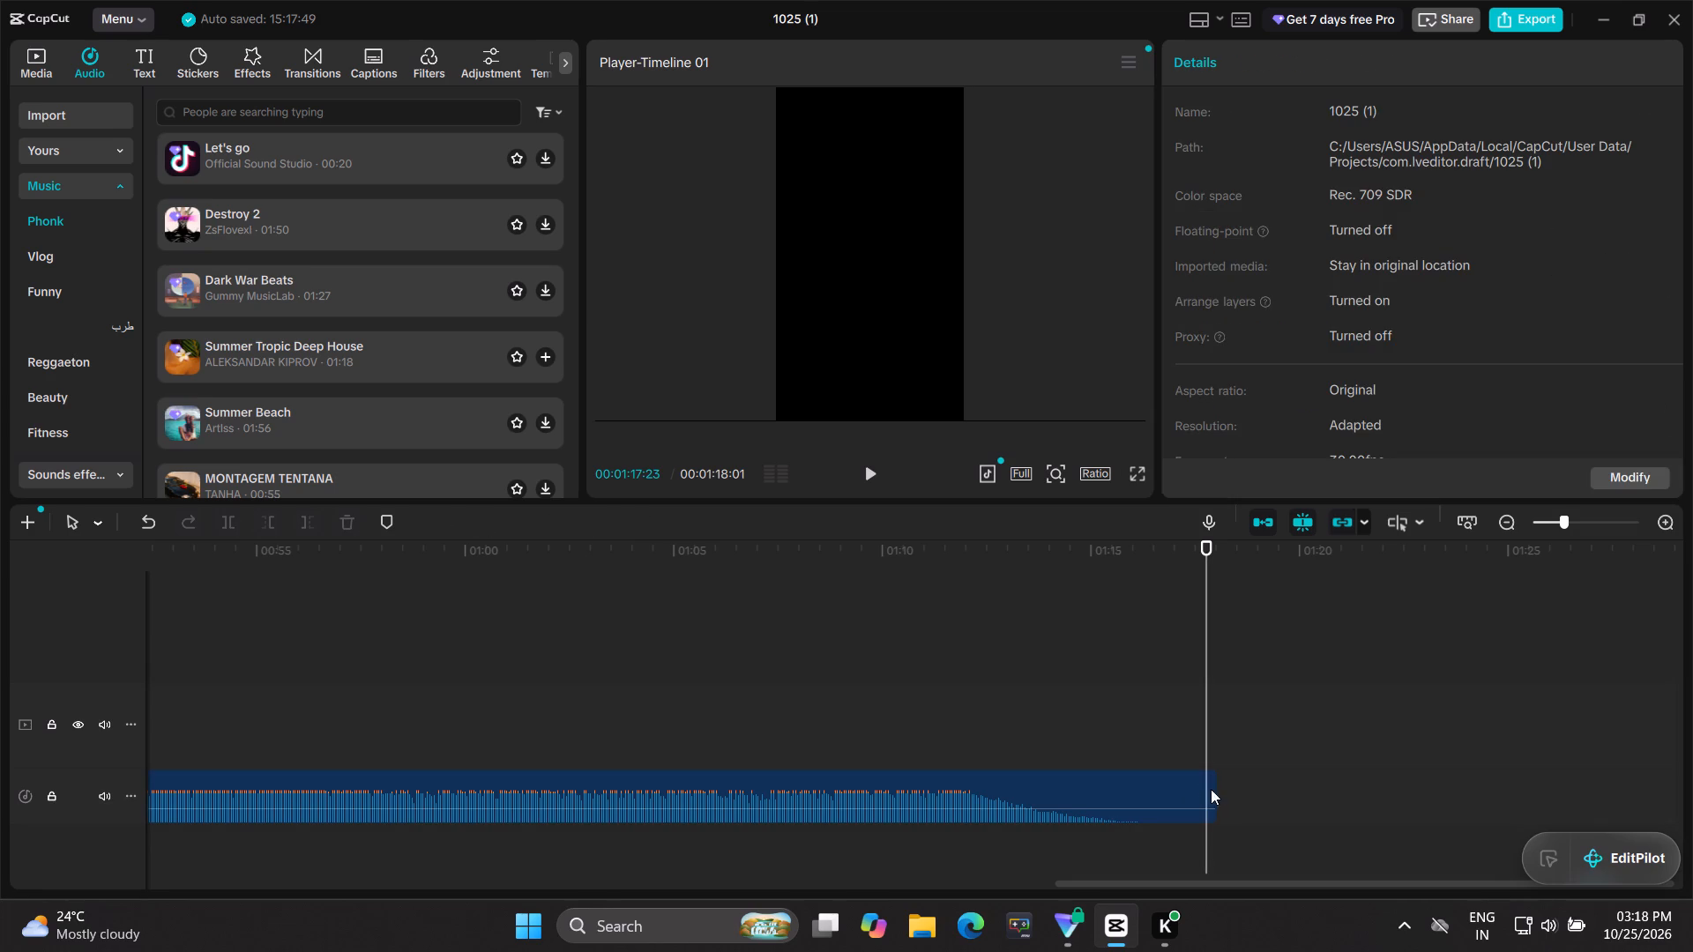
Move the Summer Tropic Deep House clip to start at 00:00:00:19, keeping its fade-out at 0.0 s.
{"action": "left_click_drag", "start_coordinate": [1205, 788], "coordinate": [1228, 791]}
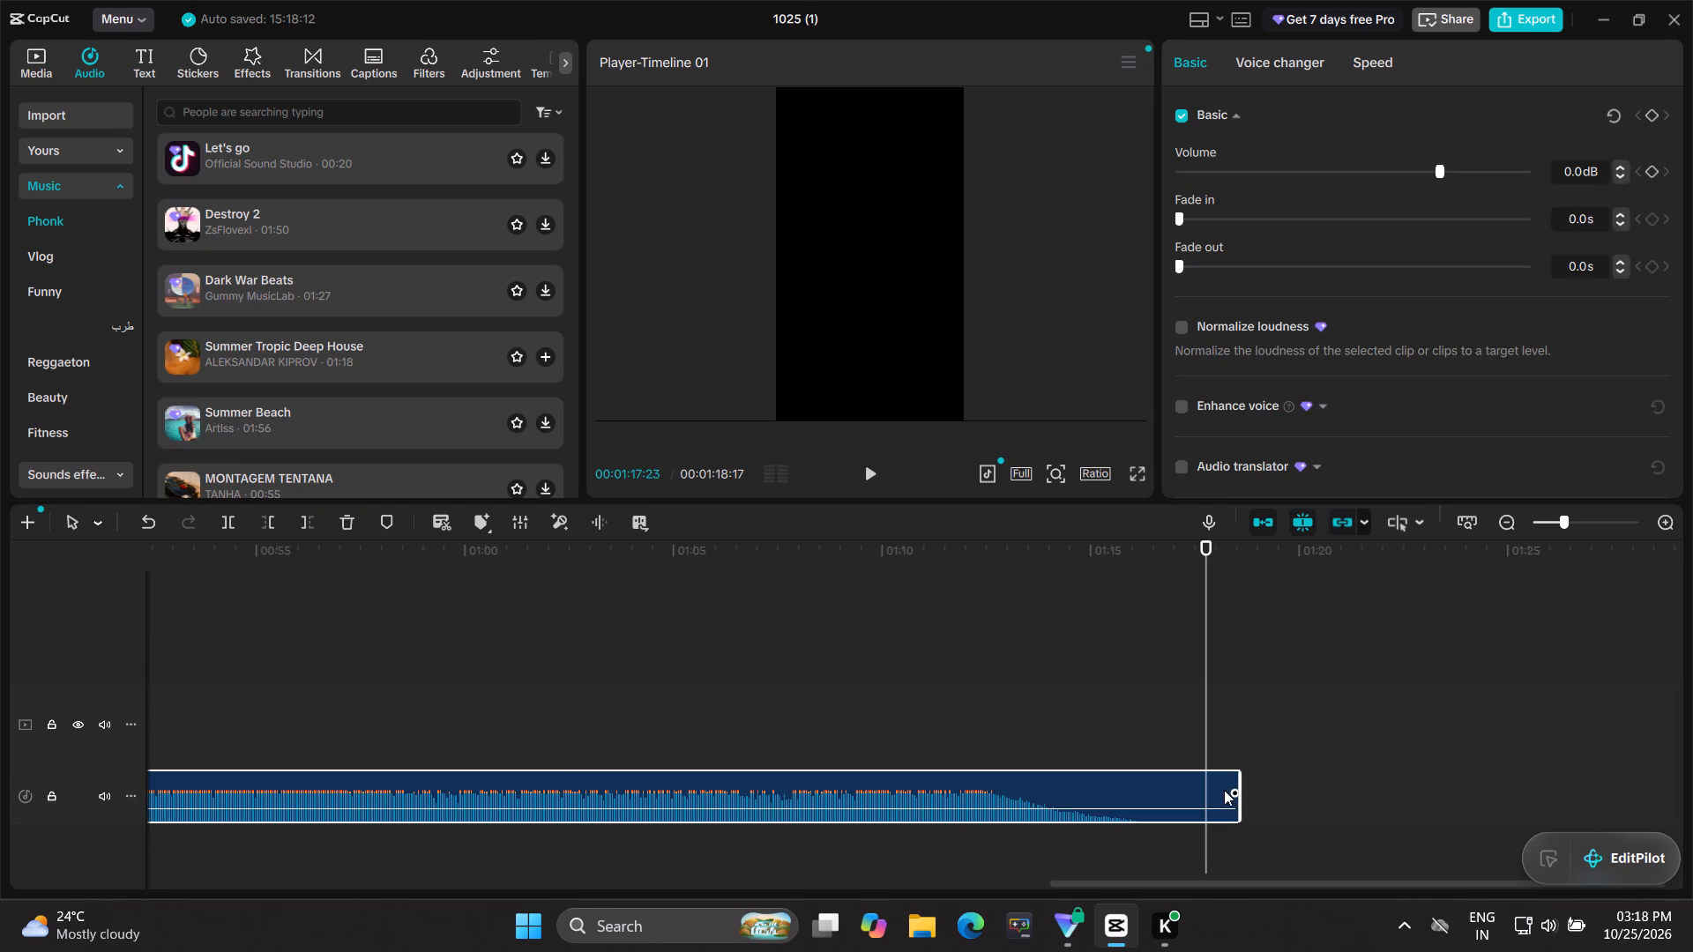
{"action": "left_click_drag", "start_coordinate": [1234, 788], "coordinate": [1197, 798]}
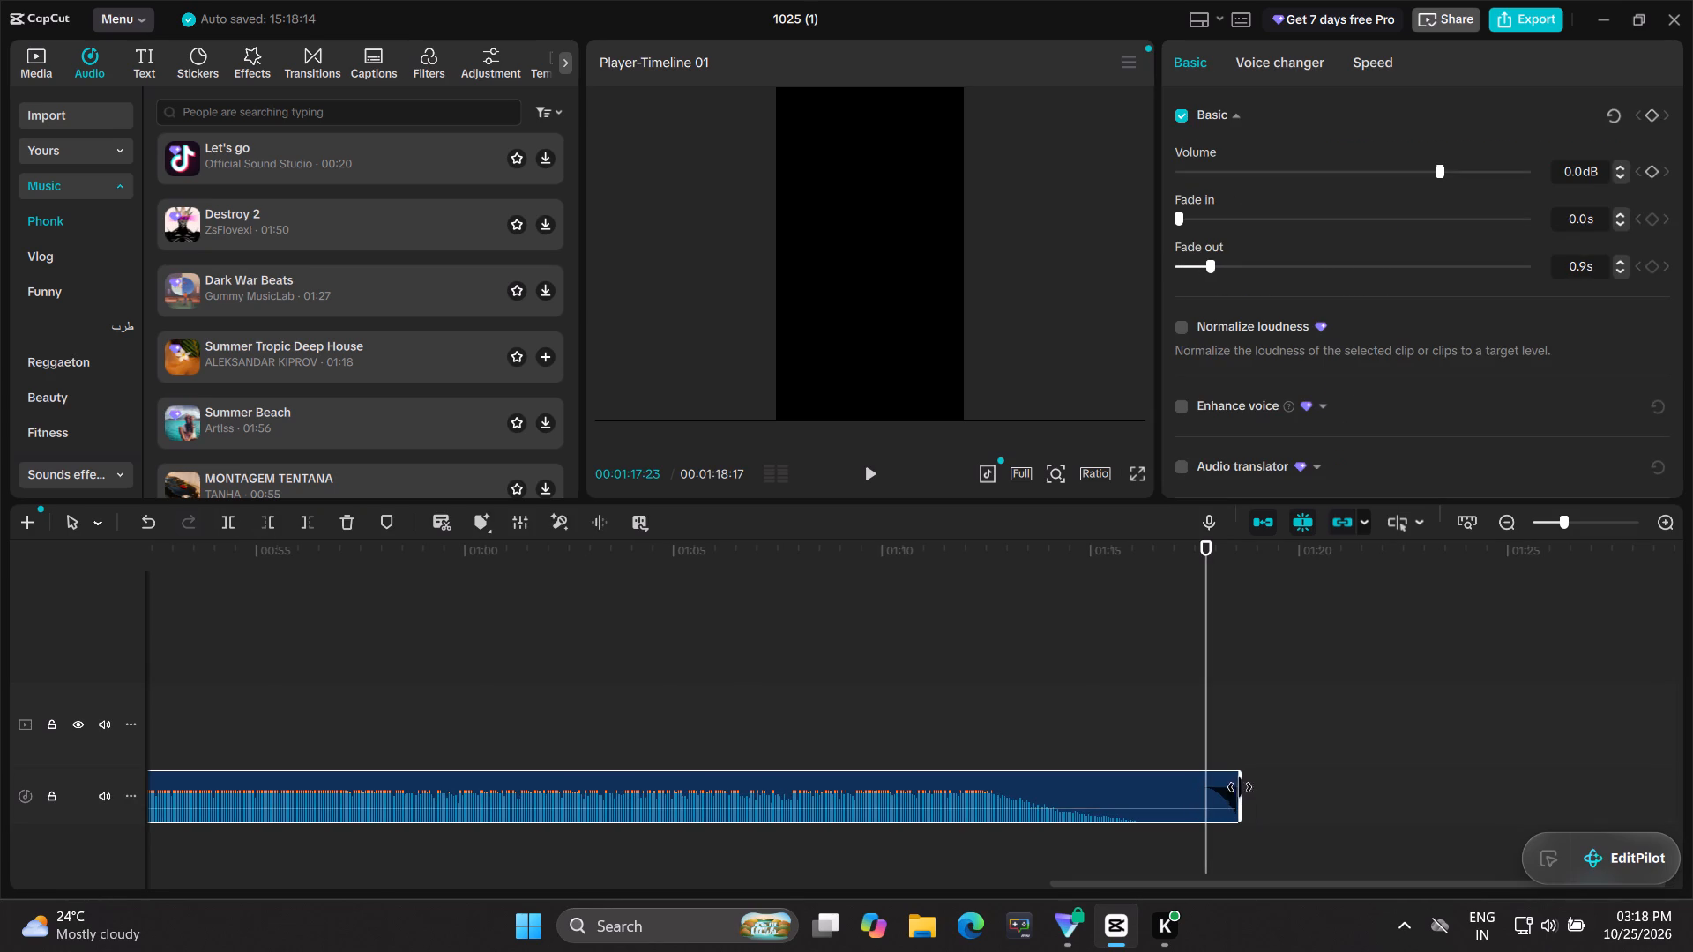
{"action": "left_click", "coordinate": [1217, 789]}
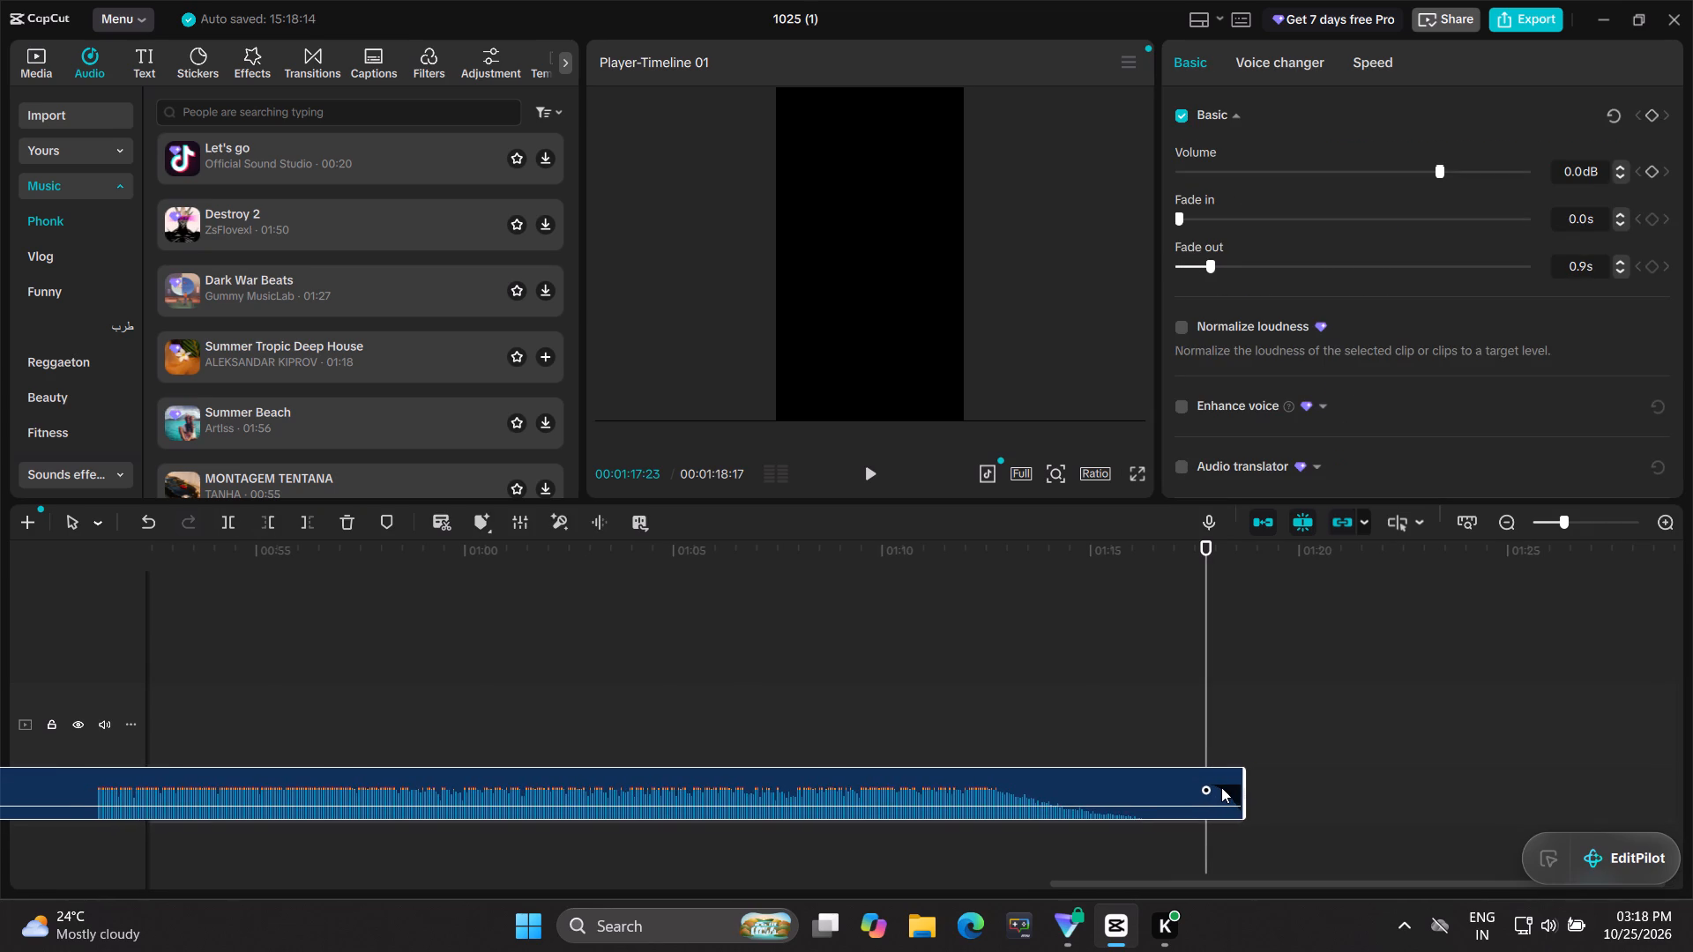
{"action": "left_click_drag", "start_coordinate": [1205, 792], "coordinate": [1249, 799]}
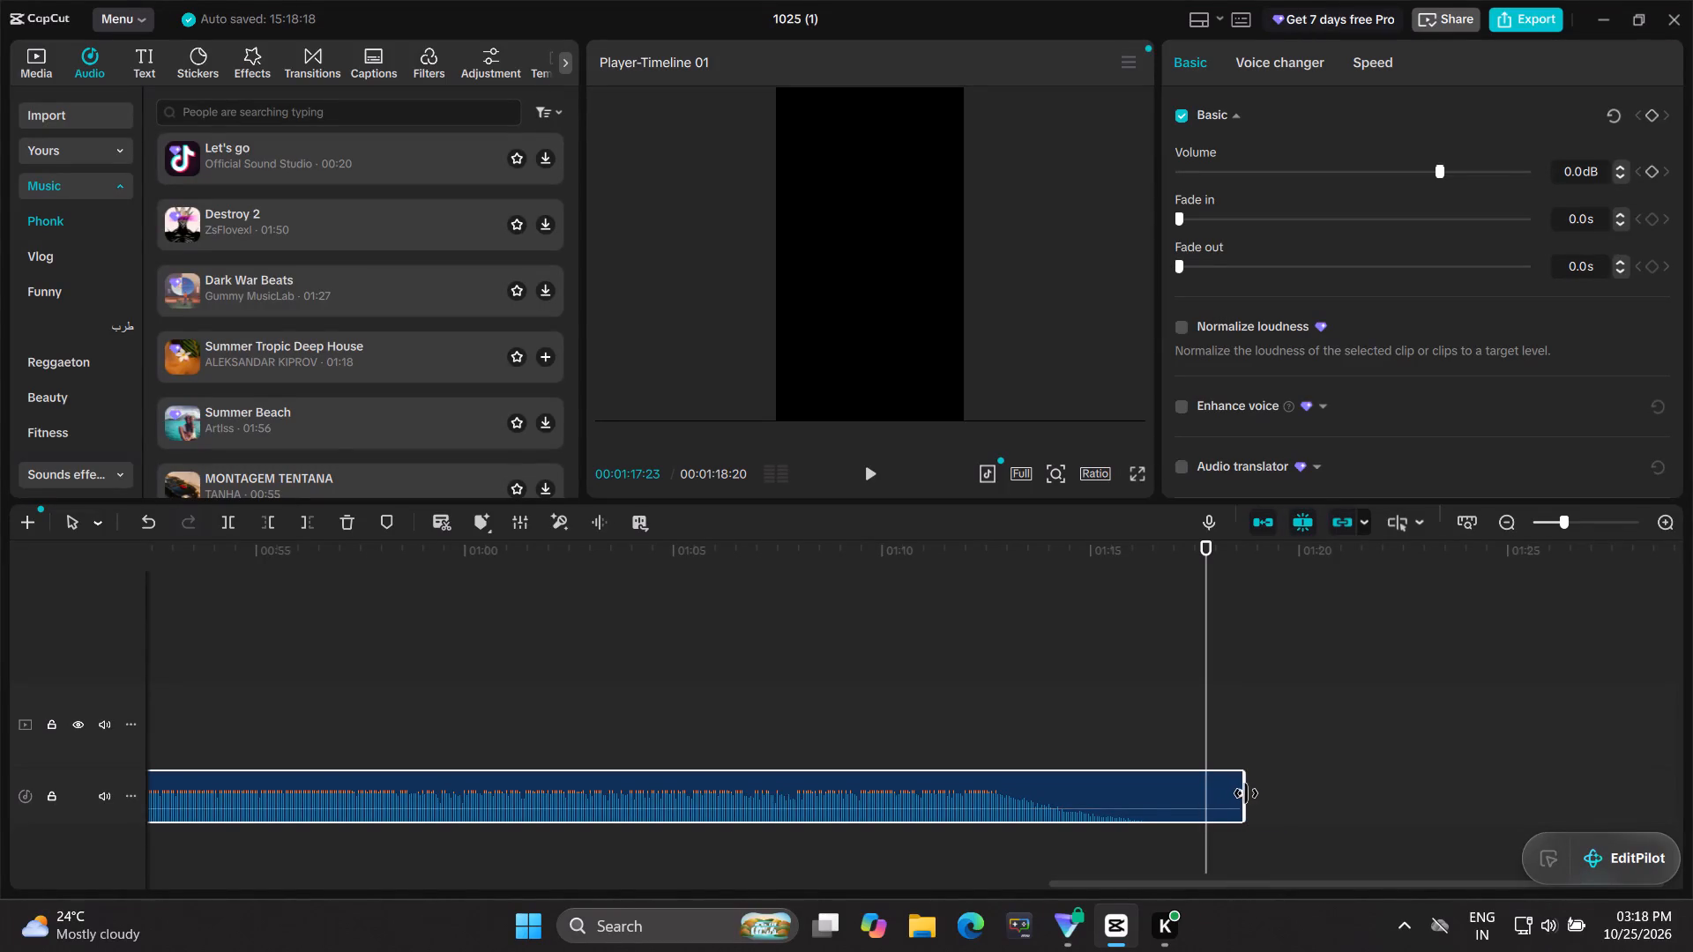
Trim the end of the Summer Tropic Deep House clip back to 00:00:16:26, level with the end of video3.MOV.
{"action": "left_click_drag", "start_coordinate": [1245, 792], "coordinate": [1203, 796]}
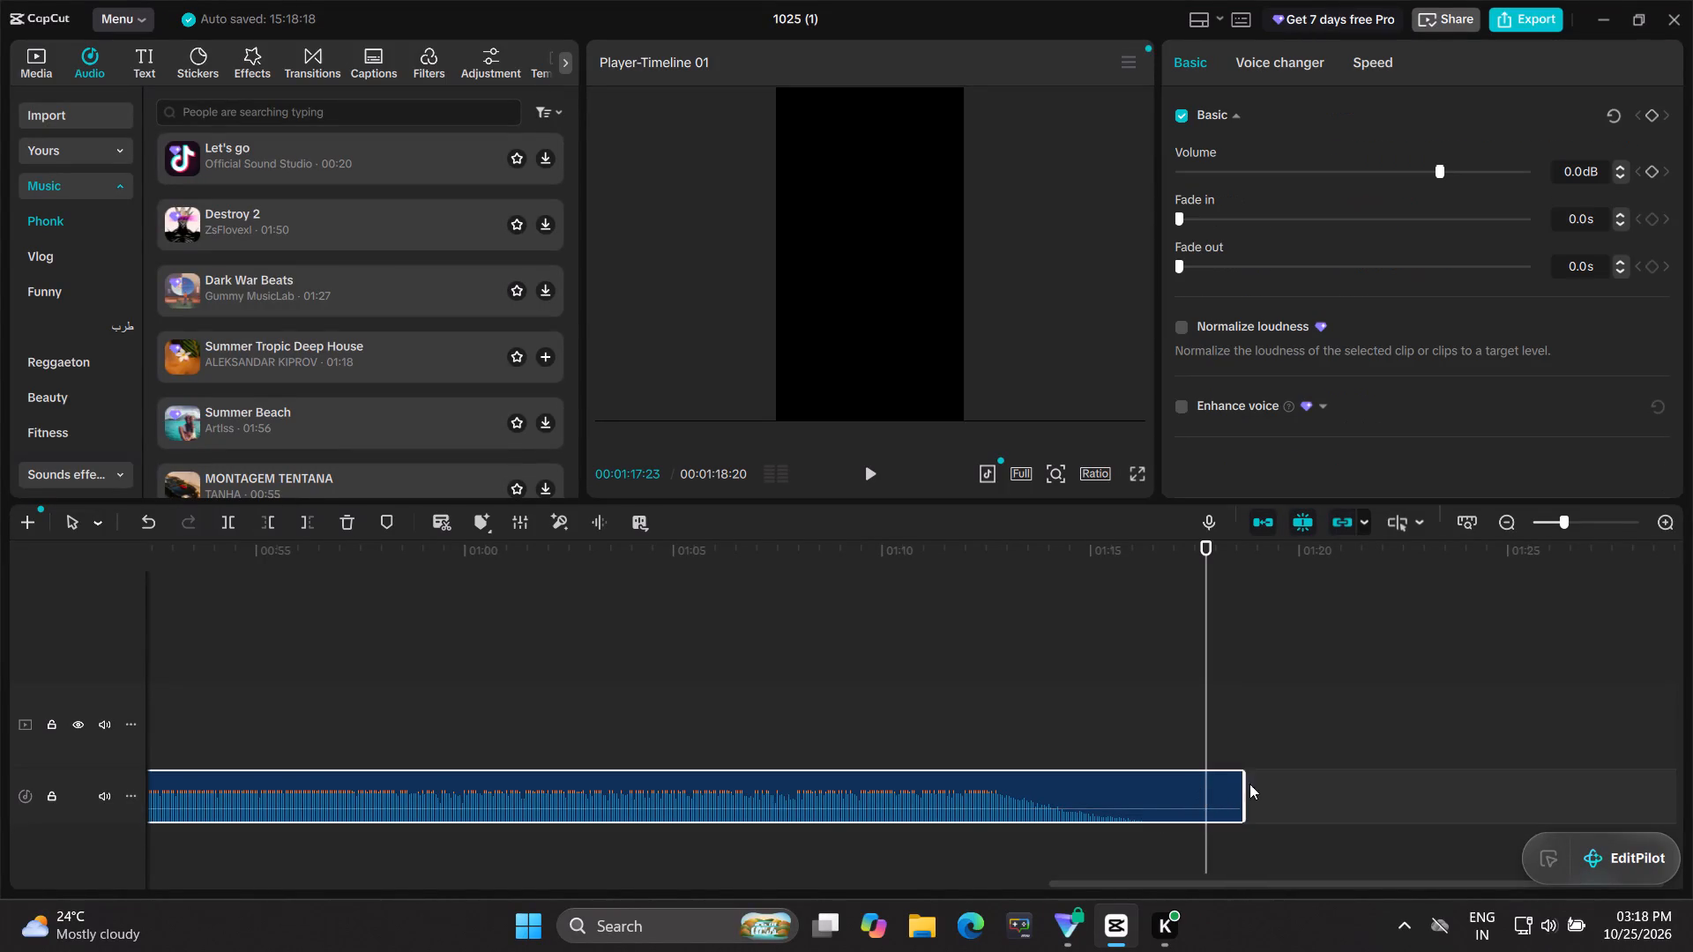
{"action": "left_click", "coordinate": [1244, 785]}
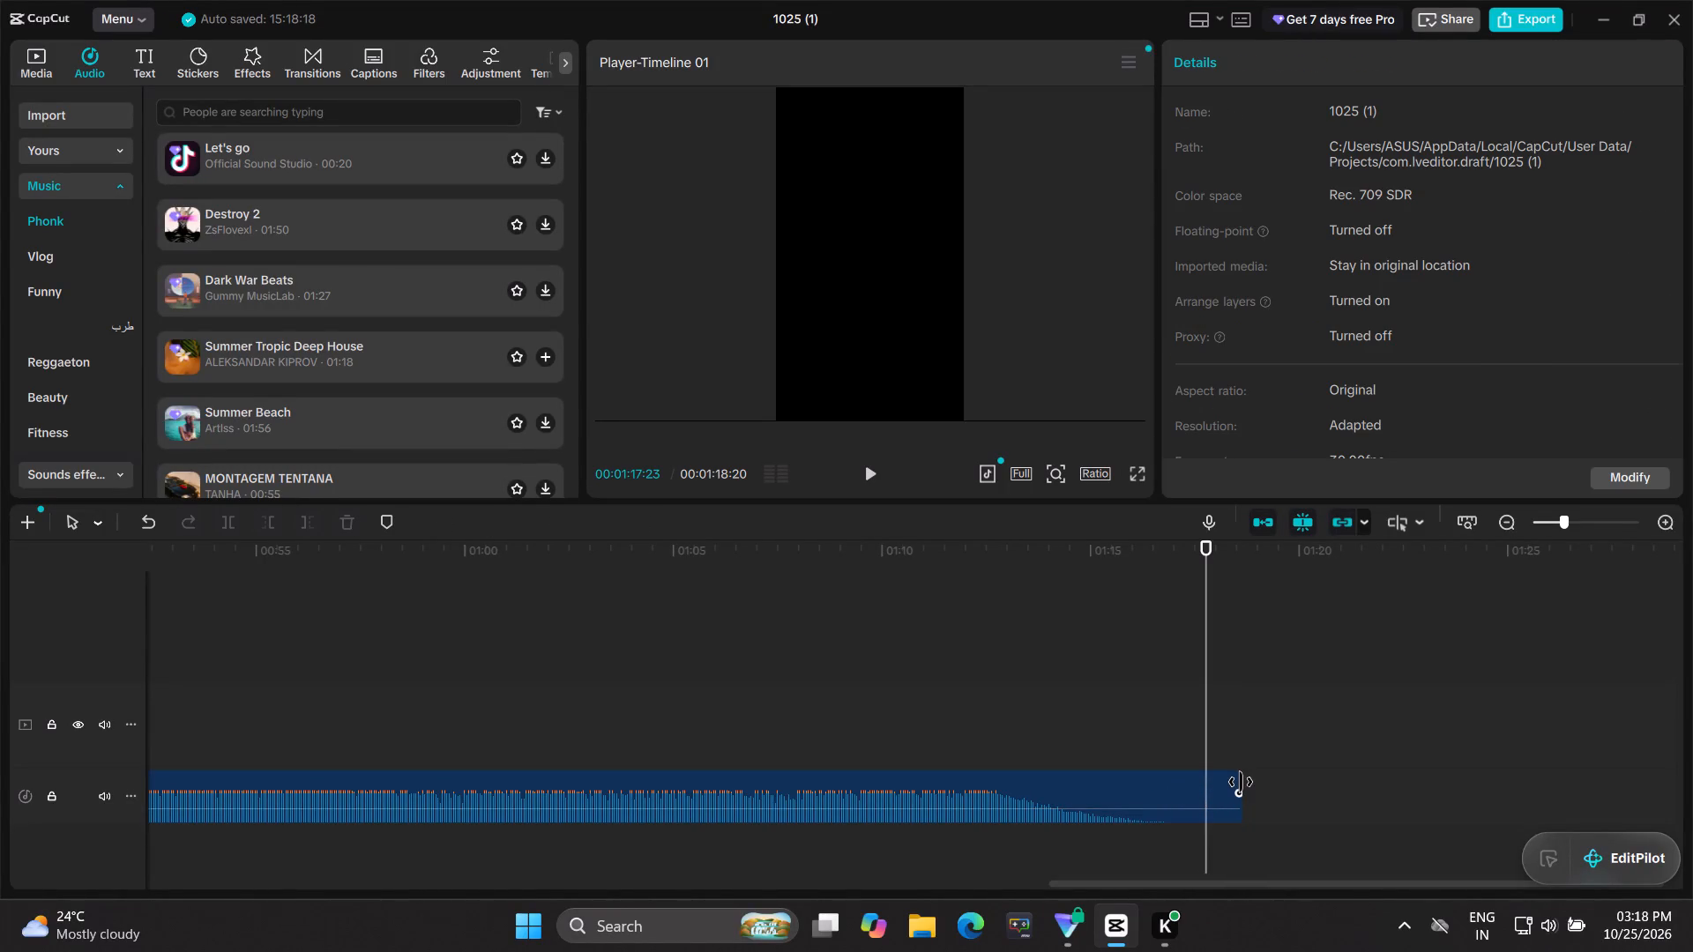
{"action": "left_click", "coordinate": [1241, 782]}
{"action": "left_click_drag", "start_coordinate": [1246, 787], "coordinate": [1235, 789]}
{"action": "left_click", "coordinate": [1238, 789]}
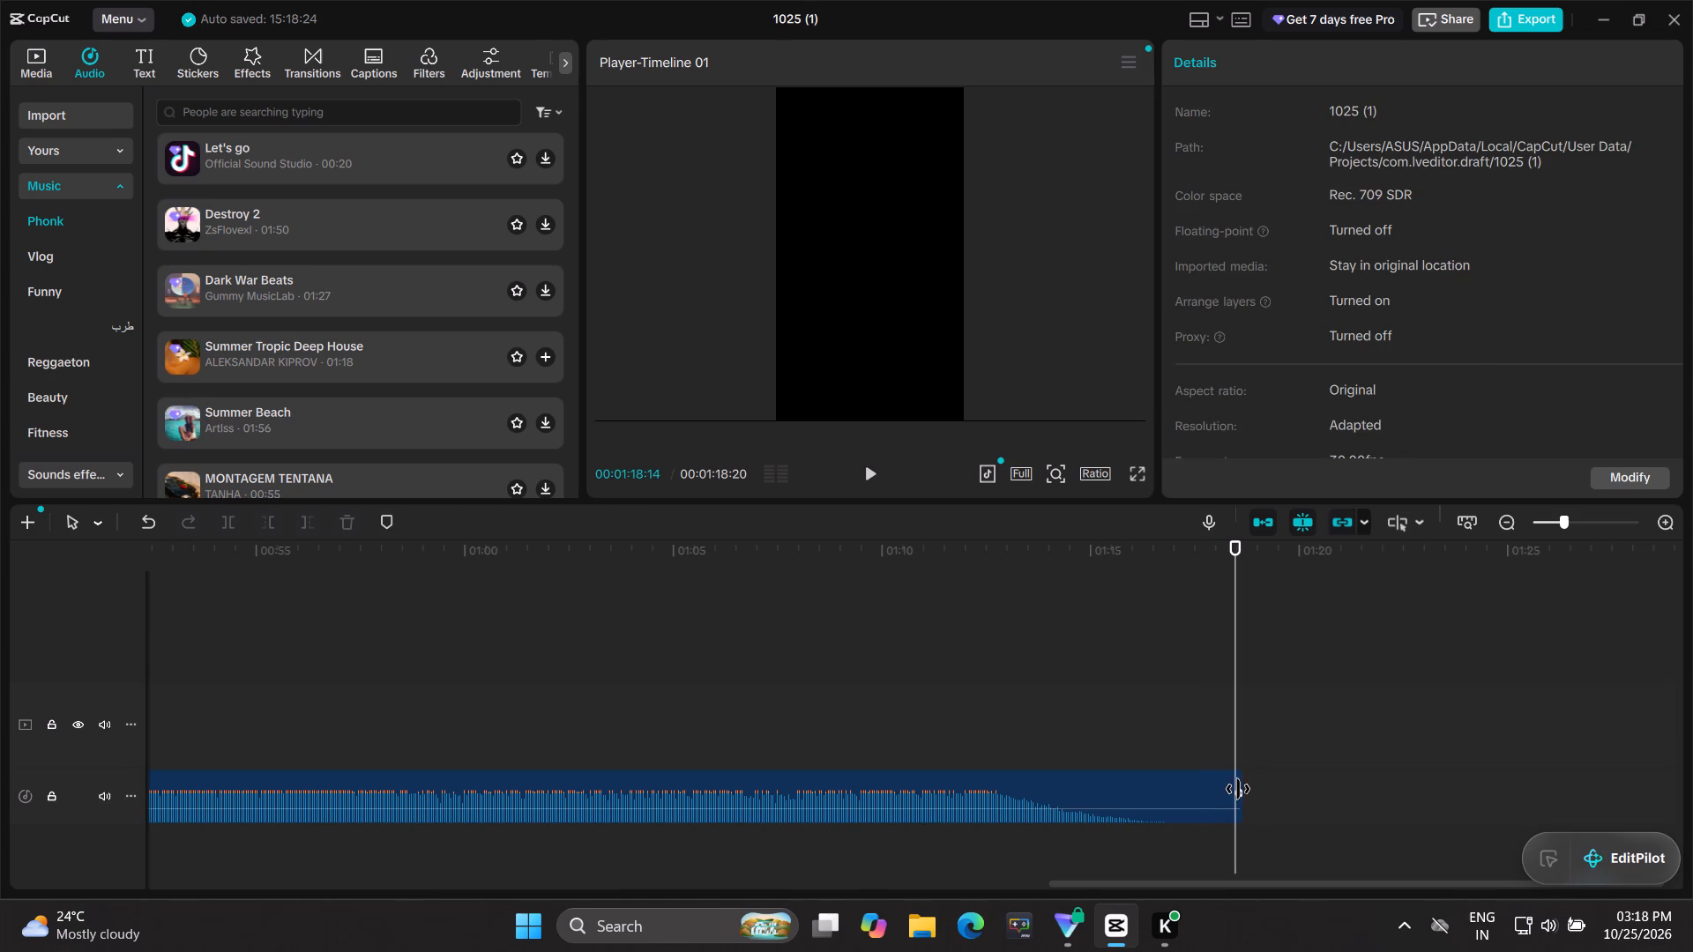
{"action": "left_click_drag", "start_coordinate": [1244, 789], "coordinate": [1057, 799]}
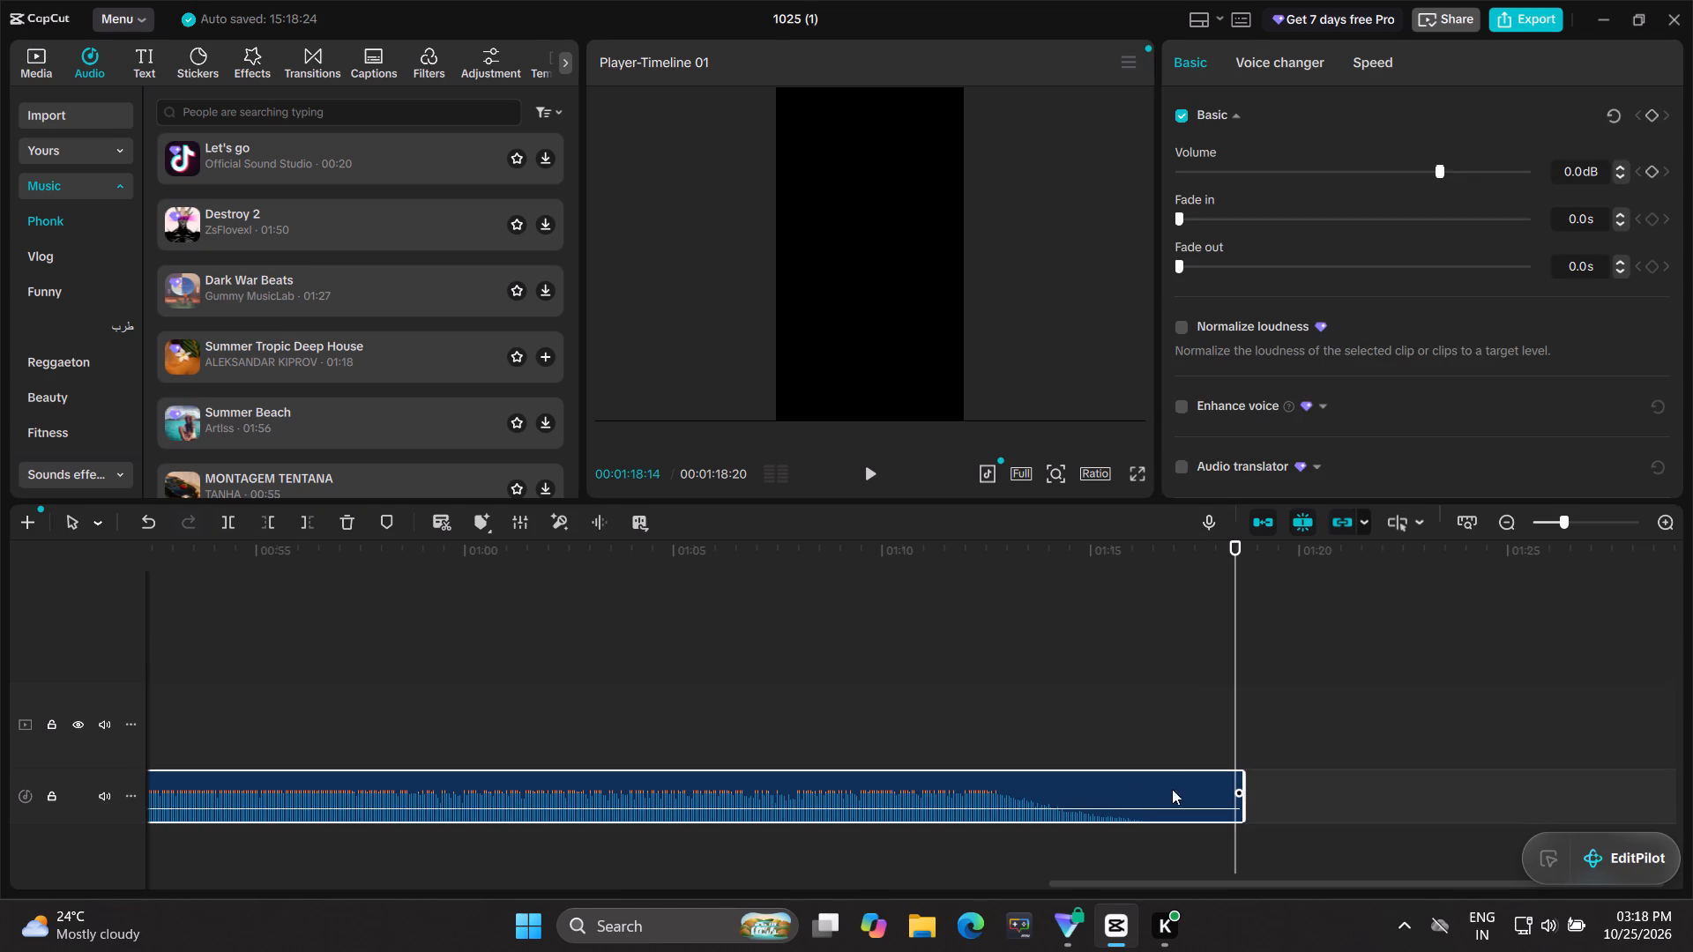
{"action": "left_click", "coordinate": [1249, 787]}
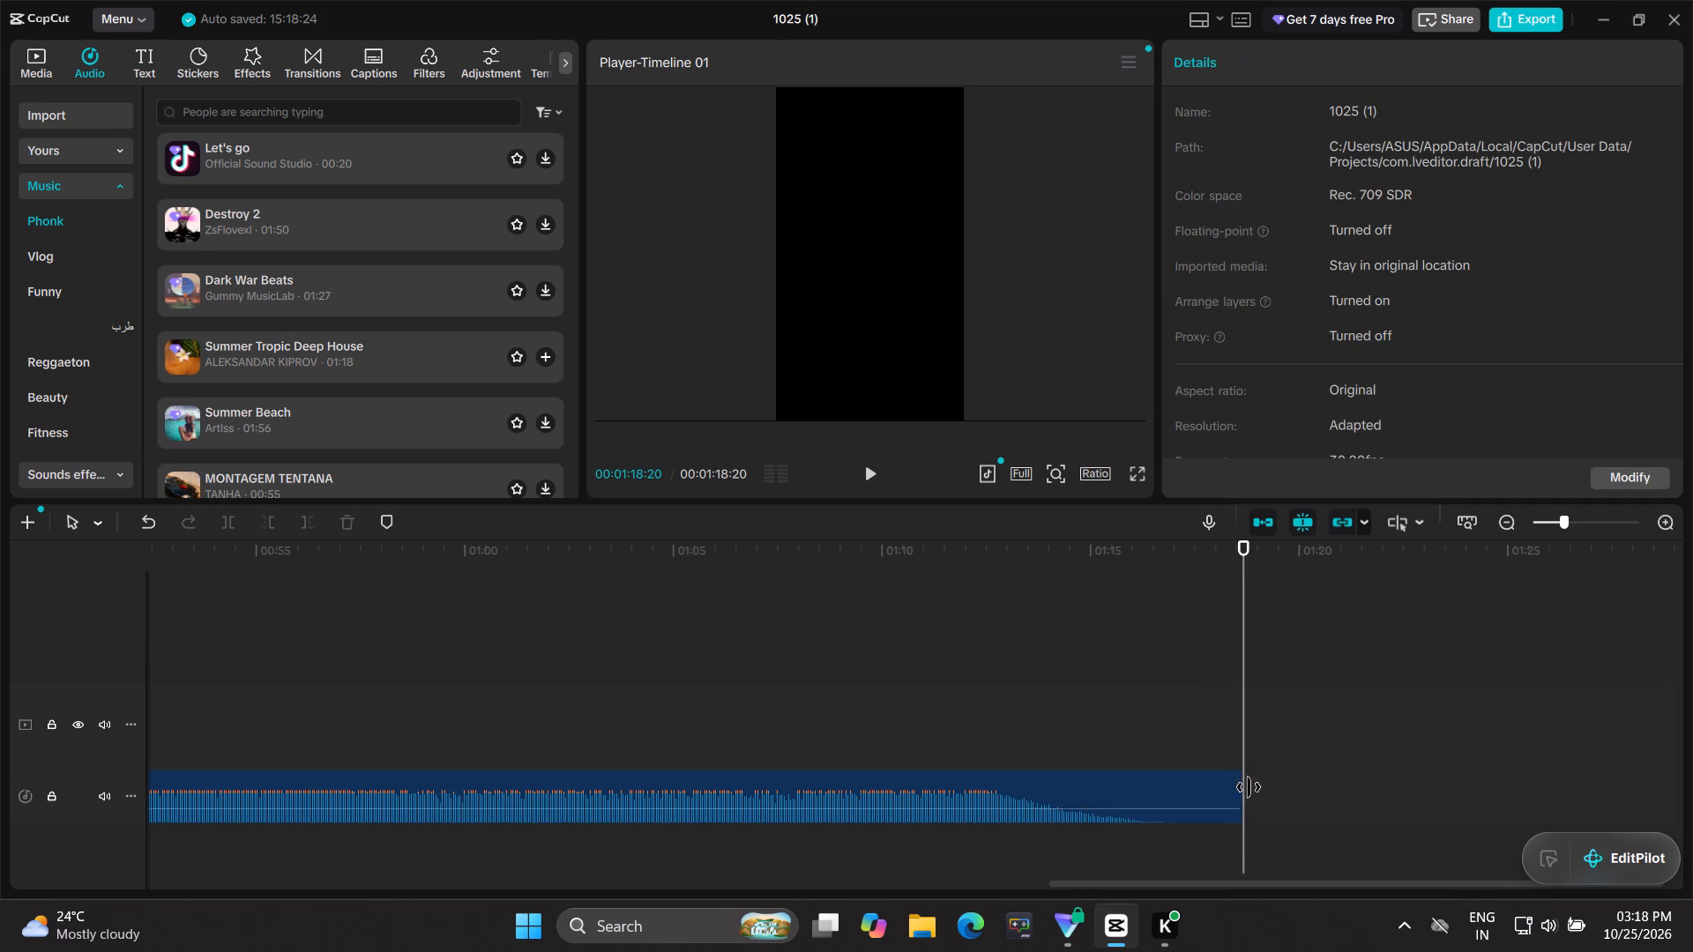
{"action": "left_click", "coordinate": [1243, 790]}
{"action": "left_click_drag", "start_coordinate": [1243, 790], "coordinate": [1213, 796]}
{"action": "left_click", "coordinate": [1246, 787]}
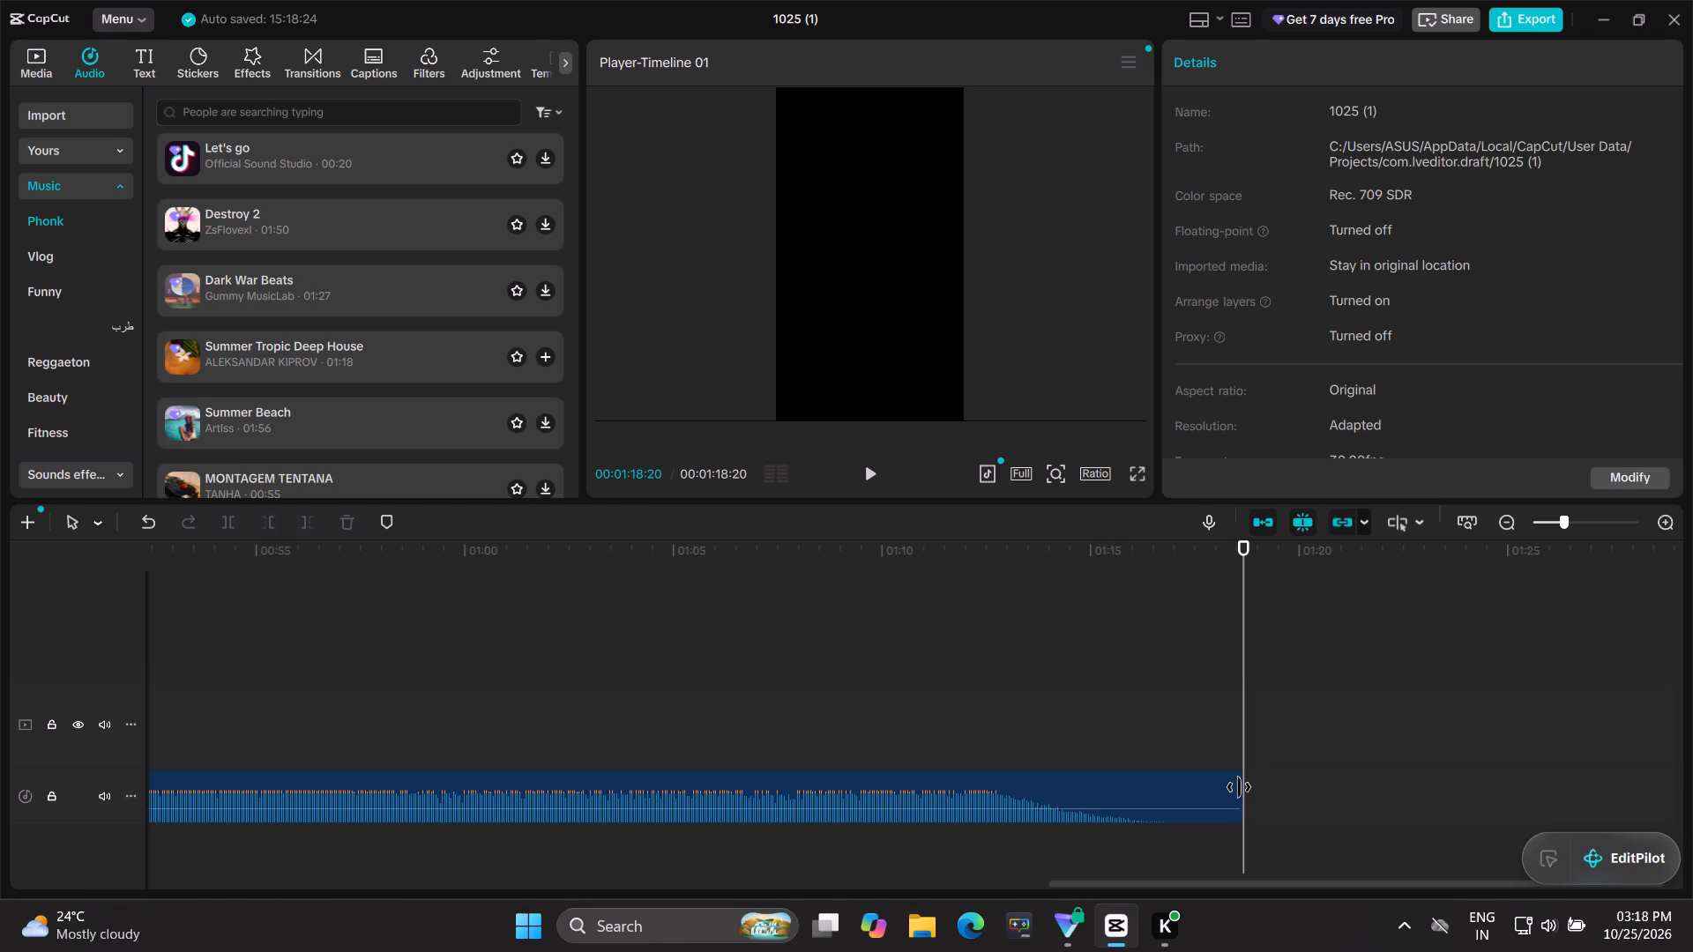
{"action": "left_click", "coordinate": [1242, 787]}
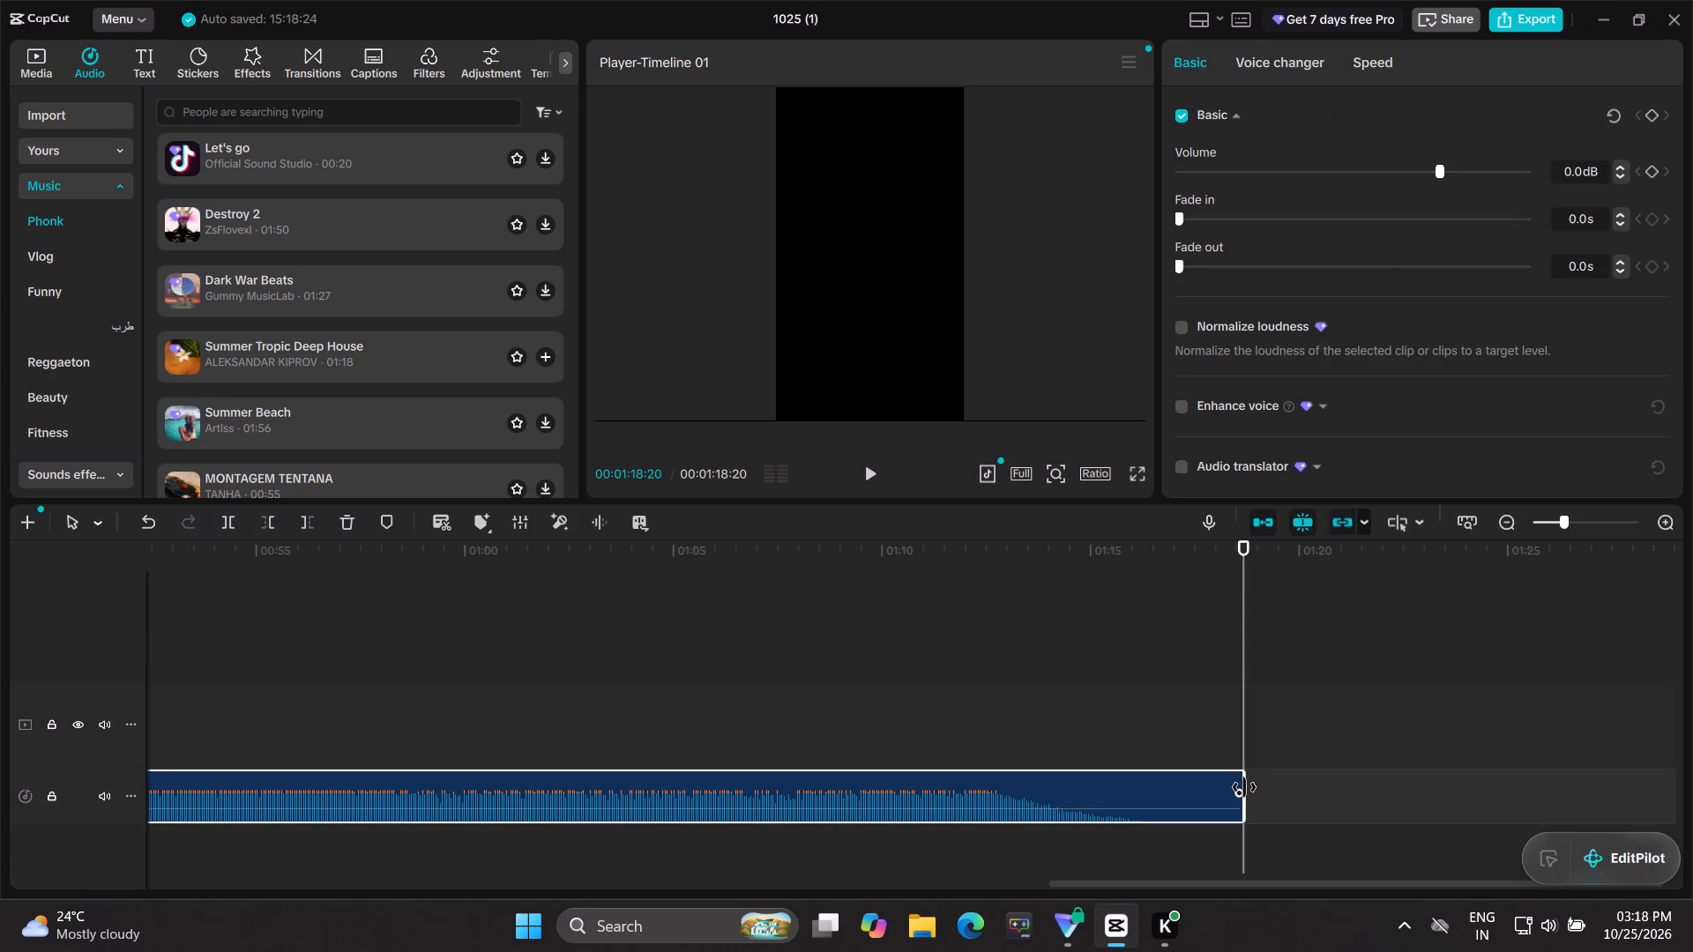
{"action": "left_click_drag", "start_coordinate": [1244, 787], "coordinate": [1198, 791]}
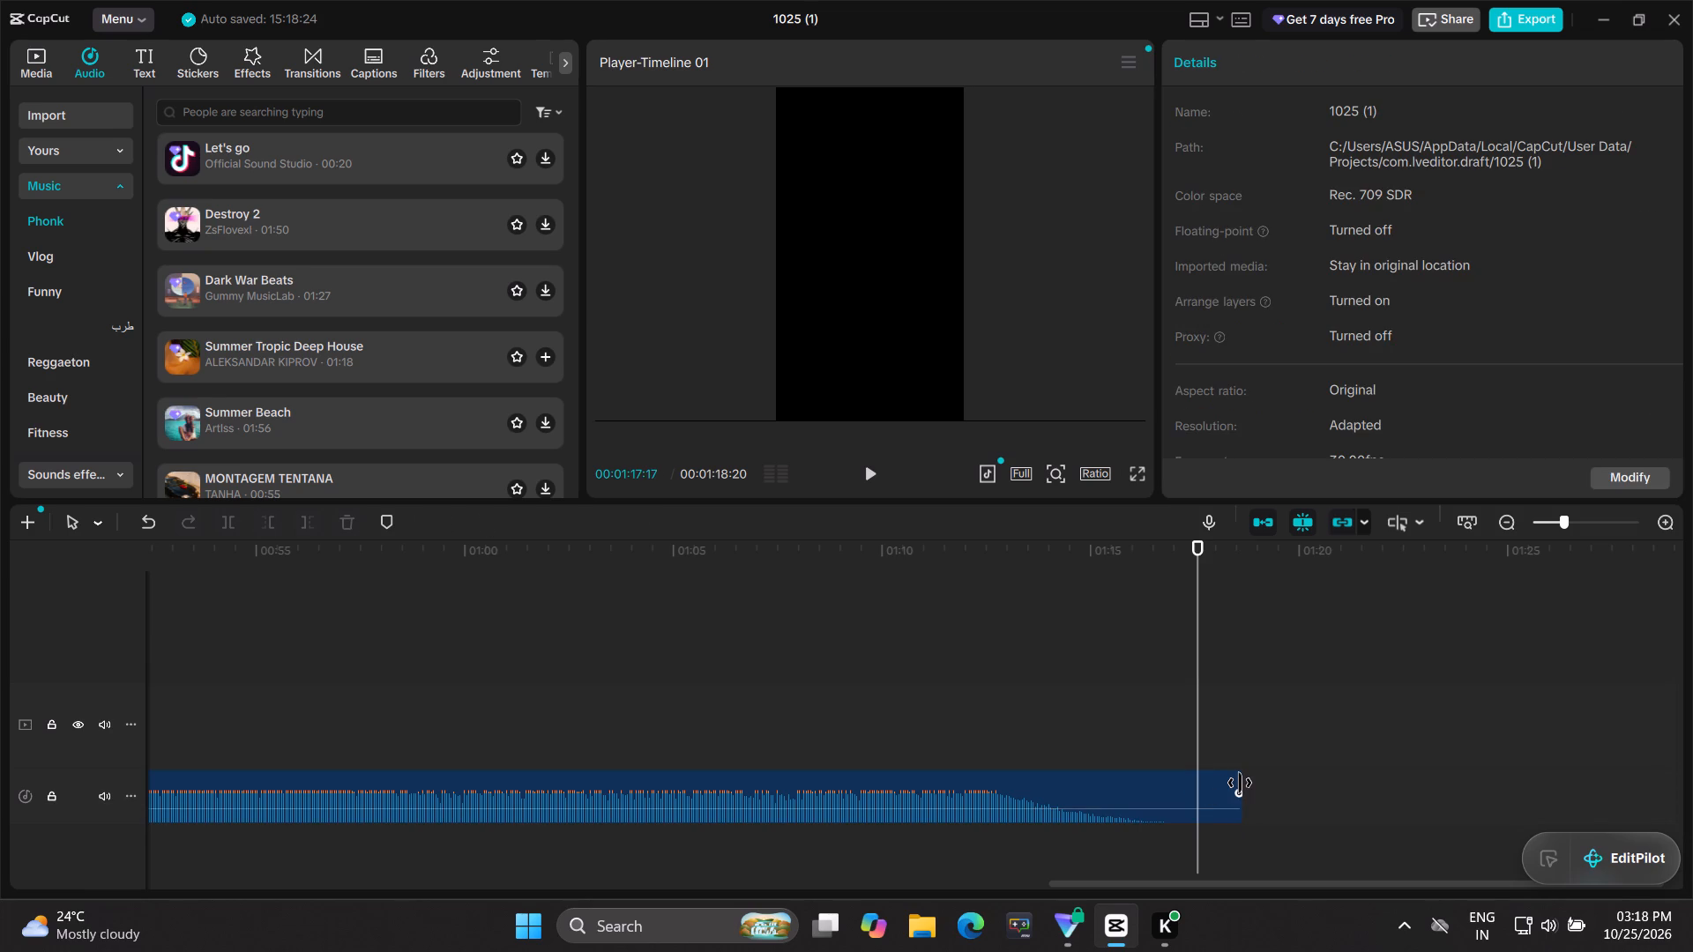
{"action": "left_click", "coordinate": [1240, 783]}
{"action": "left_click_drag", "start_coordinate": [1240, 782], "coordinate": [943, 792]}
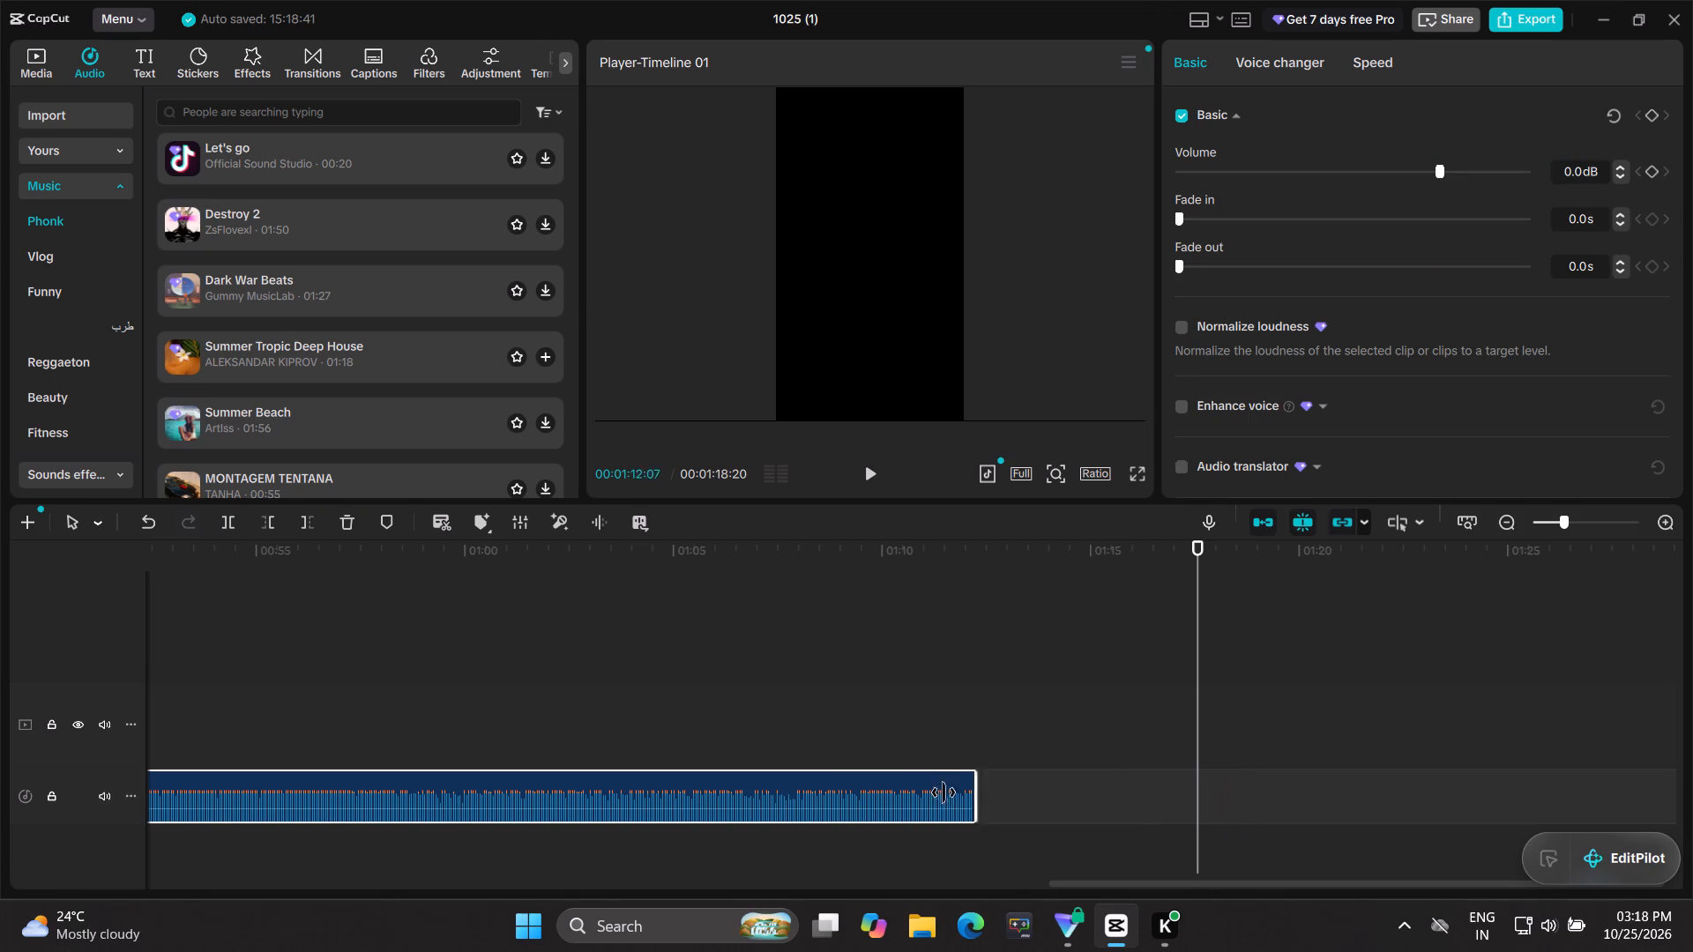
{"action": "left_click_drag", "start_coordinate": [943, 792], "coordinate": [259, 819]}
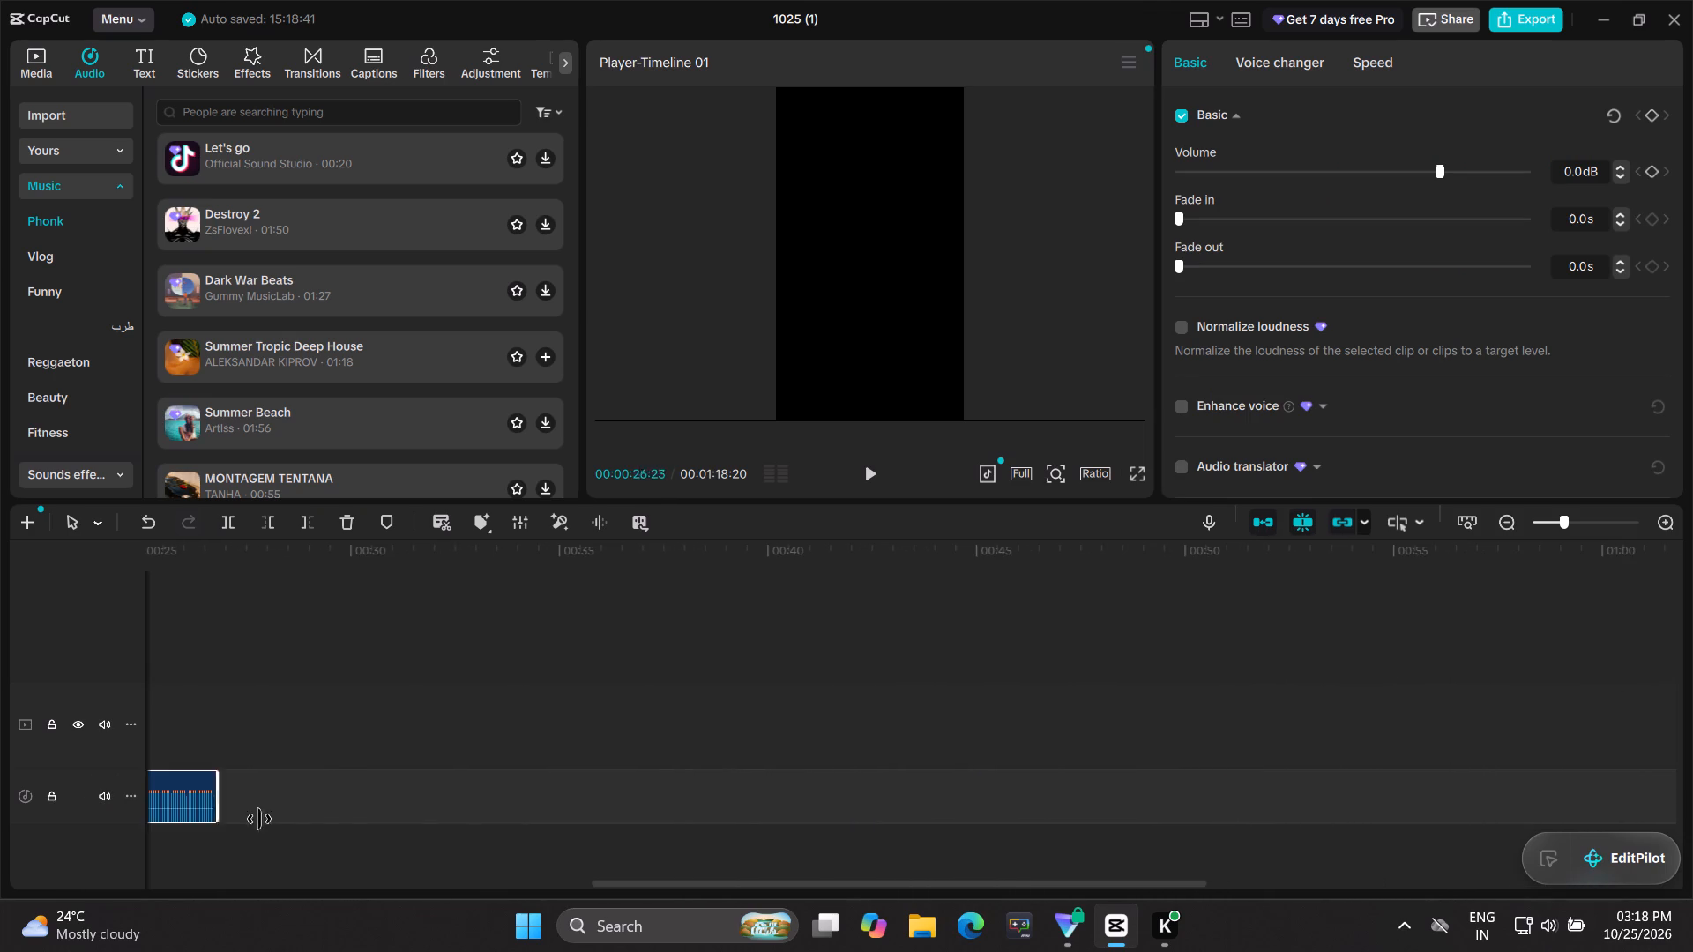
{"action": "left_click_drag", "start_coordinate": [259, 819], "coordinate": [180, 829]}
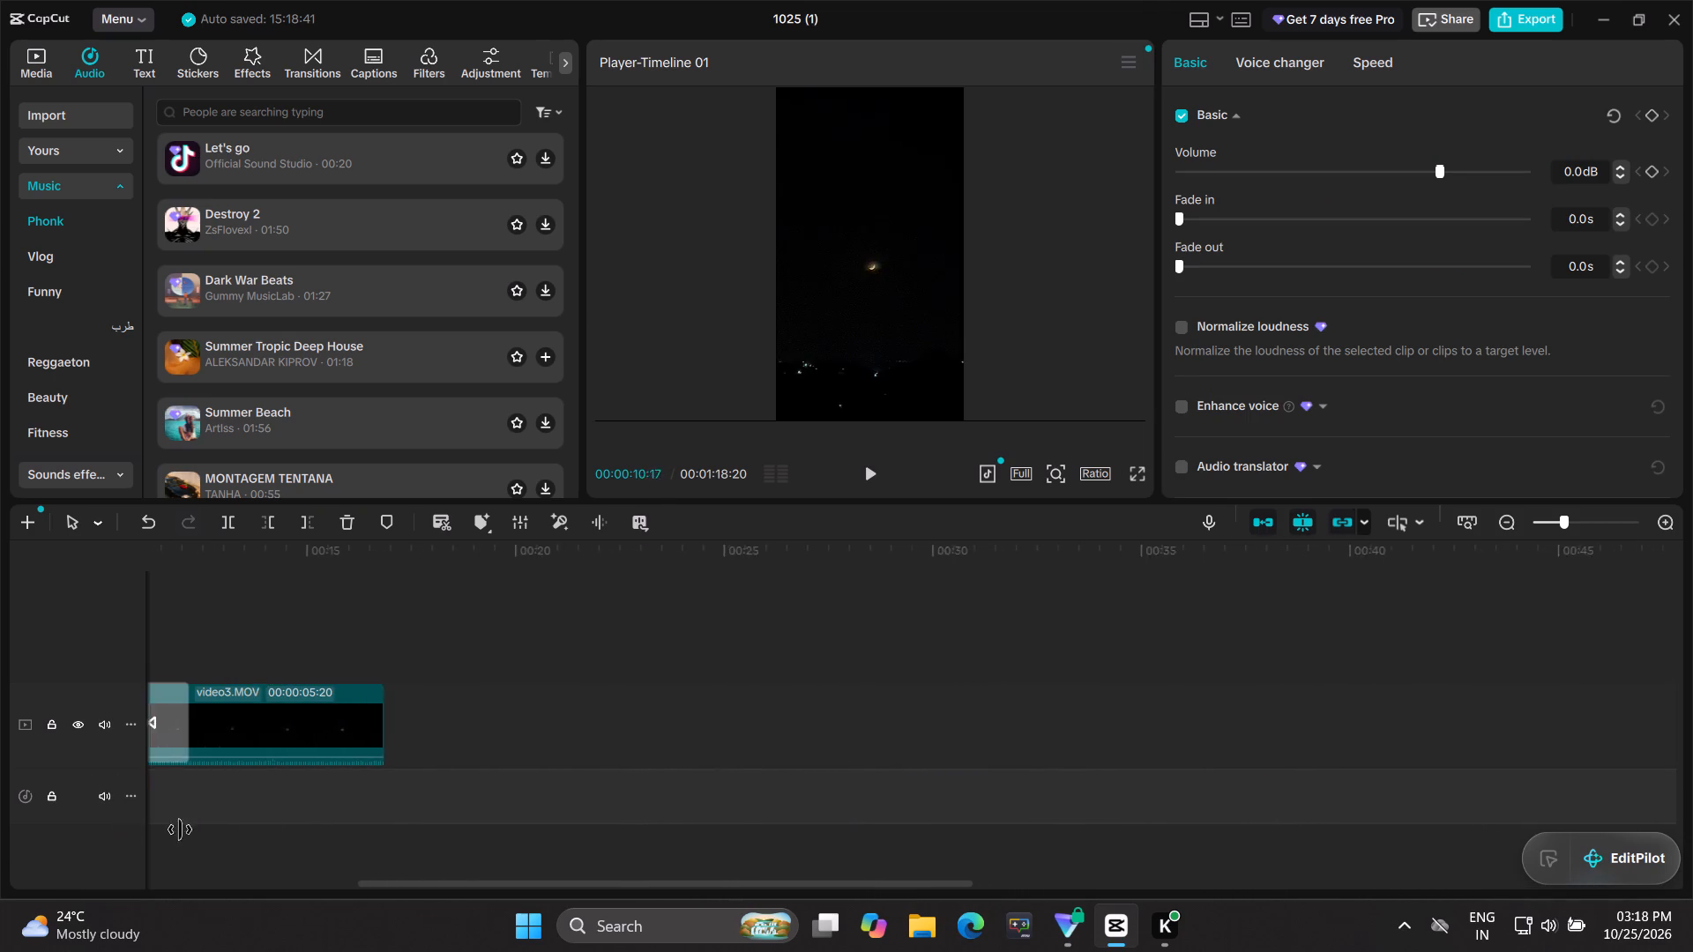
{"action": "left_click_drag", "start_coordinate": [180, 829], "coordinate": [411, 829]}
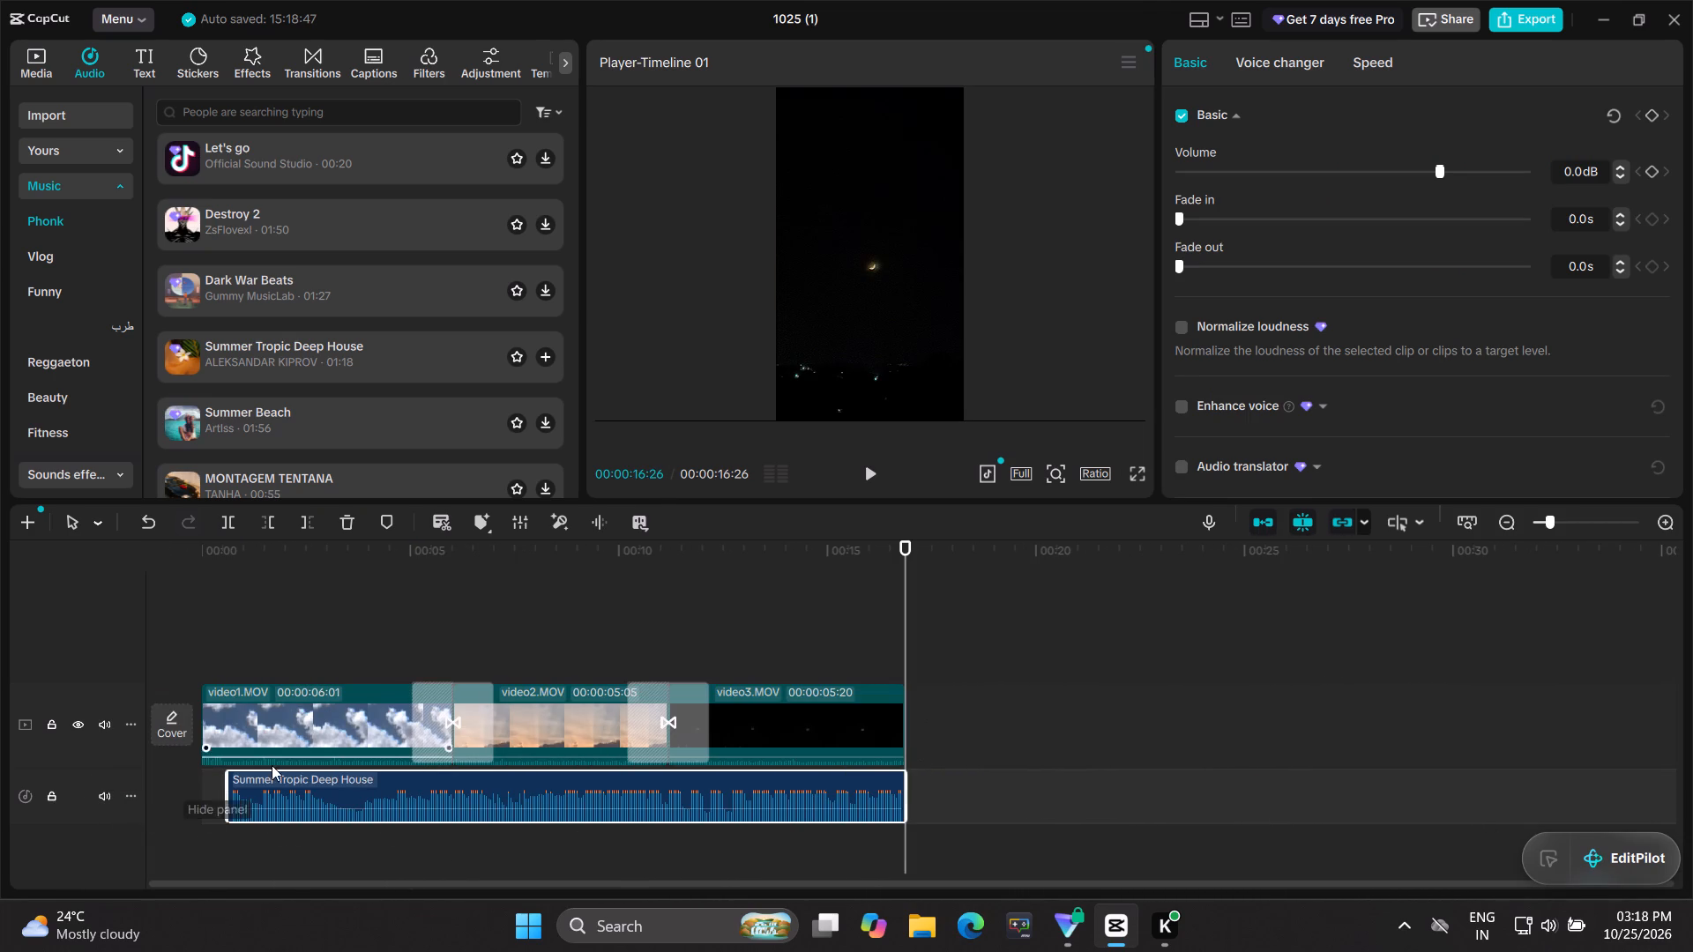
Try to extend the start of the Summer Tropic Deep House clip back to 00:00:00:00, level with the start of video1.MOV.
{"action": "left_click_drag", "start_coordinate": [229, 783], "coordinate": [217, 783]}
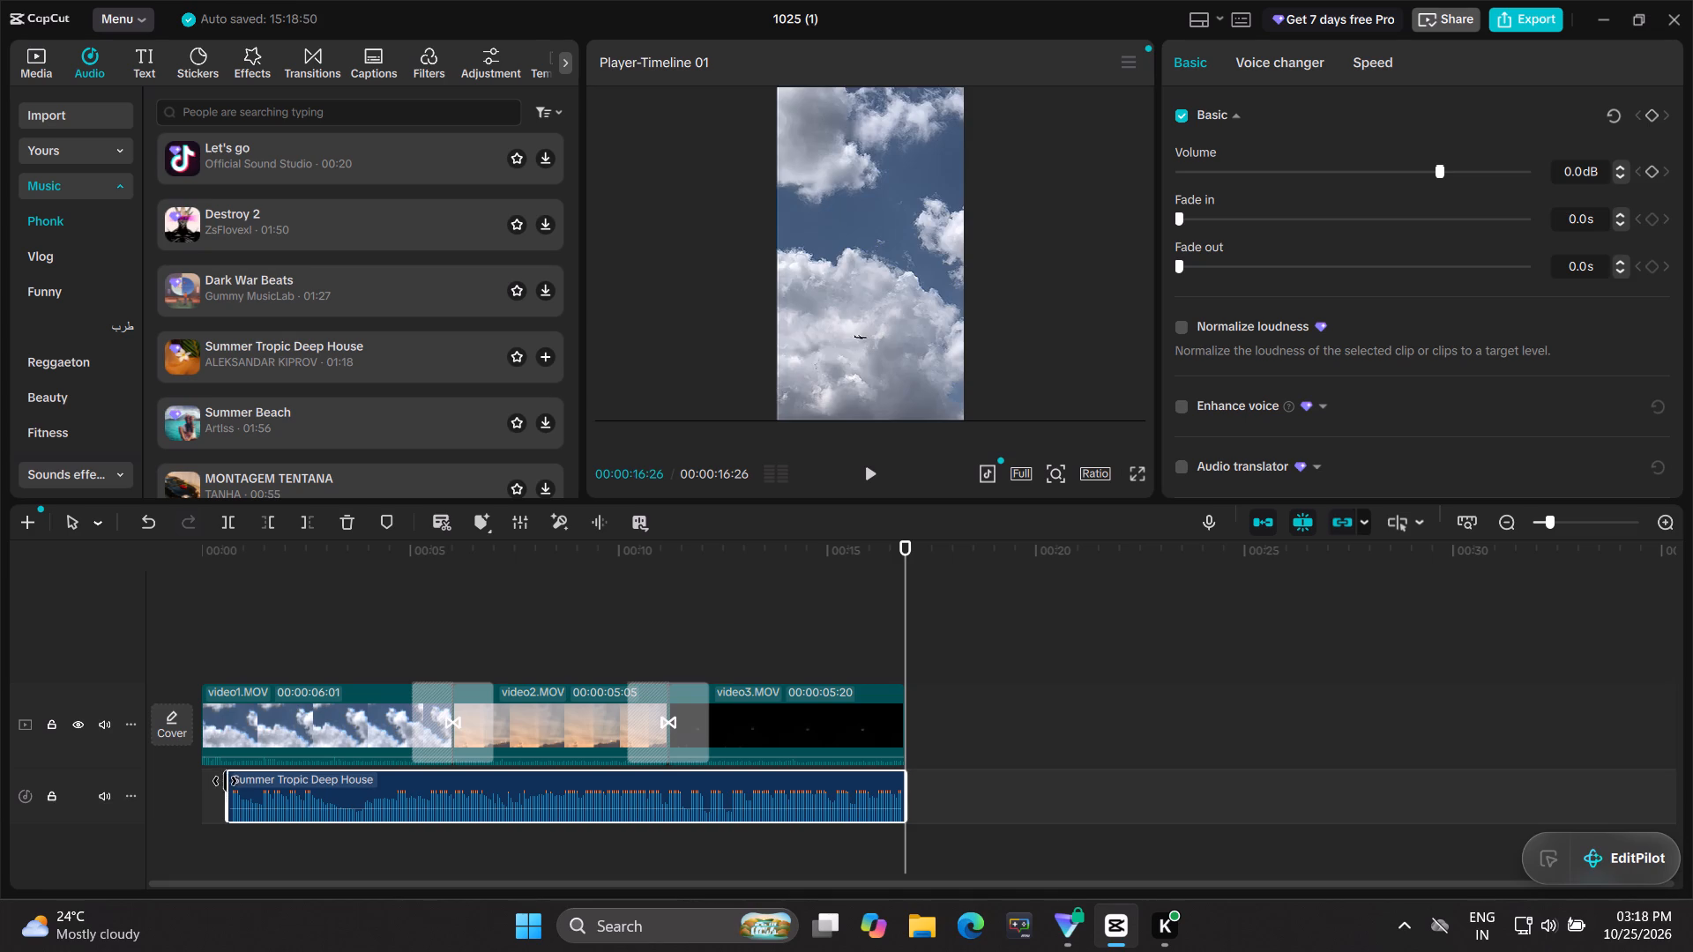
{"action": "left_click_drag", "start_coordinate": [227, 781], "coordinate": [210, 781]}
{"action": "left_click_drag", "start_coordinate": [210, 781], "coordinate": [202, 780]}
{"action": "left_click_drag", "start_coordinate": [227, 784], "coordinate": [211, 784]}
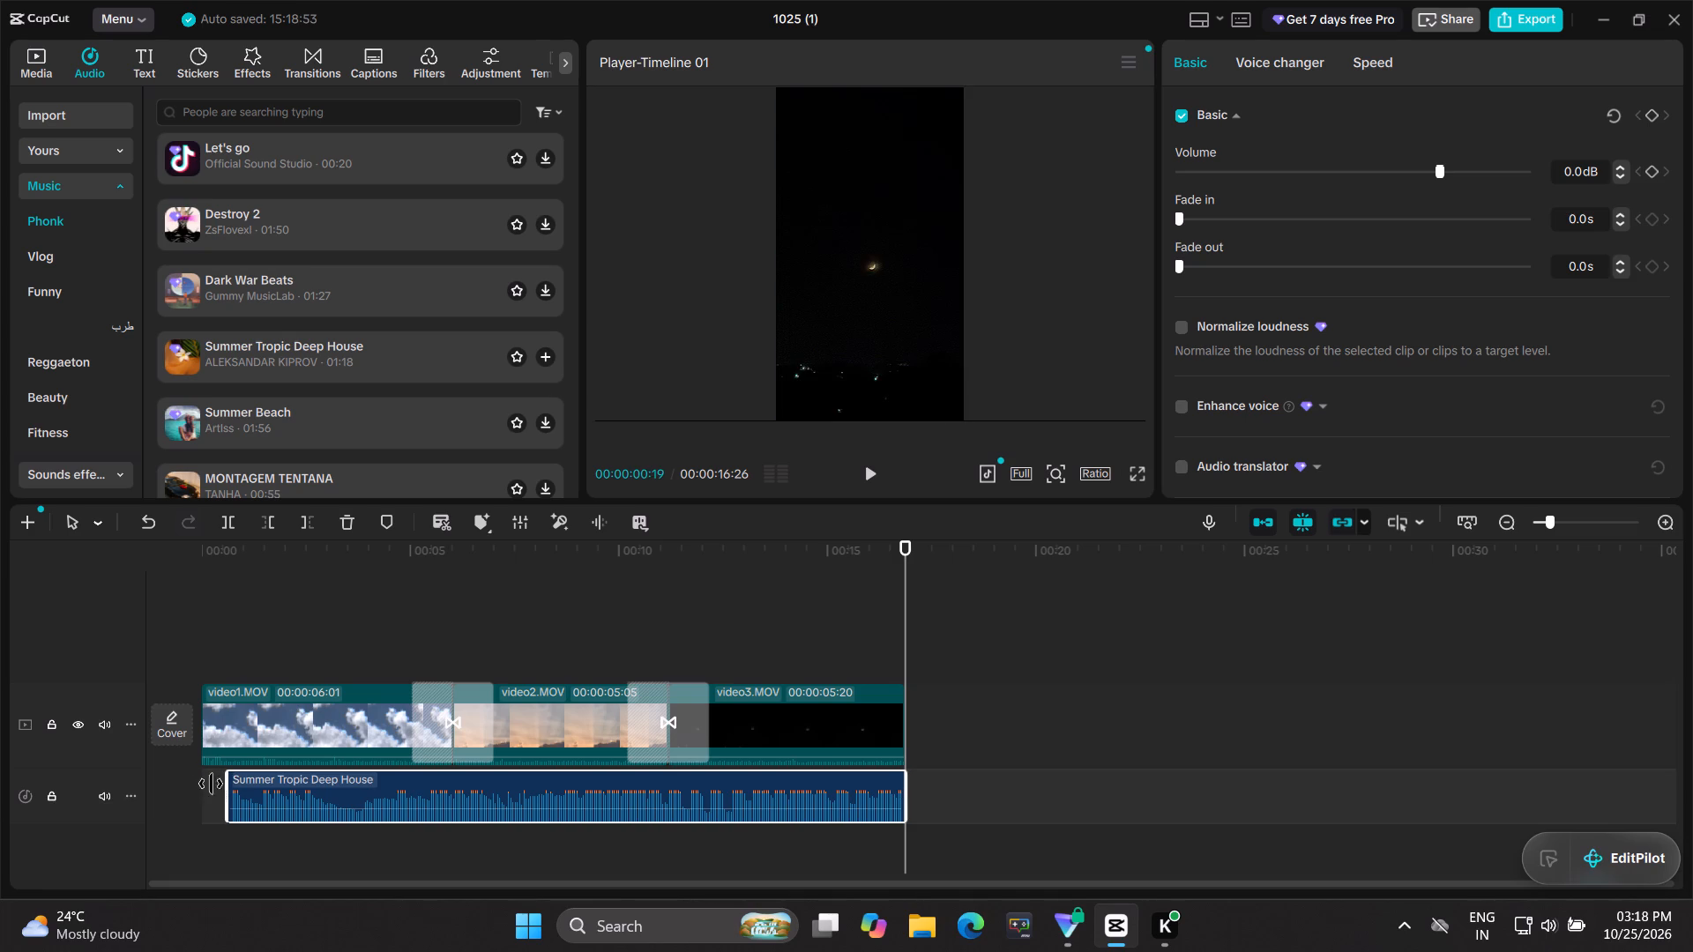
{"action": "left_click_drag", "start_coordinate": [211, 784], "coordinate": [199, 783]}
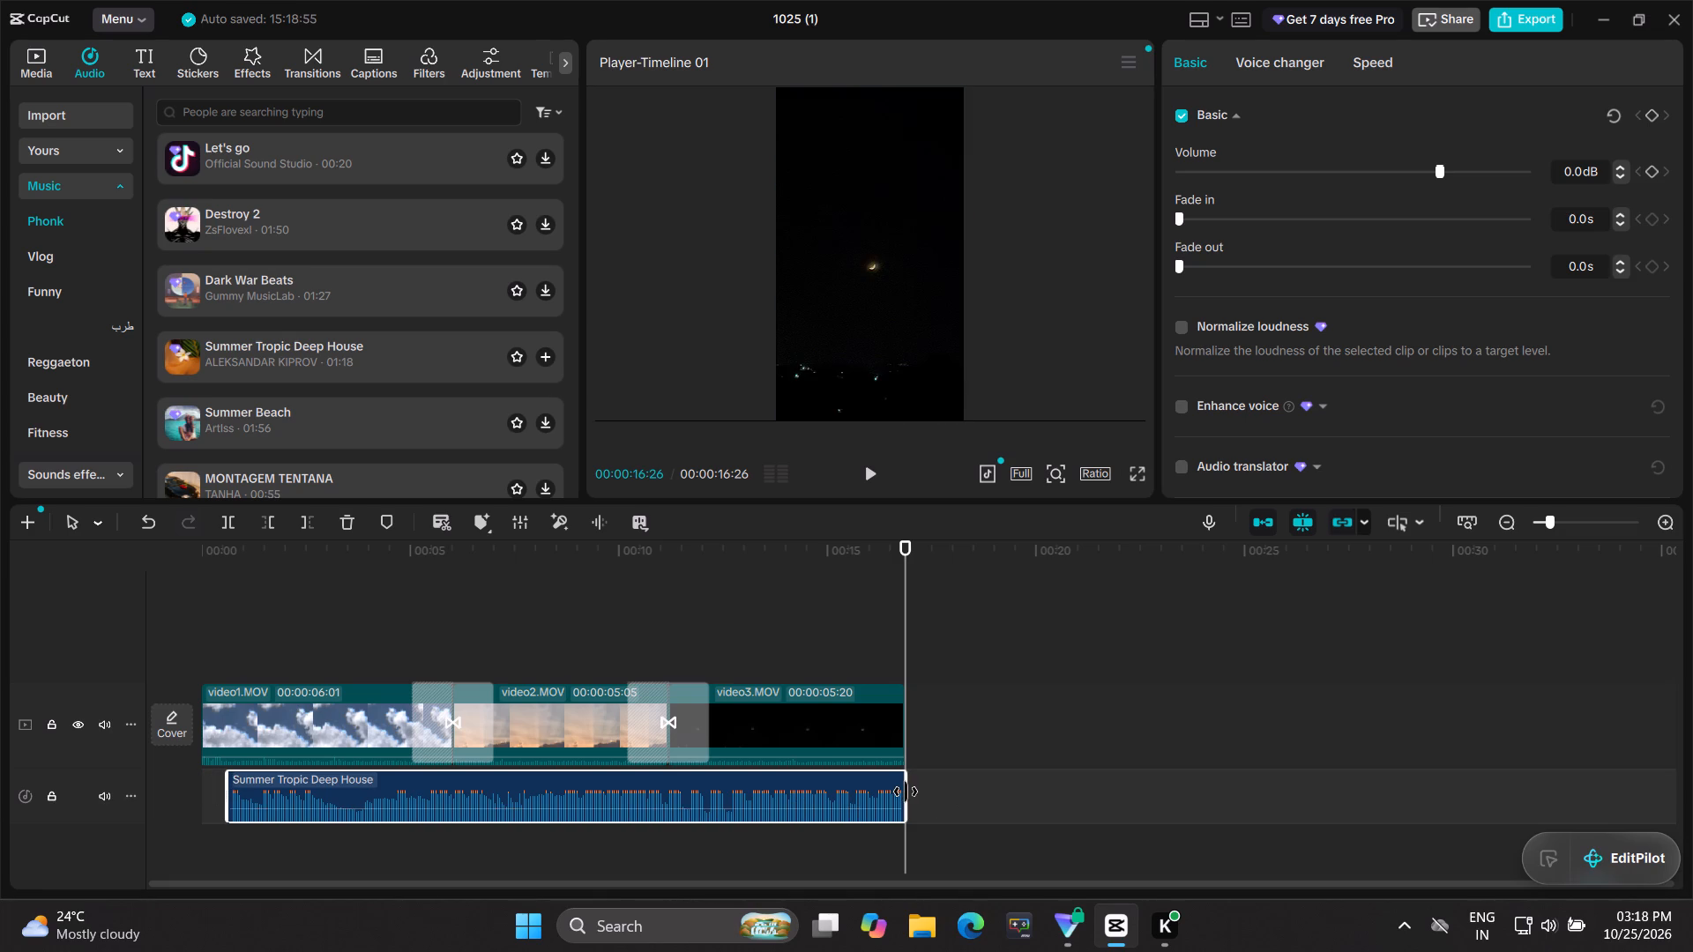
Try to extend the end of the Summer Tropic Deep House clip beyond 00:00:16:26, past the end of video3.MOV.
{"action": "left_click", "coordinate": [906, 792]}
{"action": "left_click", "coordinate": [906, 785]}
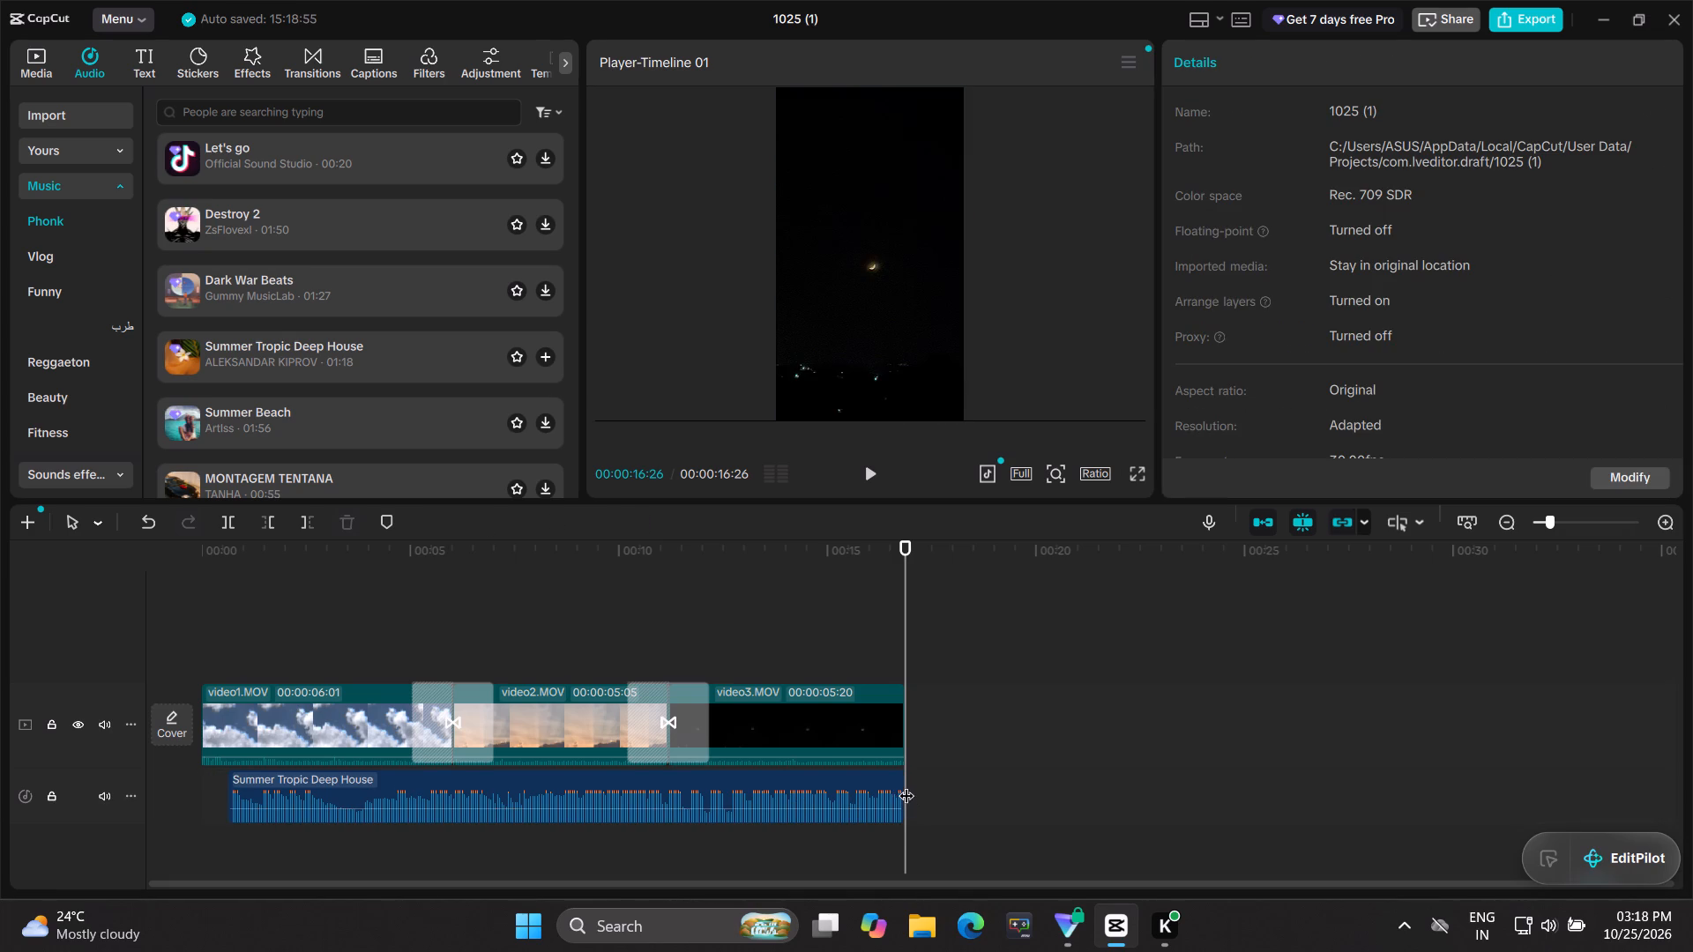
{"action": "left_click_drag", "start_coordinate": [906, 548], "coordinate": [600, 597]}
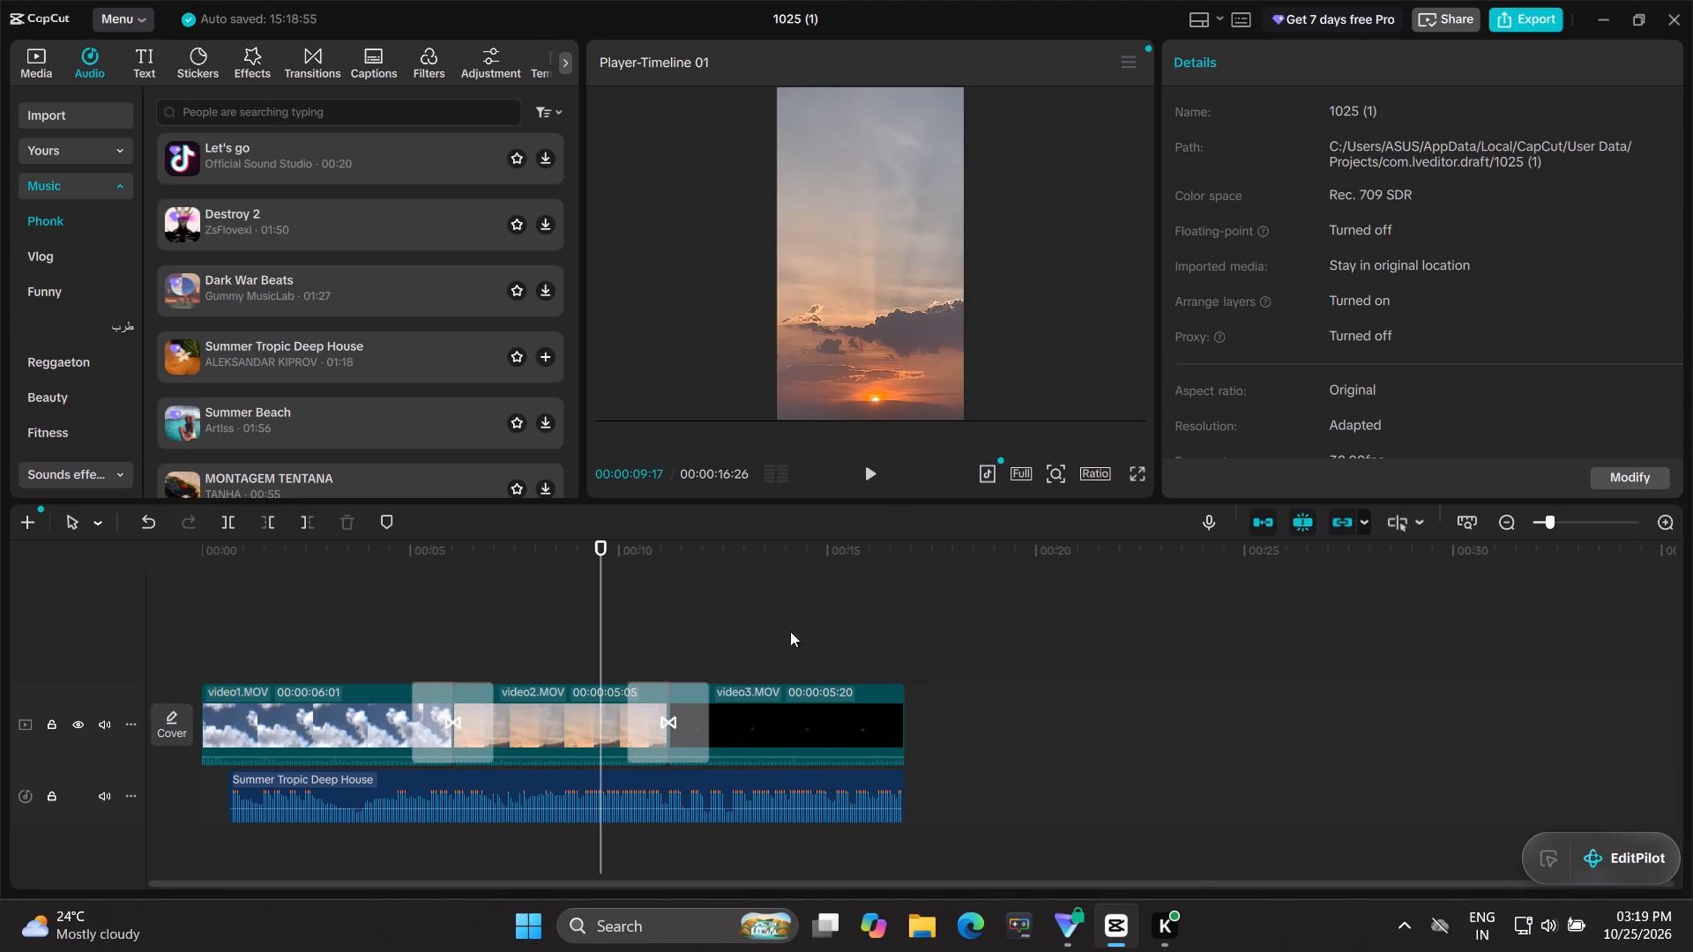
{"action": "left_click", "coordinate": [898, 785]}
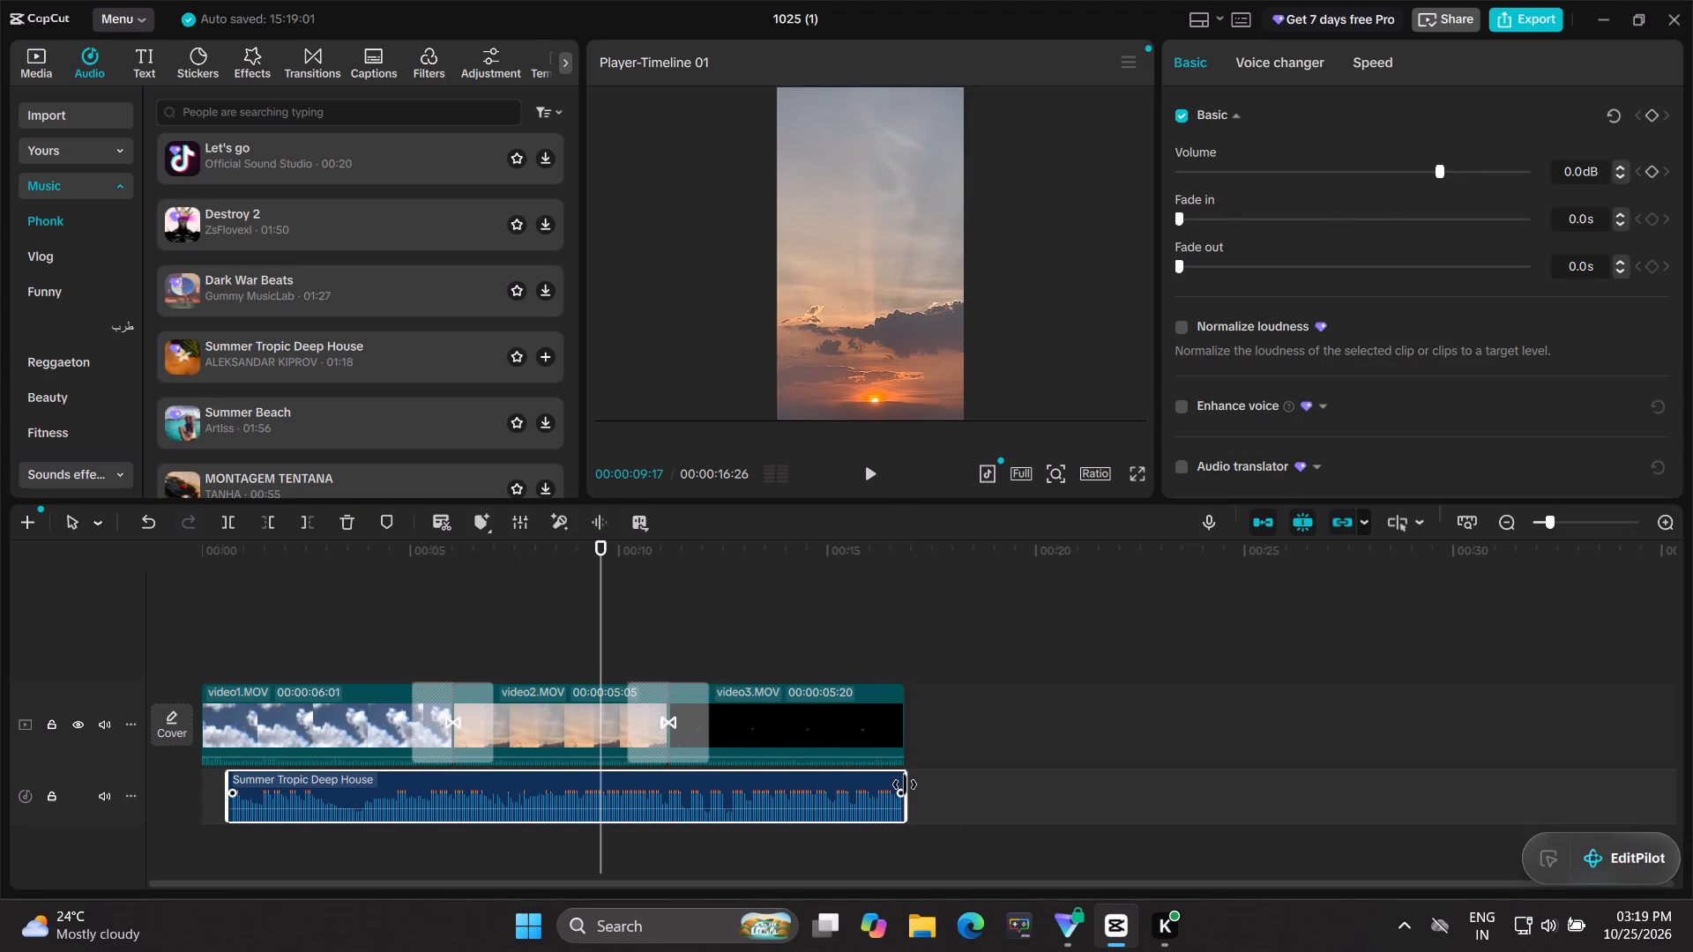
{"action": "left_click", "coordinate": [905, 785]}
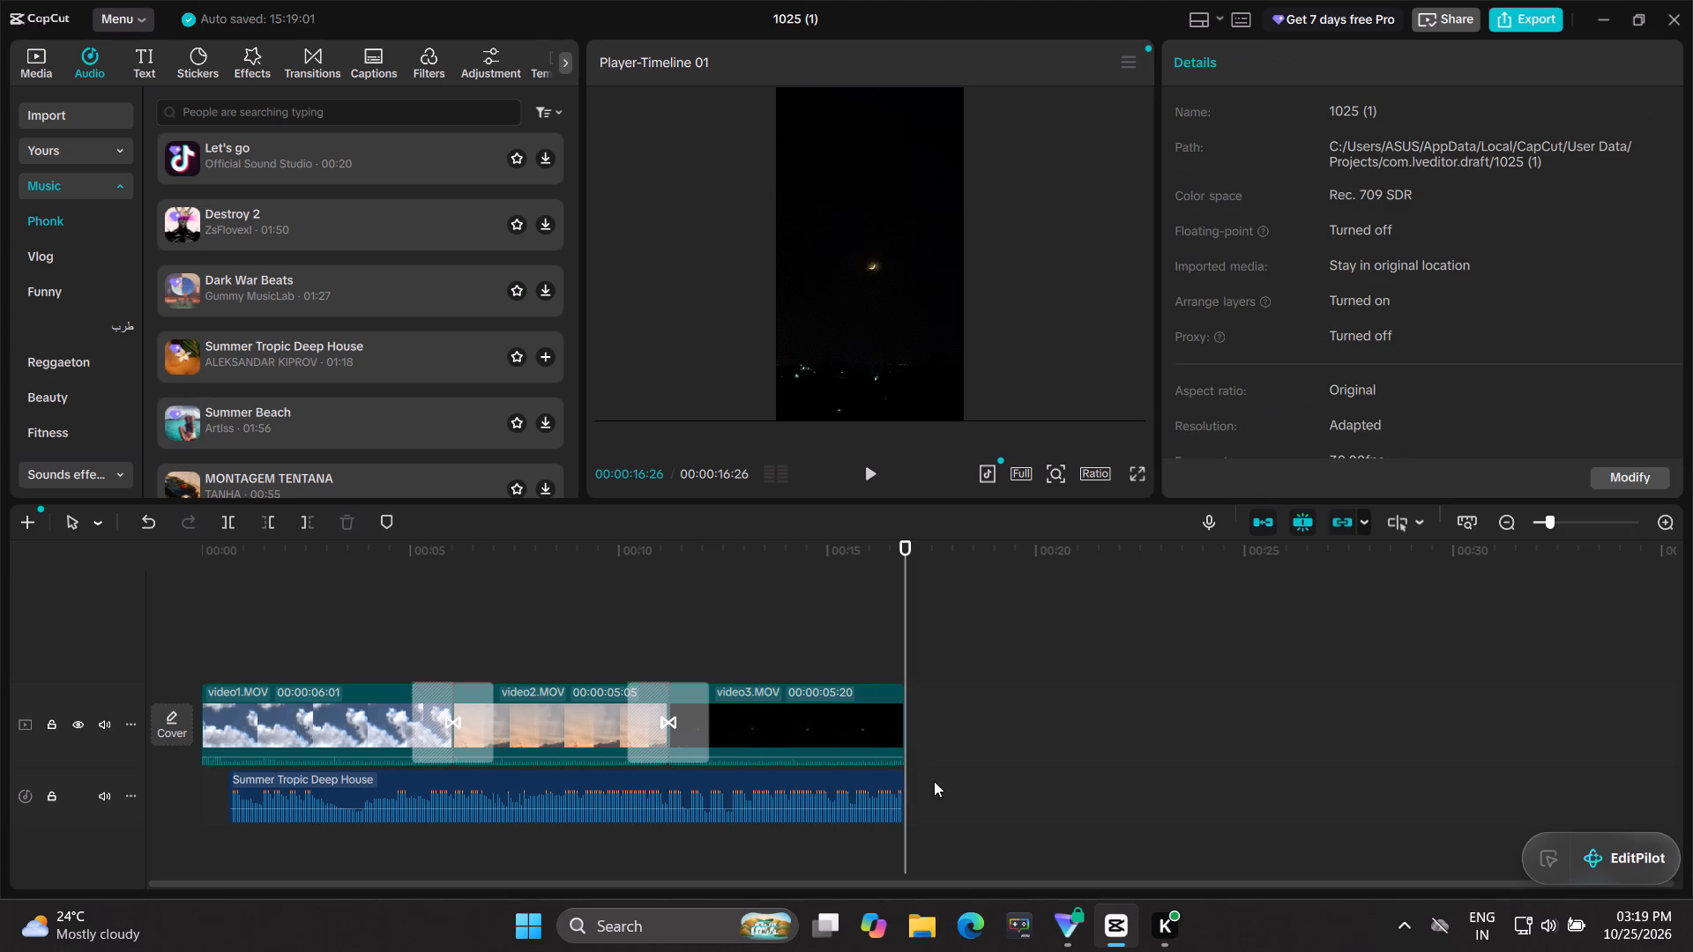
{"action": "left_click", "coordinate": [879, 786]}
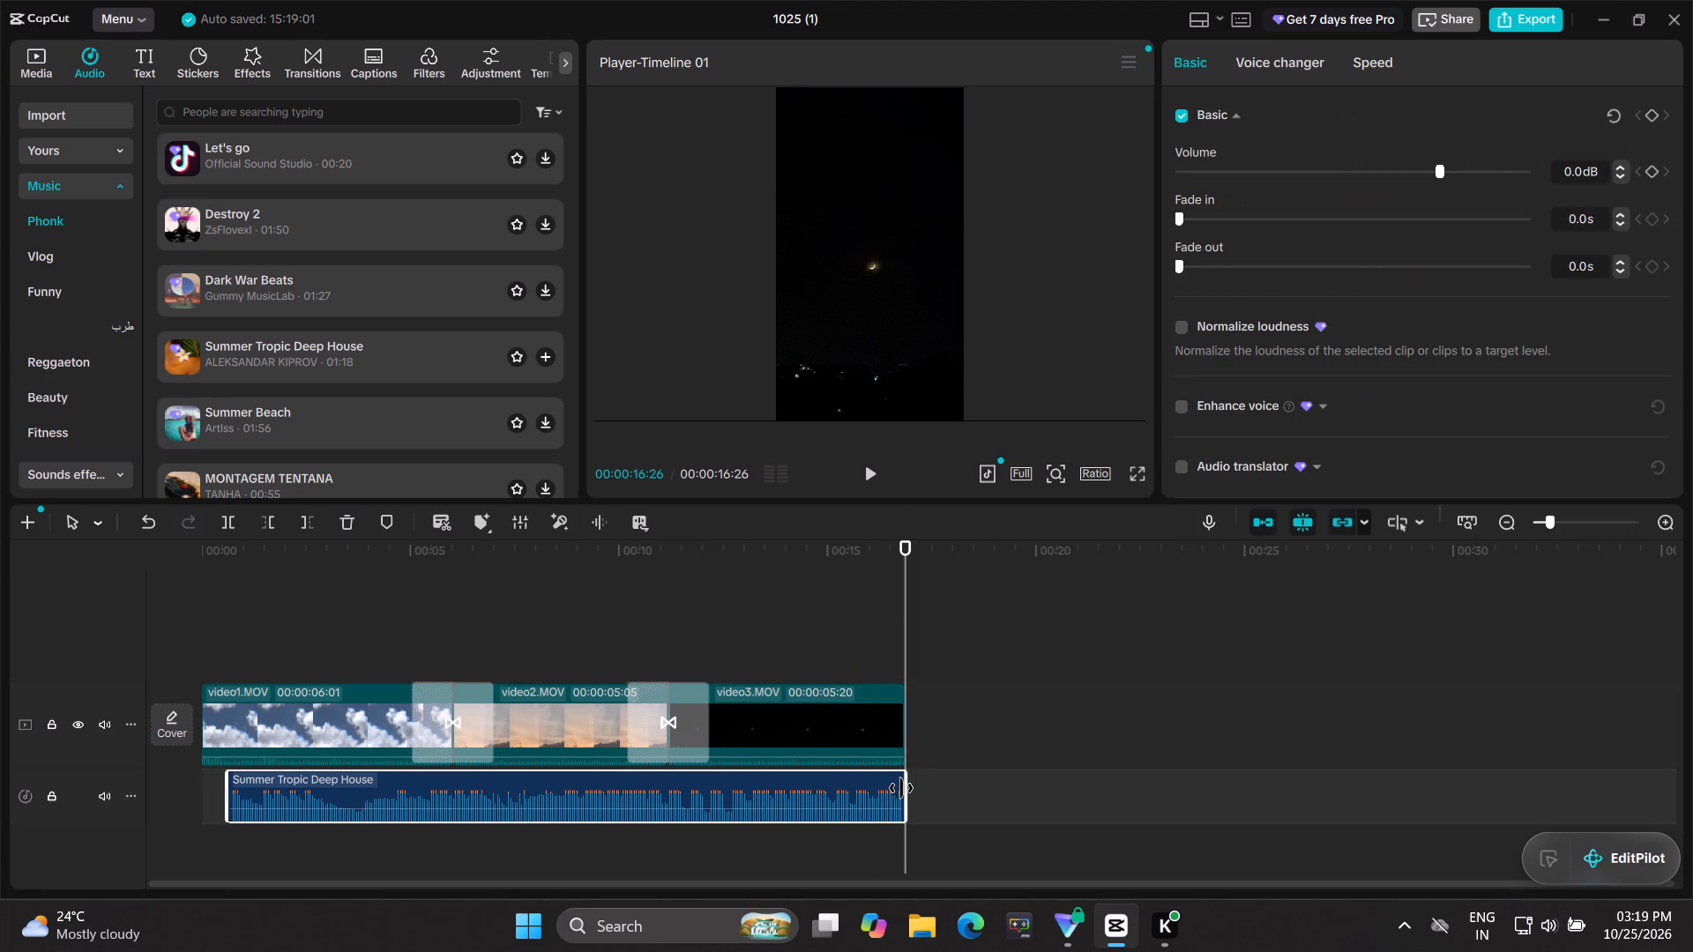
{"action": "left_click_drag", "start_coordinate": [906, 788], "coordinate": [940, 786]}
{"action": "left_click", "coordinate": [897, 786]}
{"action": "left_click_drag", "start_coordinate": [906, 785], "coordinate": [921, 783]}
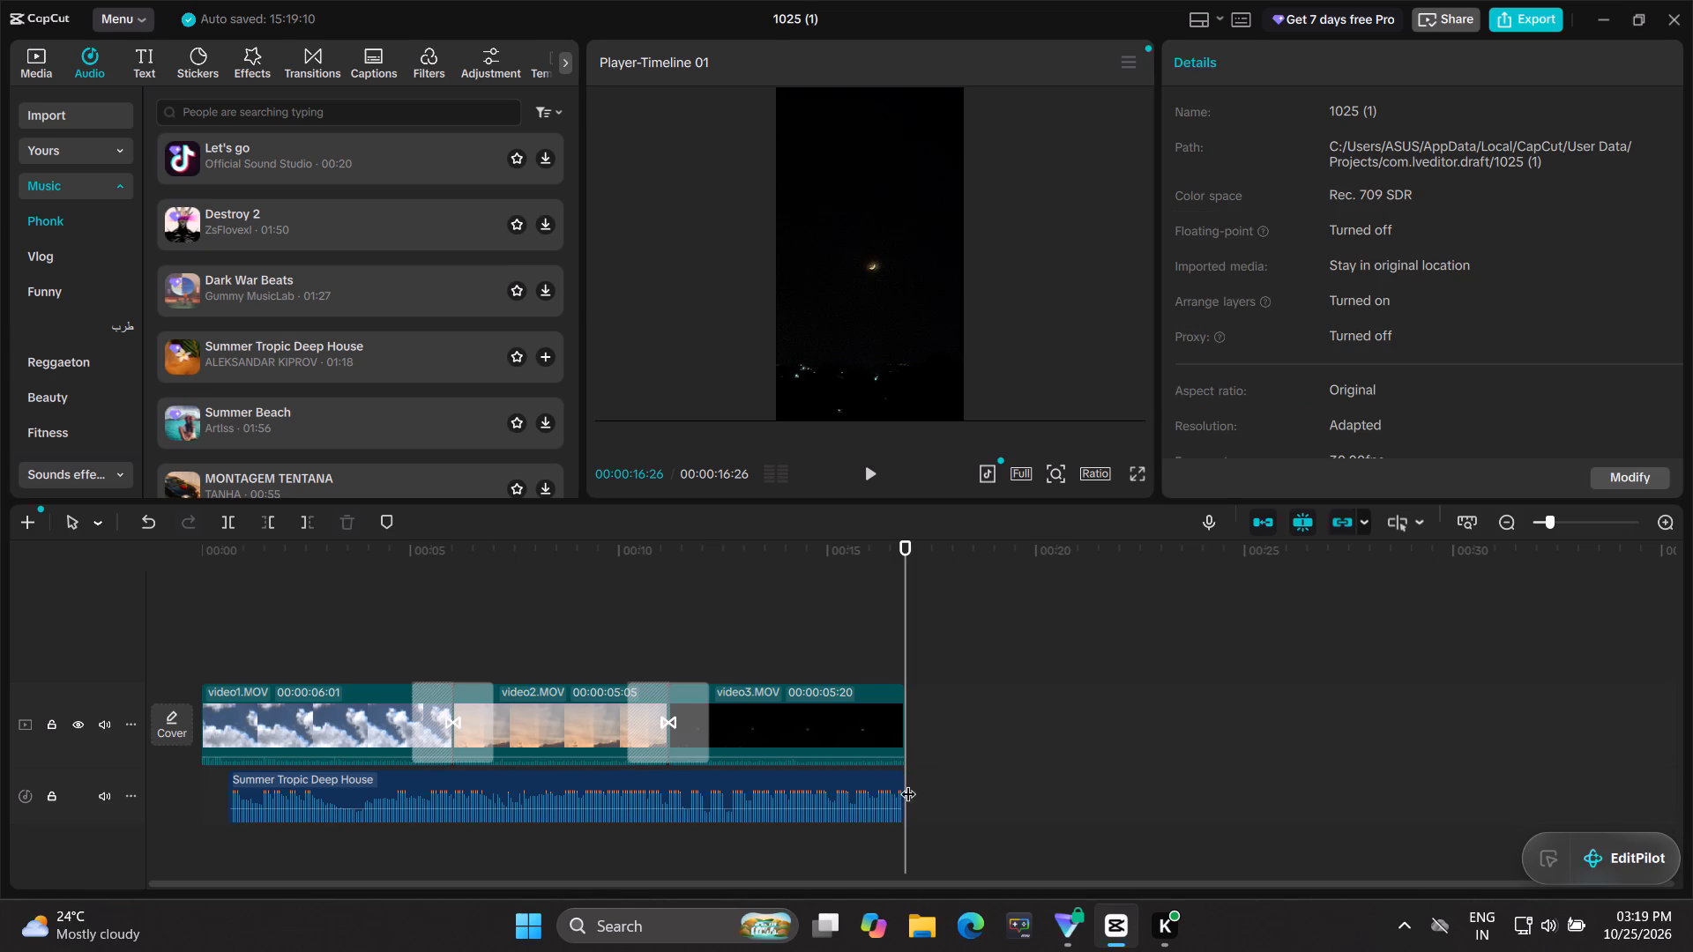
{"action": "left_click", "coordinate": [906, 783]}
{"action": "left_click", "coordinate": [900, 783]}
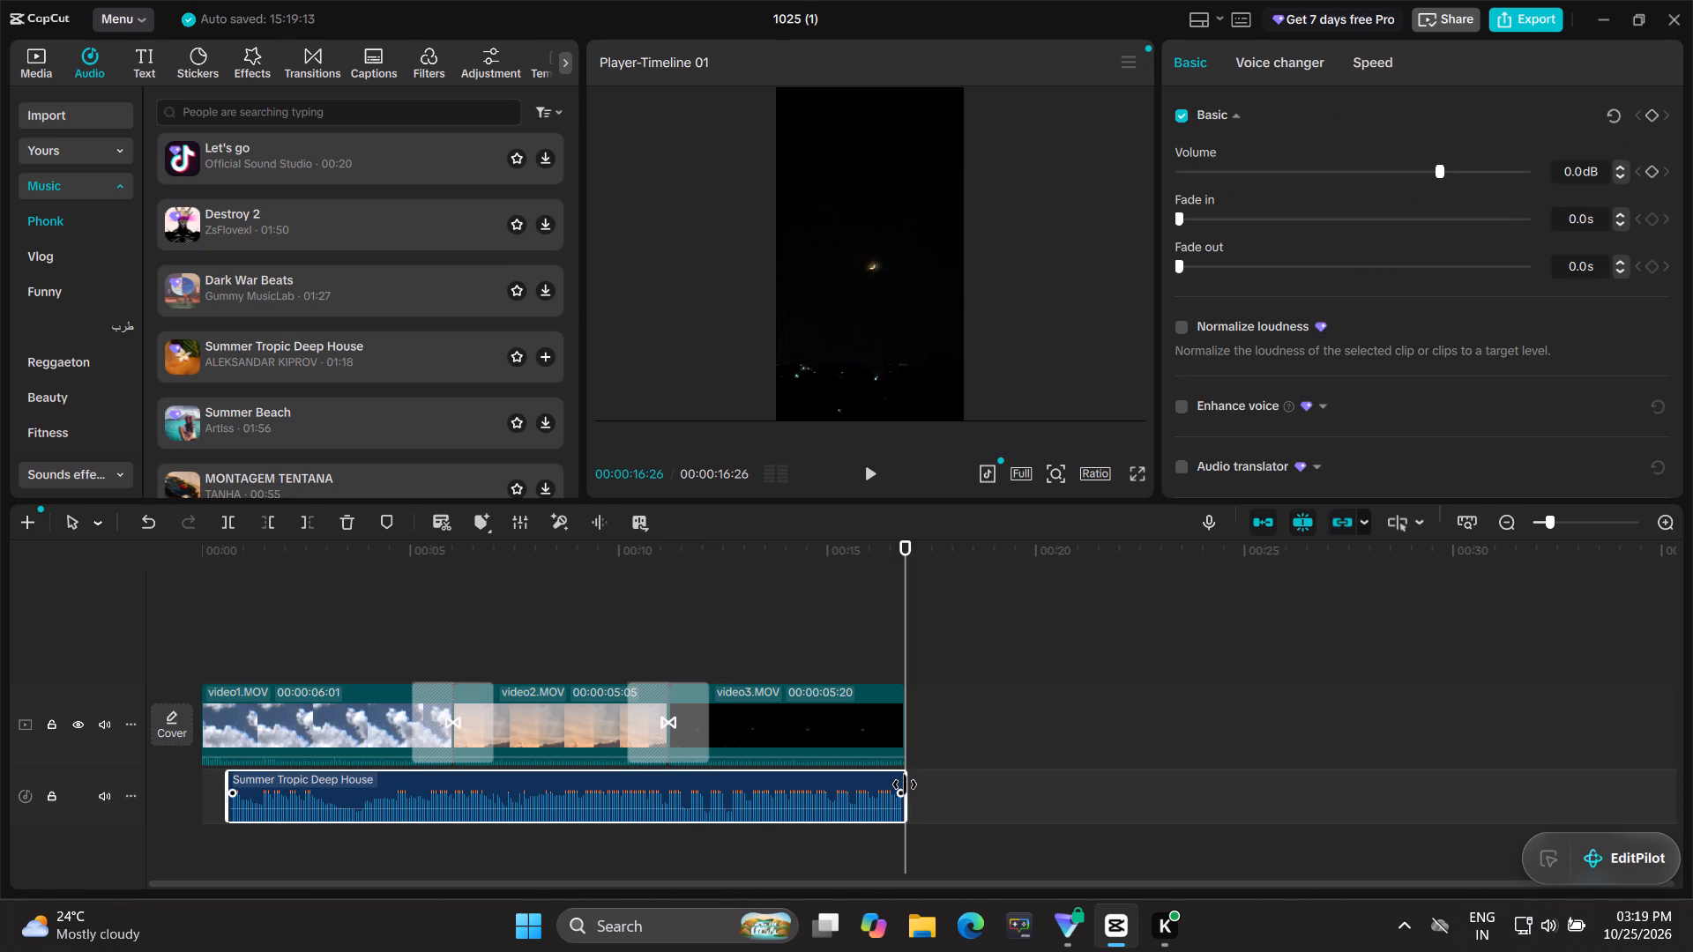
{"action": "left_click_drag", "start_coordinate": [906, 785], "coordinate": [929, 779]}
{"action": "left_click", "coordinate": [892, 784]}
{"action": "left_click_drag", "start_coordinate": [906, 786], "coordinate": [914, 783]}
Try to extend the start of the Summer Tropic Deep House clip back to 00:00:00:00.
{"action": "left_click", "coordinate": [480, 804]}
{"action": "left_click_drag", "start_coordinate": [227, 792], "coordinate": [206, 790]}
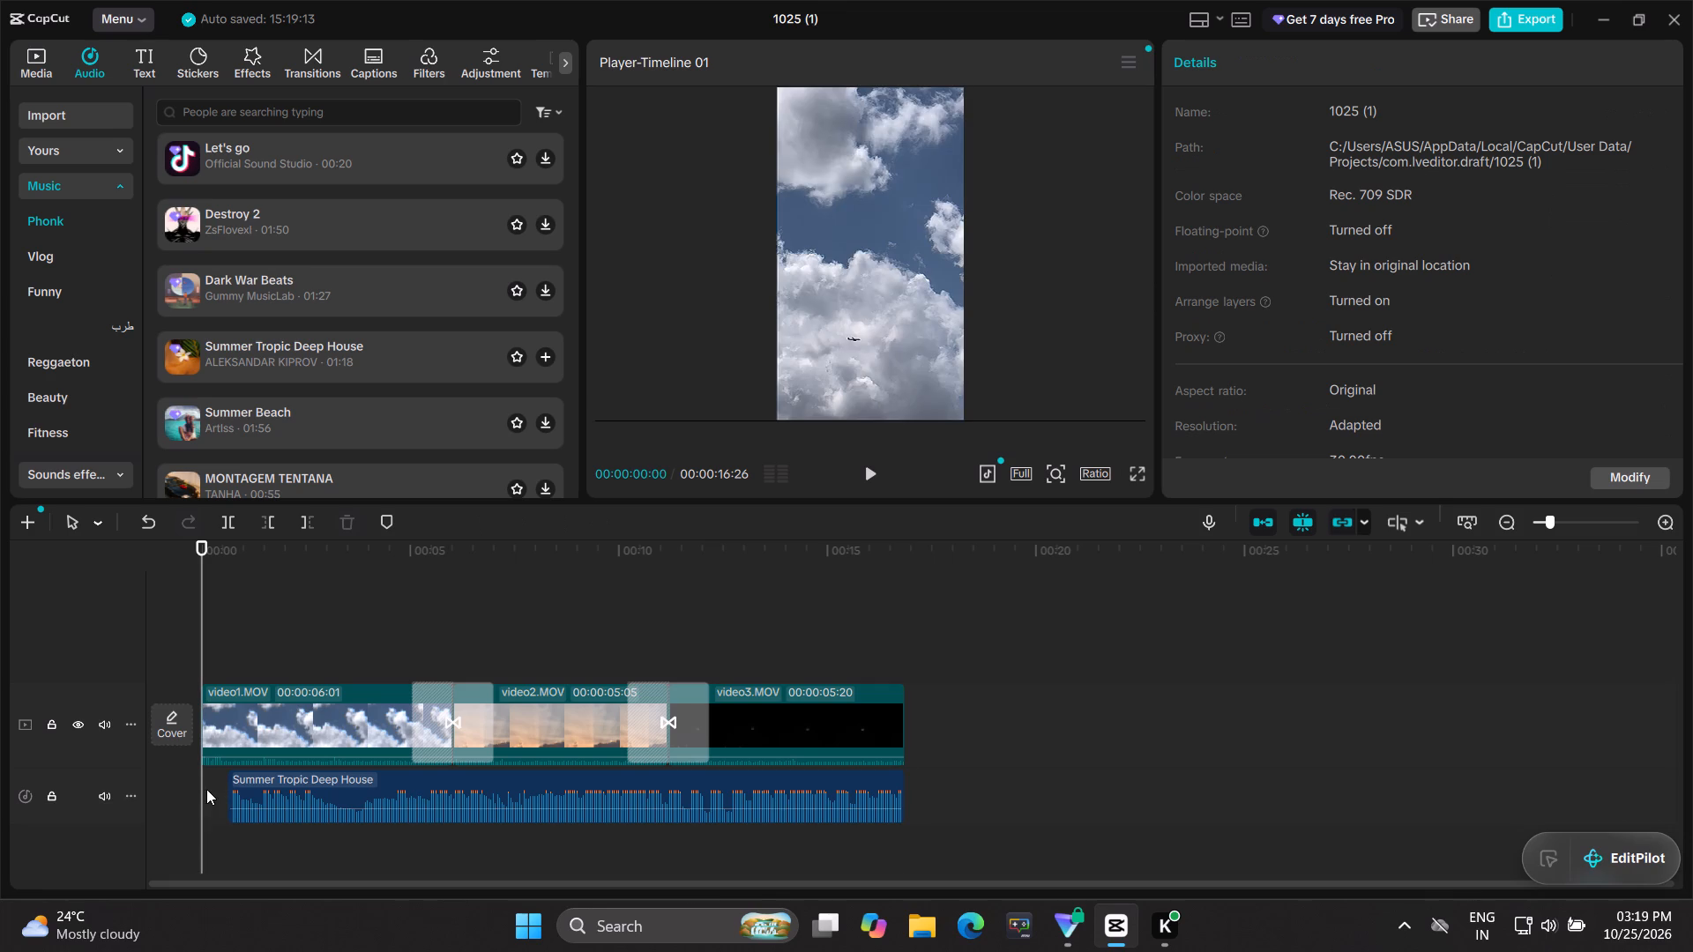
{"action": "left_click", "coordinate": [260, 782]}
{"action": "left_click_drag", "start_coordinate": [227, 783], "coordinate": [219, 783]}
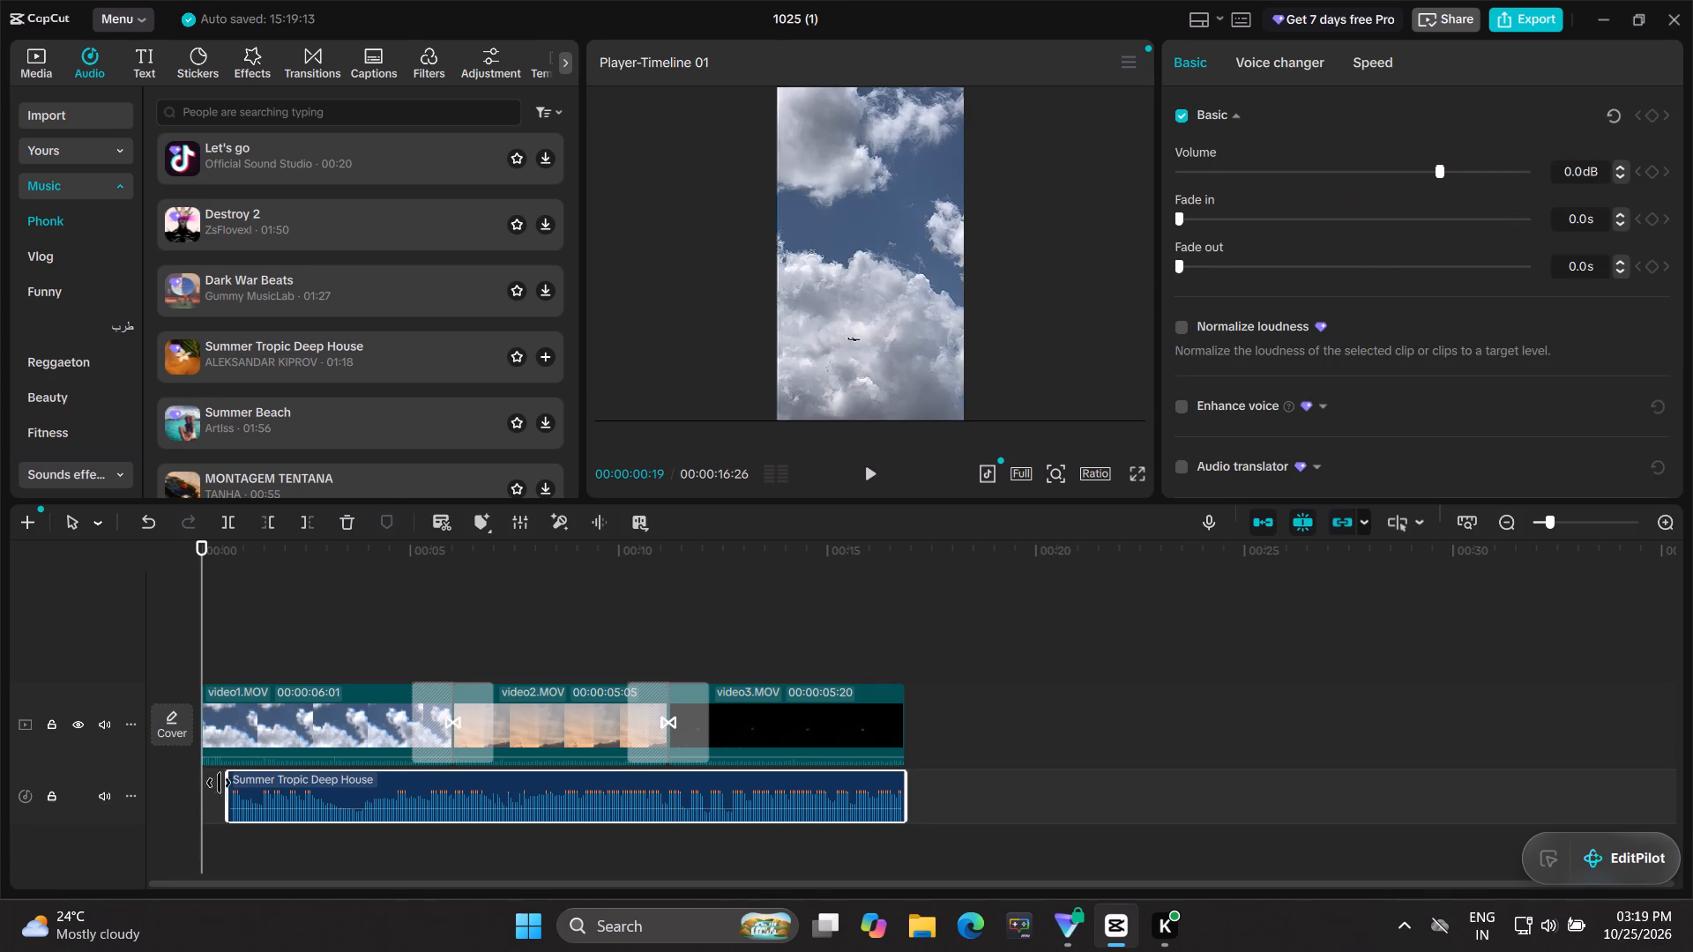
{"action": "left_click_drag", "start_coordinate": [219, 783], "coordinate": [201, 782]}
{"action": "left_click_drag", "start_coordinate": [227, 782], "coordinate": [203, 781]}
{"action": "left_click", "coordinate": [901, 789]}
Trim the end of video1.MOV to shorten the clip to 00:00:05:10.
{"action": "left_click", "coordinate": [280, 729]}
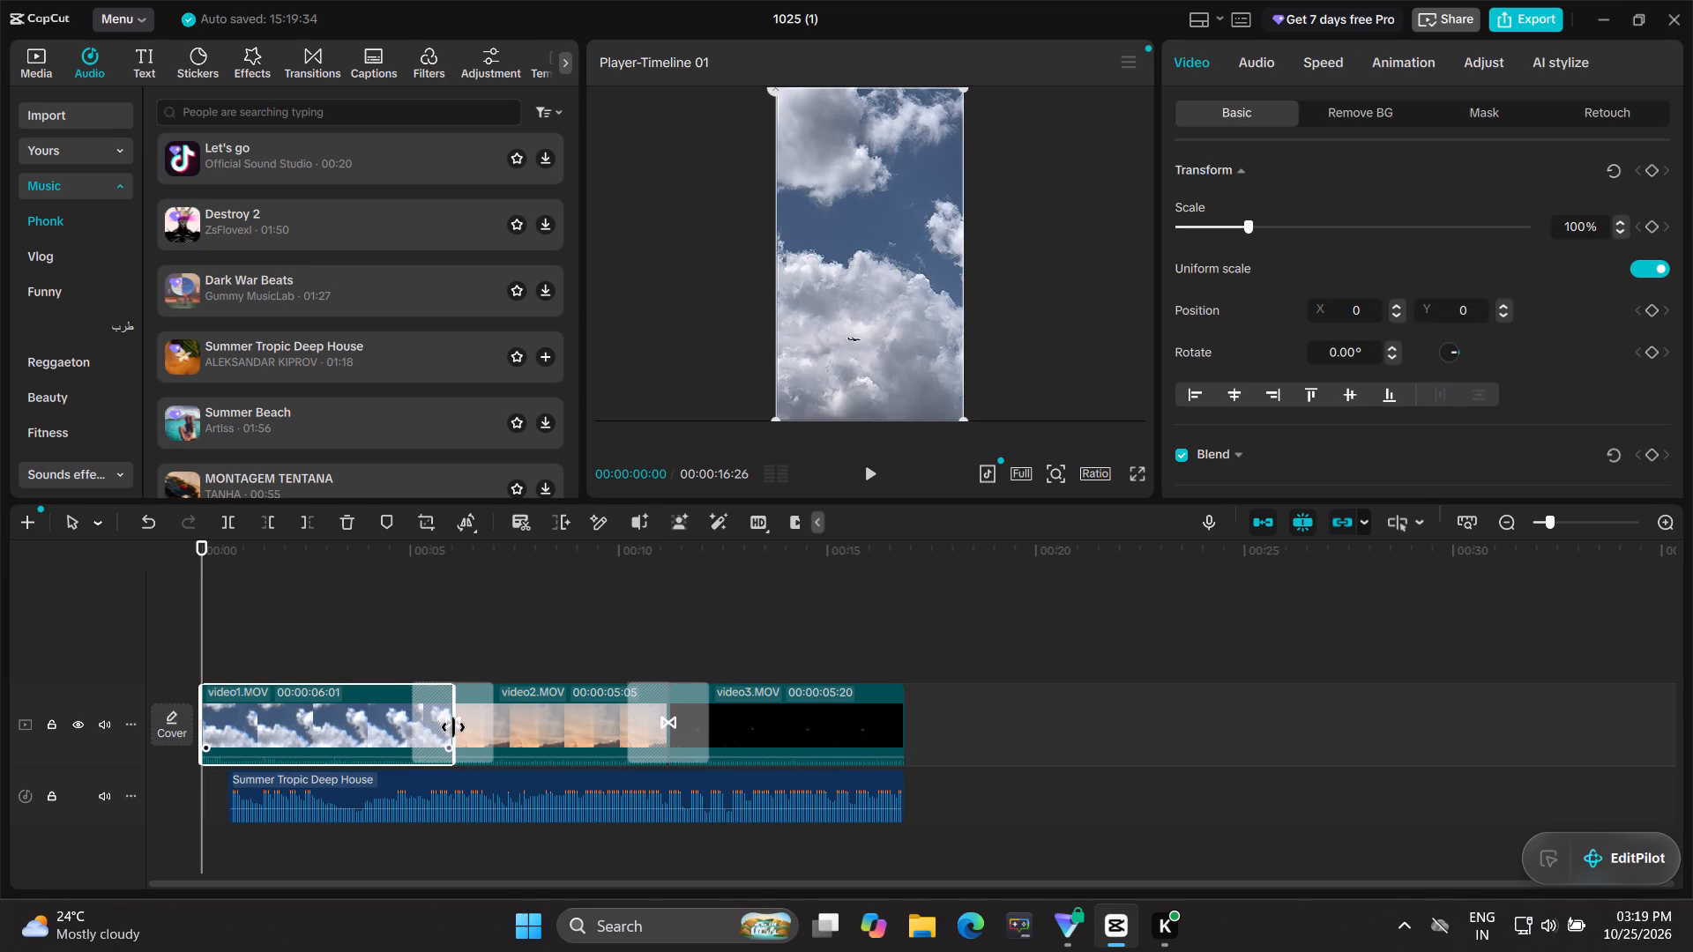
{"action": "left_click_drag", "start_coordinate": [453, 727], "coordinate": [428, 734]}
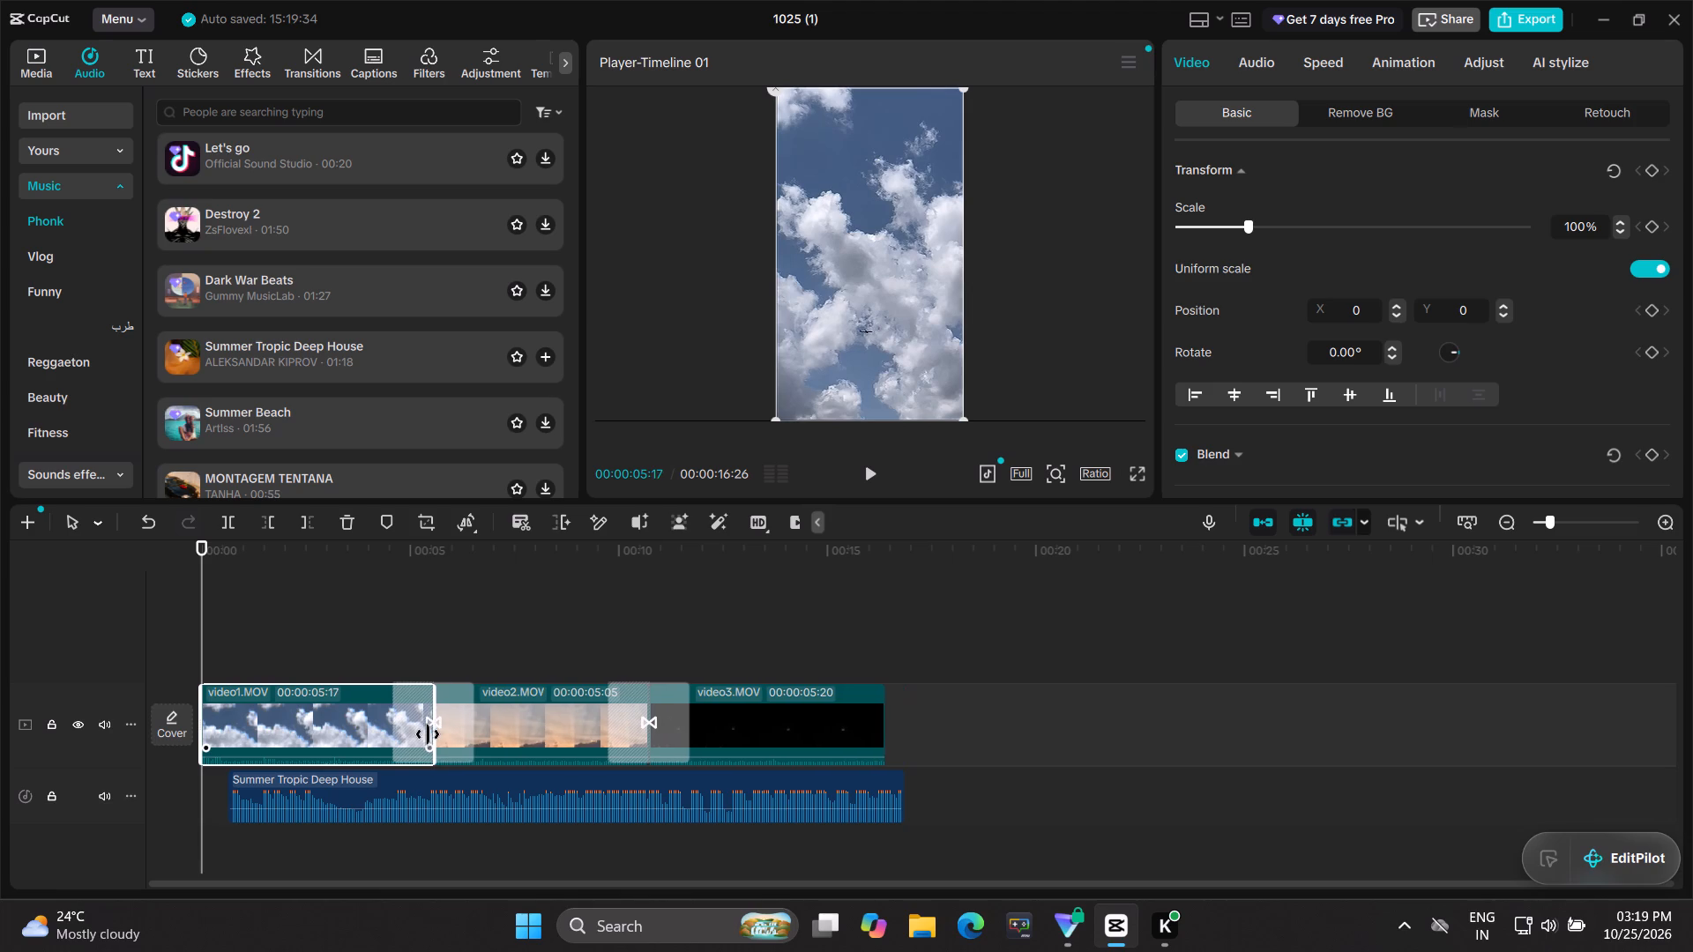
{"action": "left_click_drag", "start_coordinate": [428, 734], "coordinate": [418, 735]}
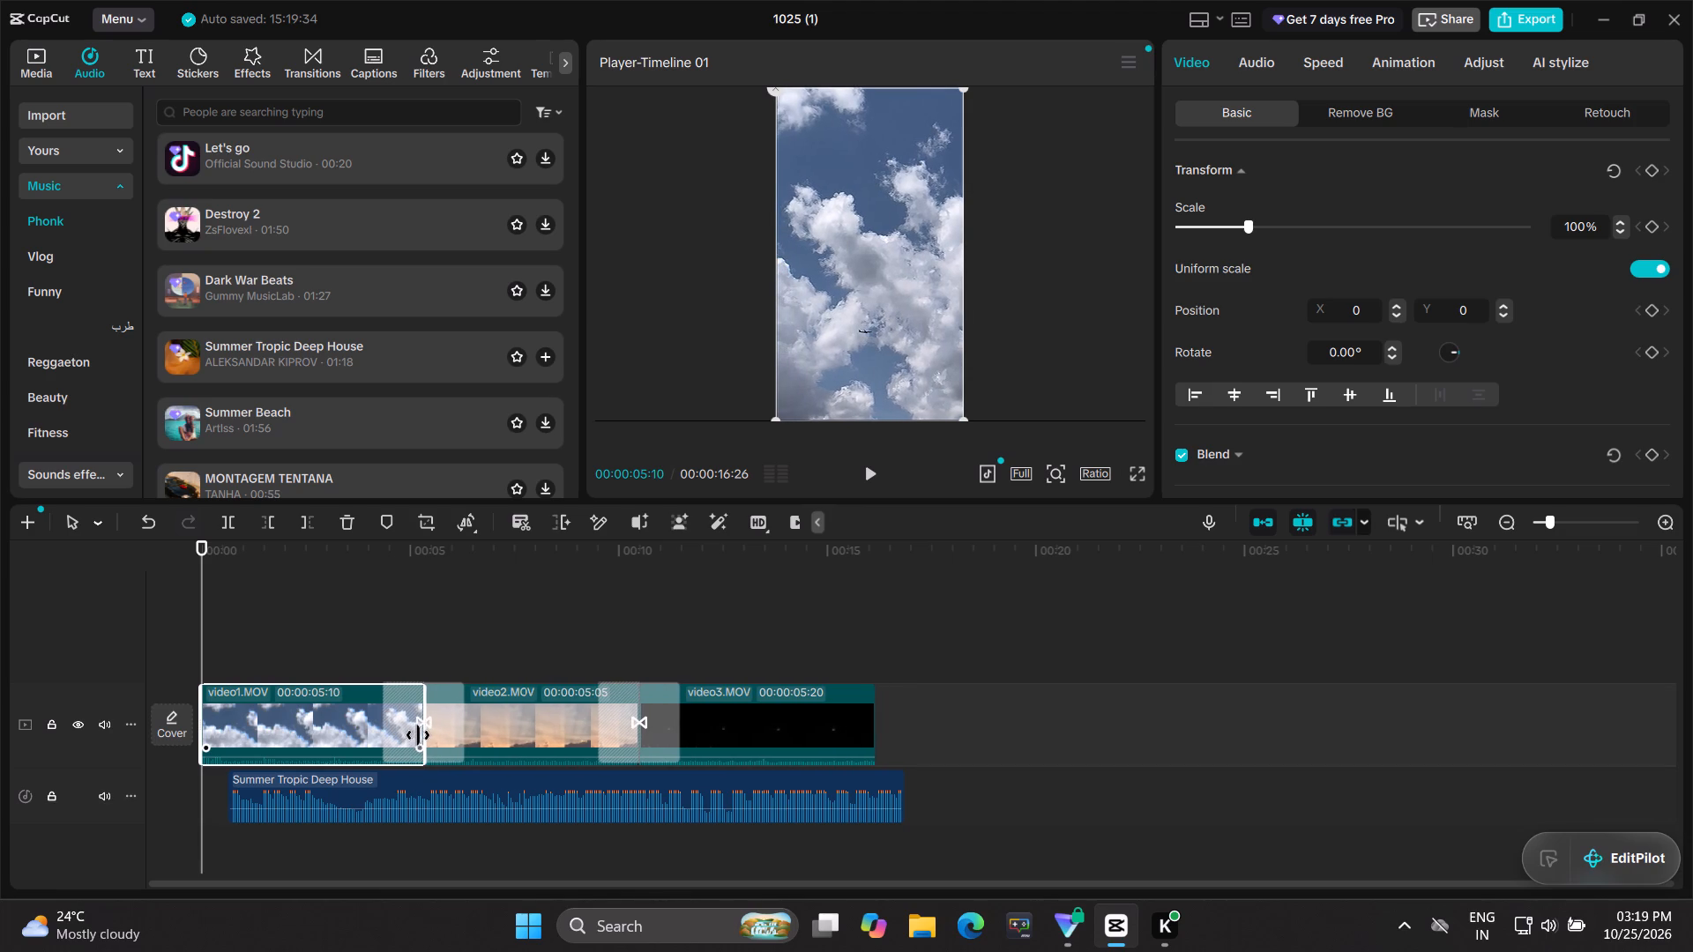
{"action": "left_click_drag", "start_coordinate": [418, 735], "coordinate": [418, 736]}
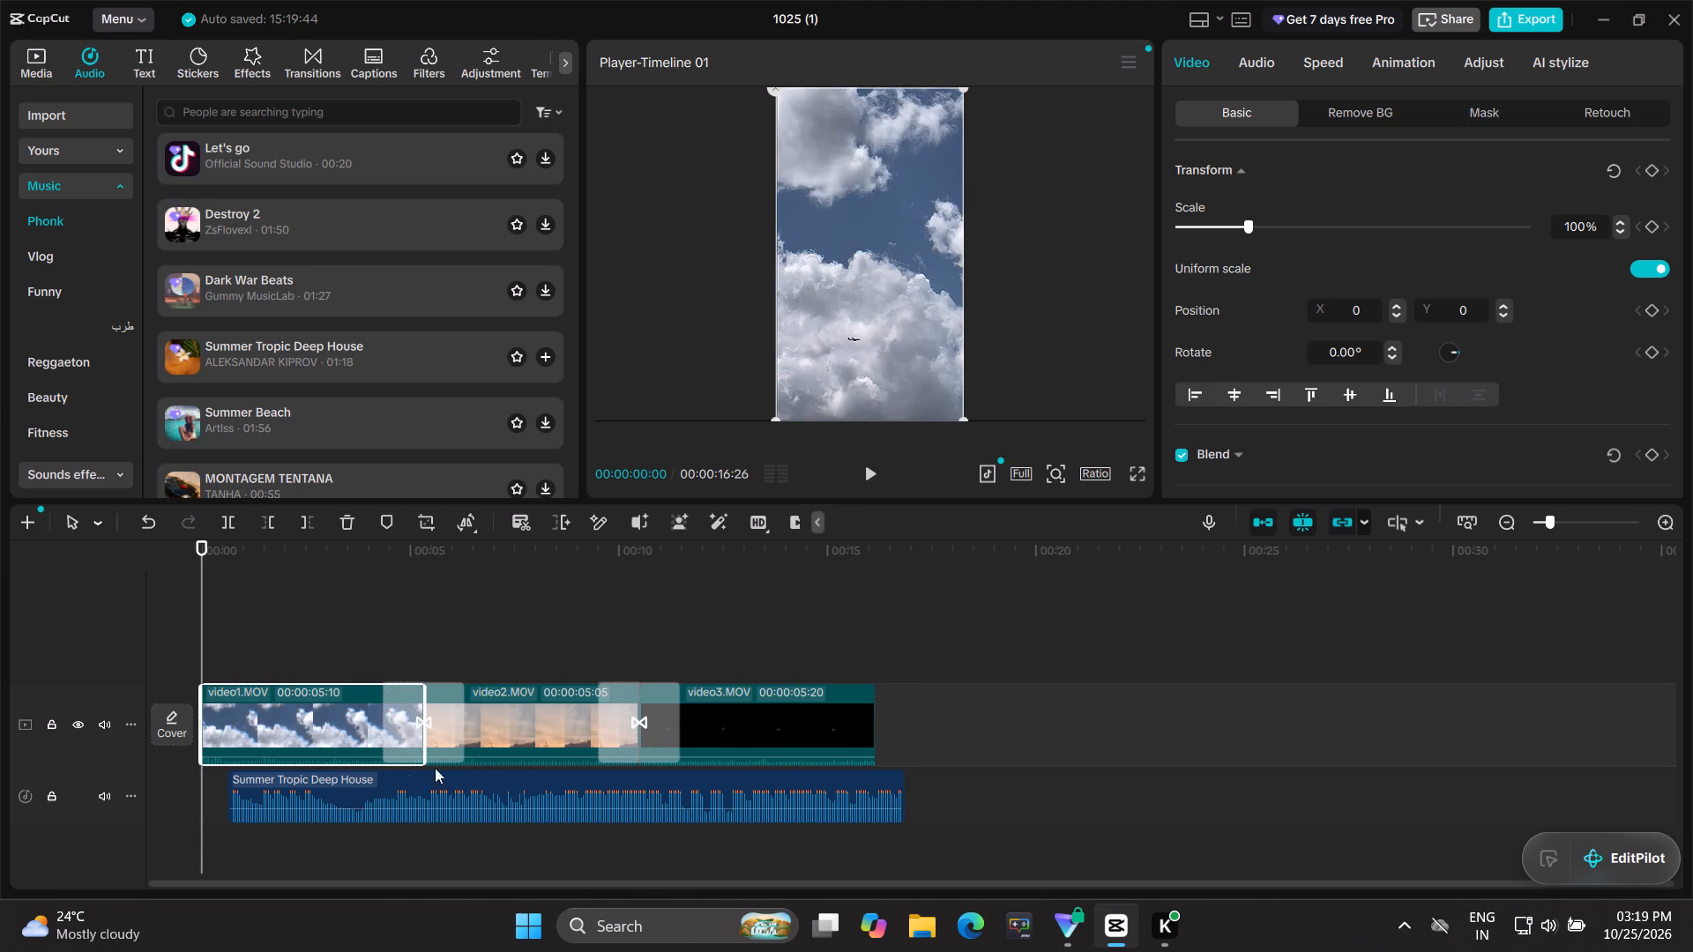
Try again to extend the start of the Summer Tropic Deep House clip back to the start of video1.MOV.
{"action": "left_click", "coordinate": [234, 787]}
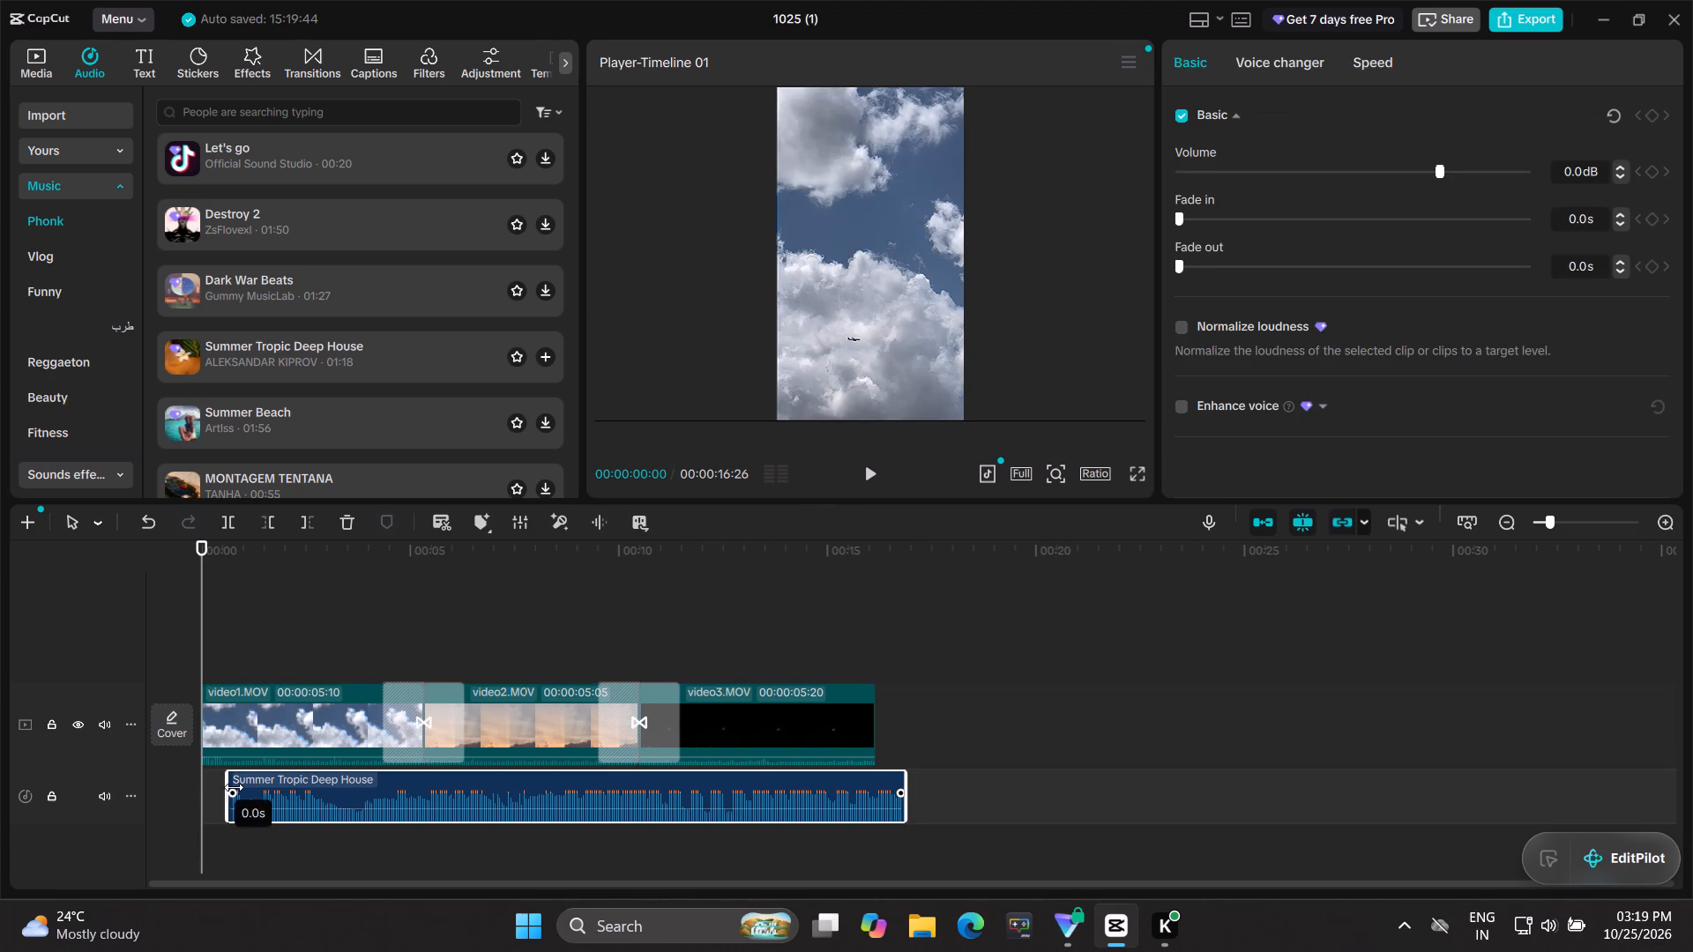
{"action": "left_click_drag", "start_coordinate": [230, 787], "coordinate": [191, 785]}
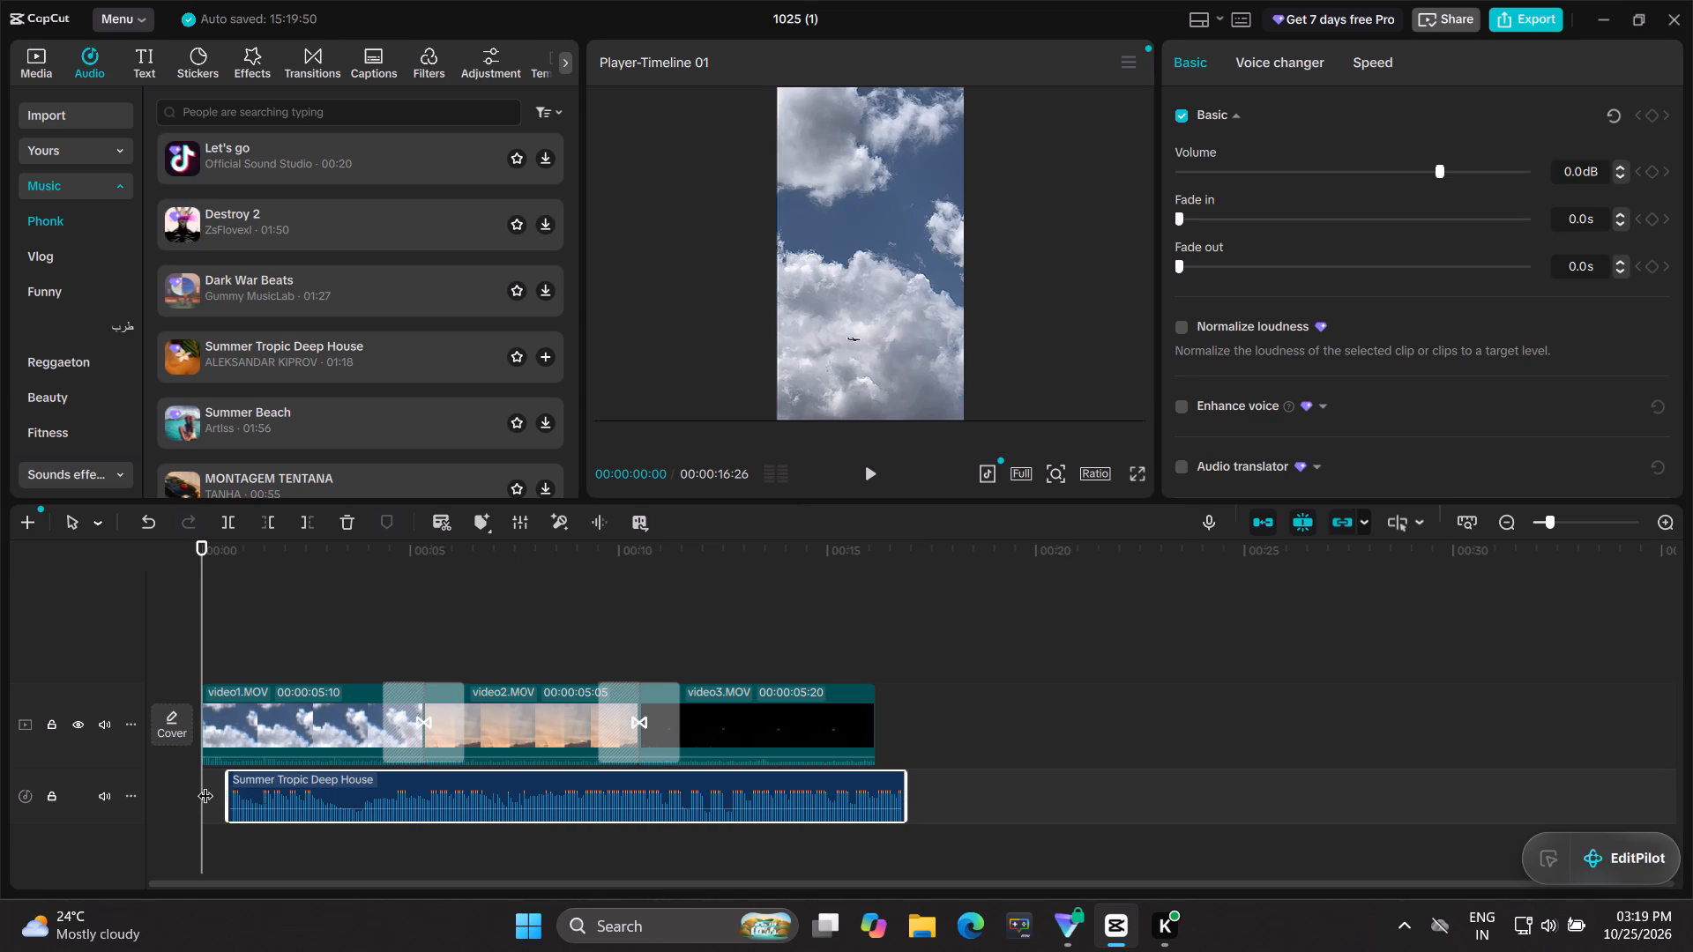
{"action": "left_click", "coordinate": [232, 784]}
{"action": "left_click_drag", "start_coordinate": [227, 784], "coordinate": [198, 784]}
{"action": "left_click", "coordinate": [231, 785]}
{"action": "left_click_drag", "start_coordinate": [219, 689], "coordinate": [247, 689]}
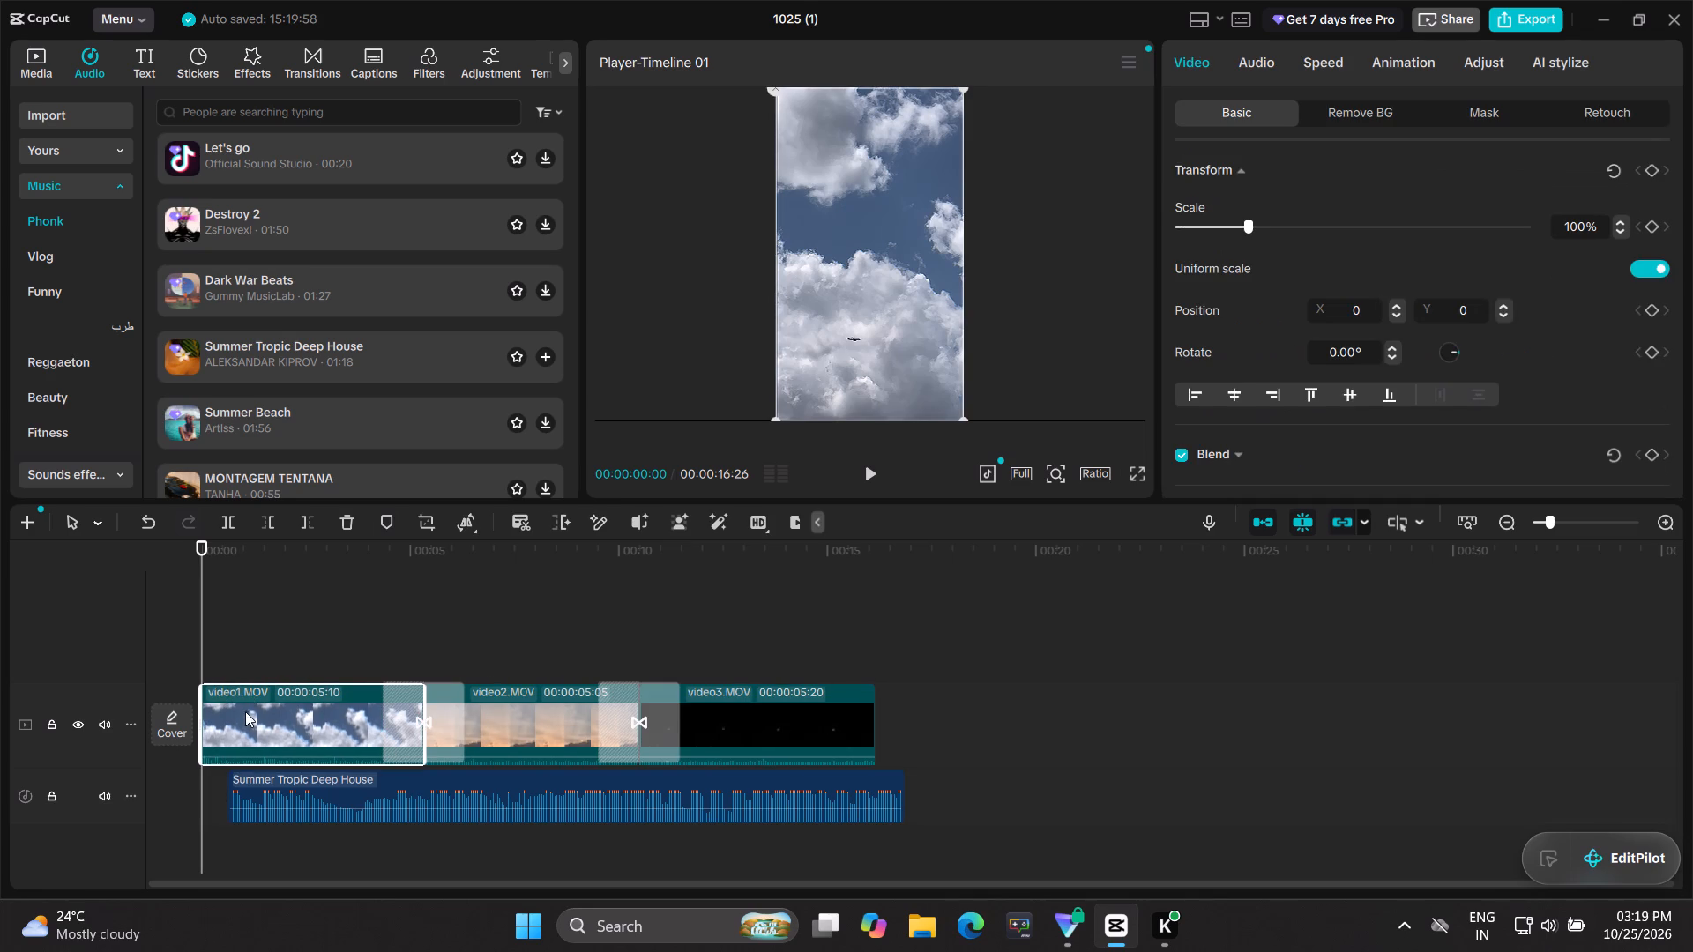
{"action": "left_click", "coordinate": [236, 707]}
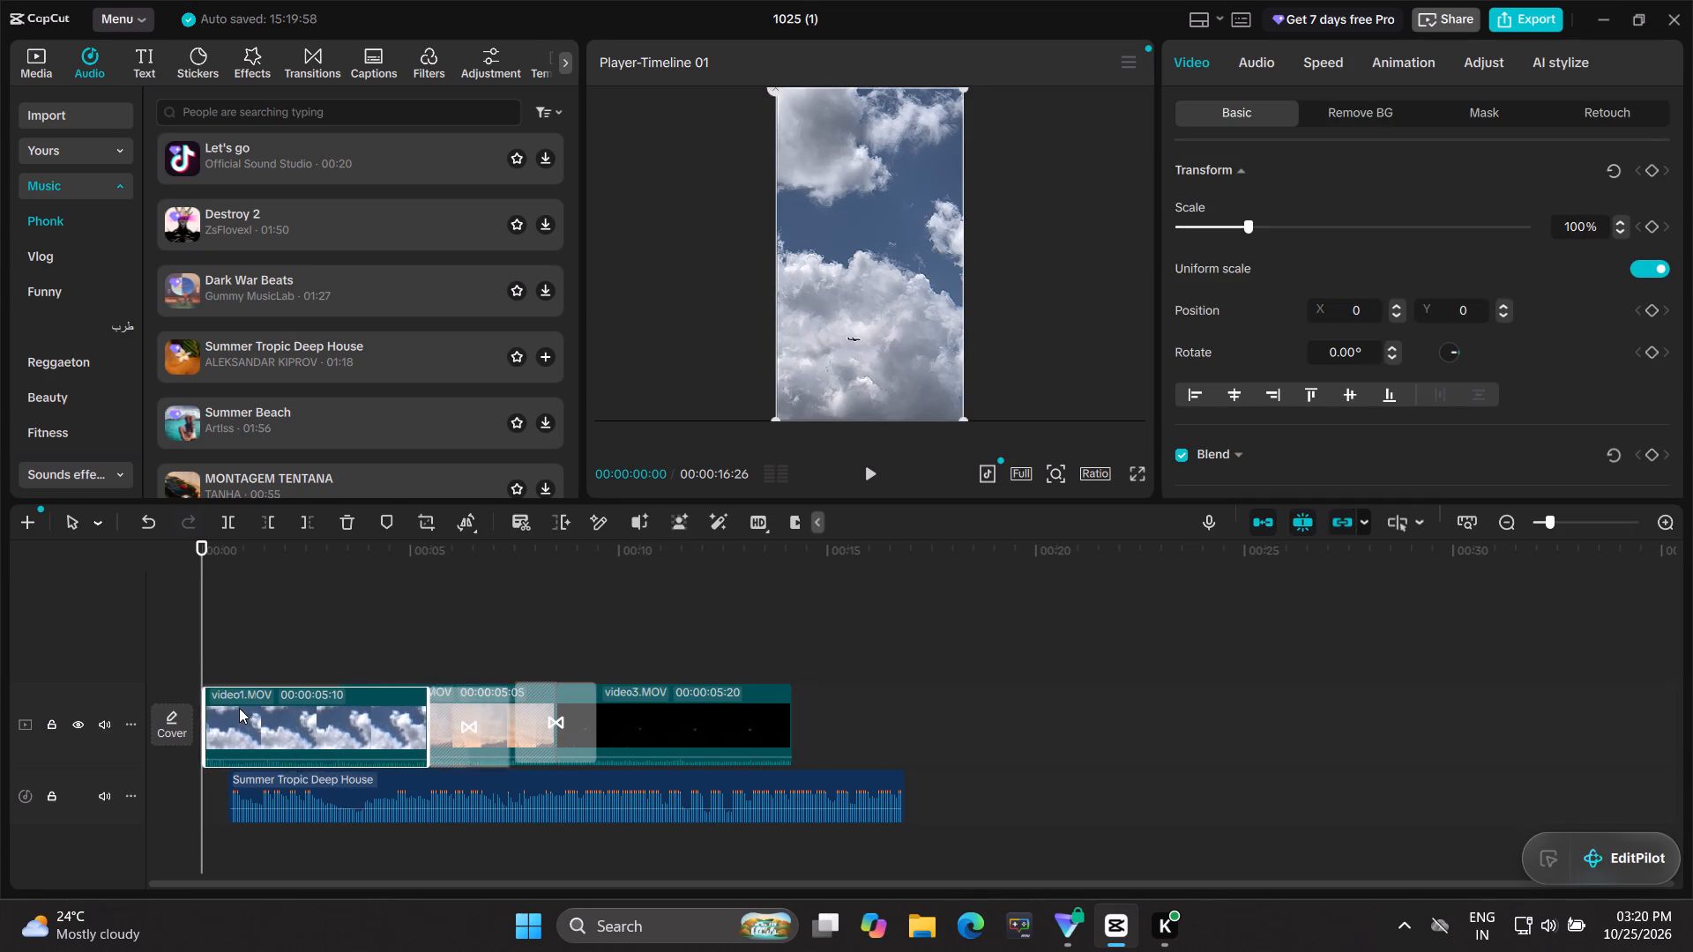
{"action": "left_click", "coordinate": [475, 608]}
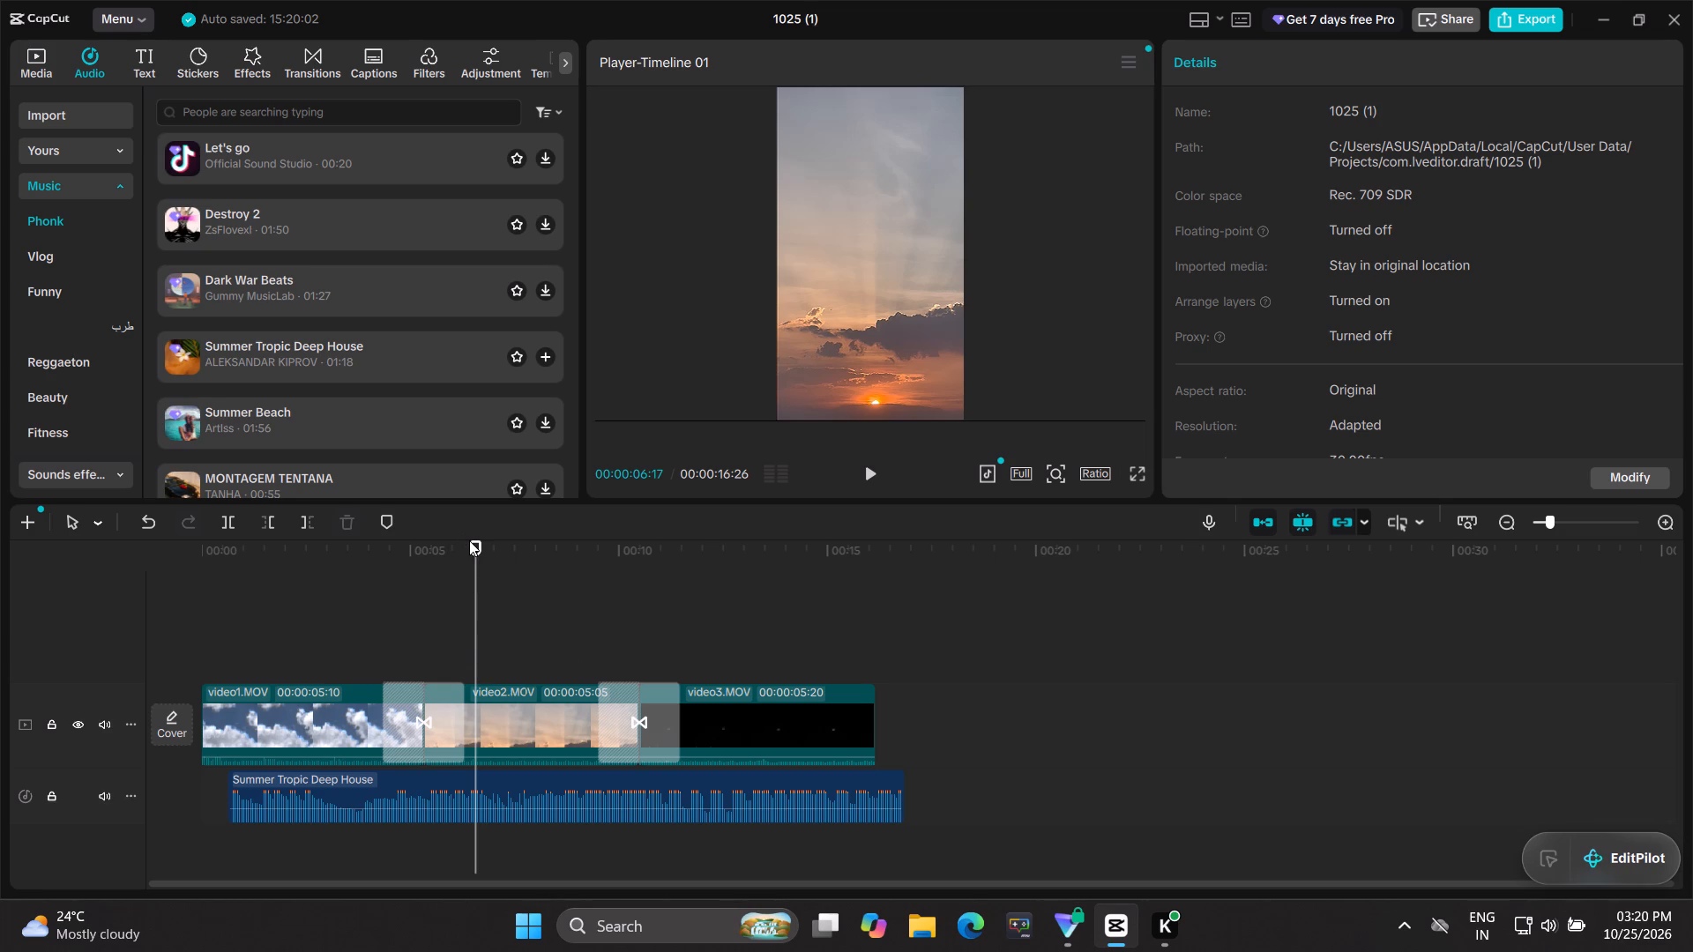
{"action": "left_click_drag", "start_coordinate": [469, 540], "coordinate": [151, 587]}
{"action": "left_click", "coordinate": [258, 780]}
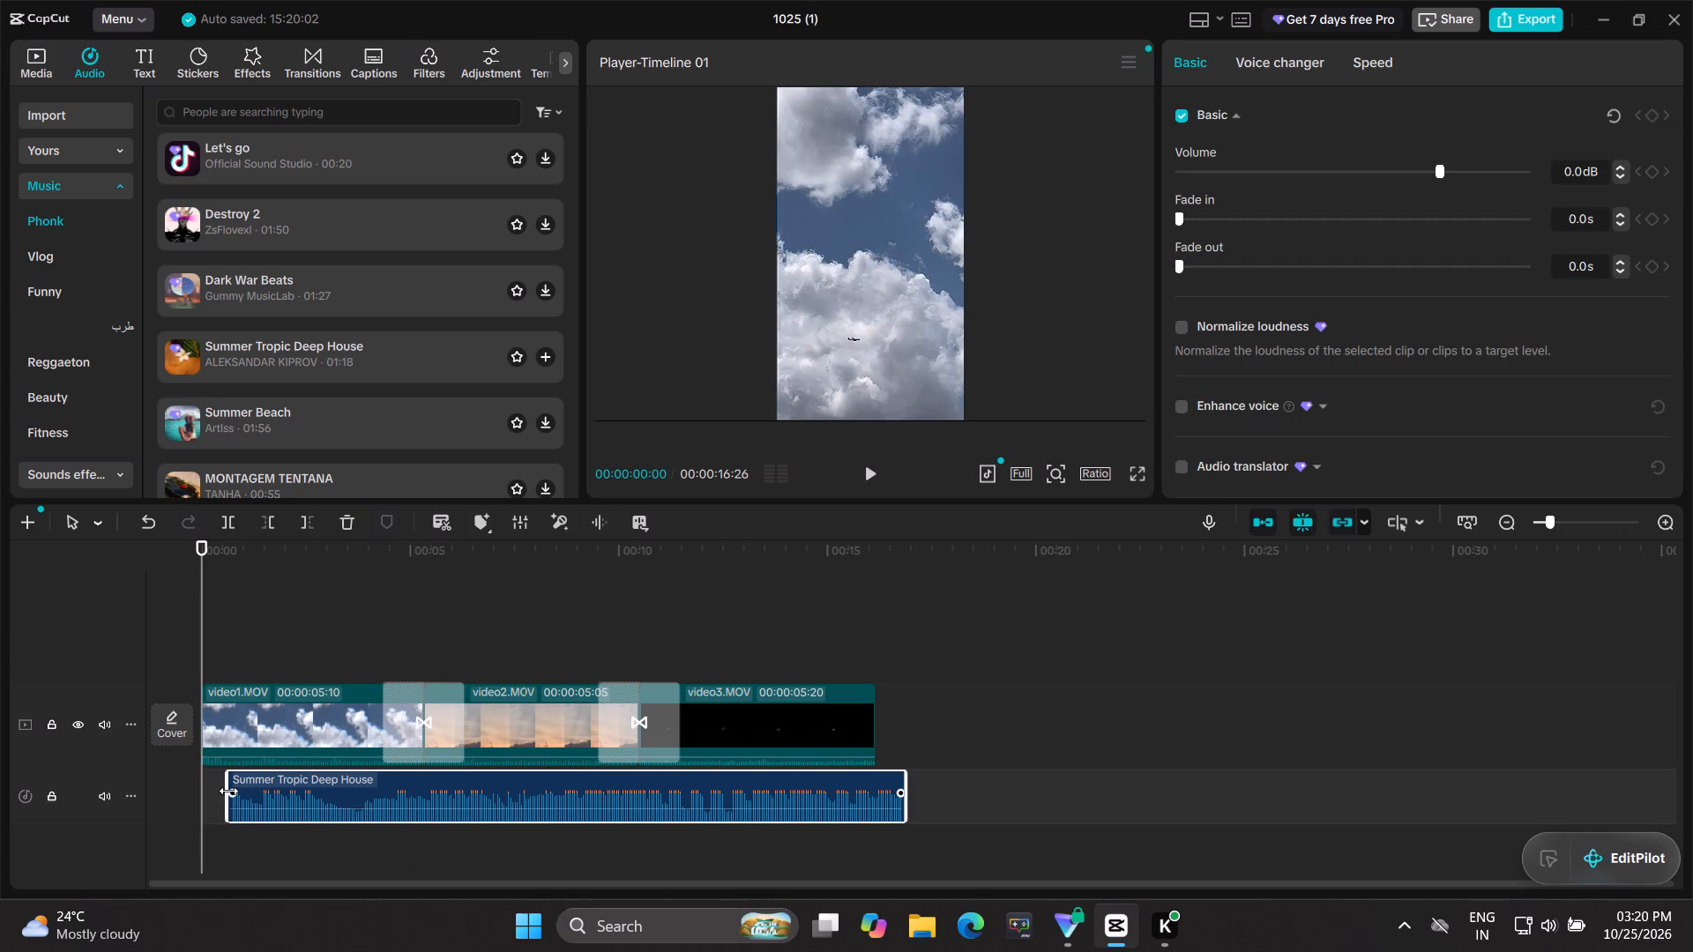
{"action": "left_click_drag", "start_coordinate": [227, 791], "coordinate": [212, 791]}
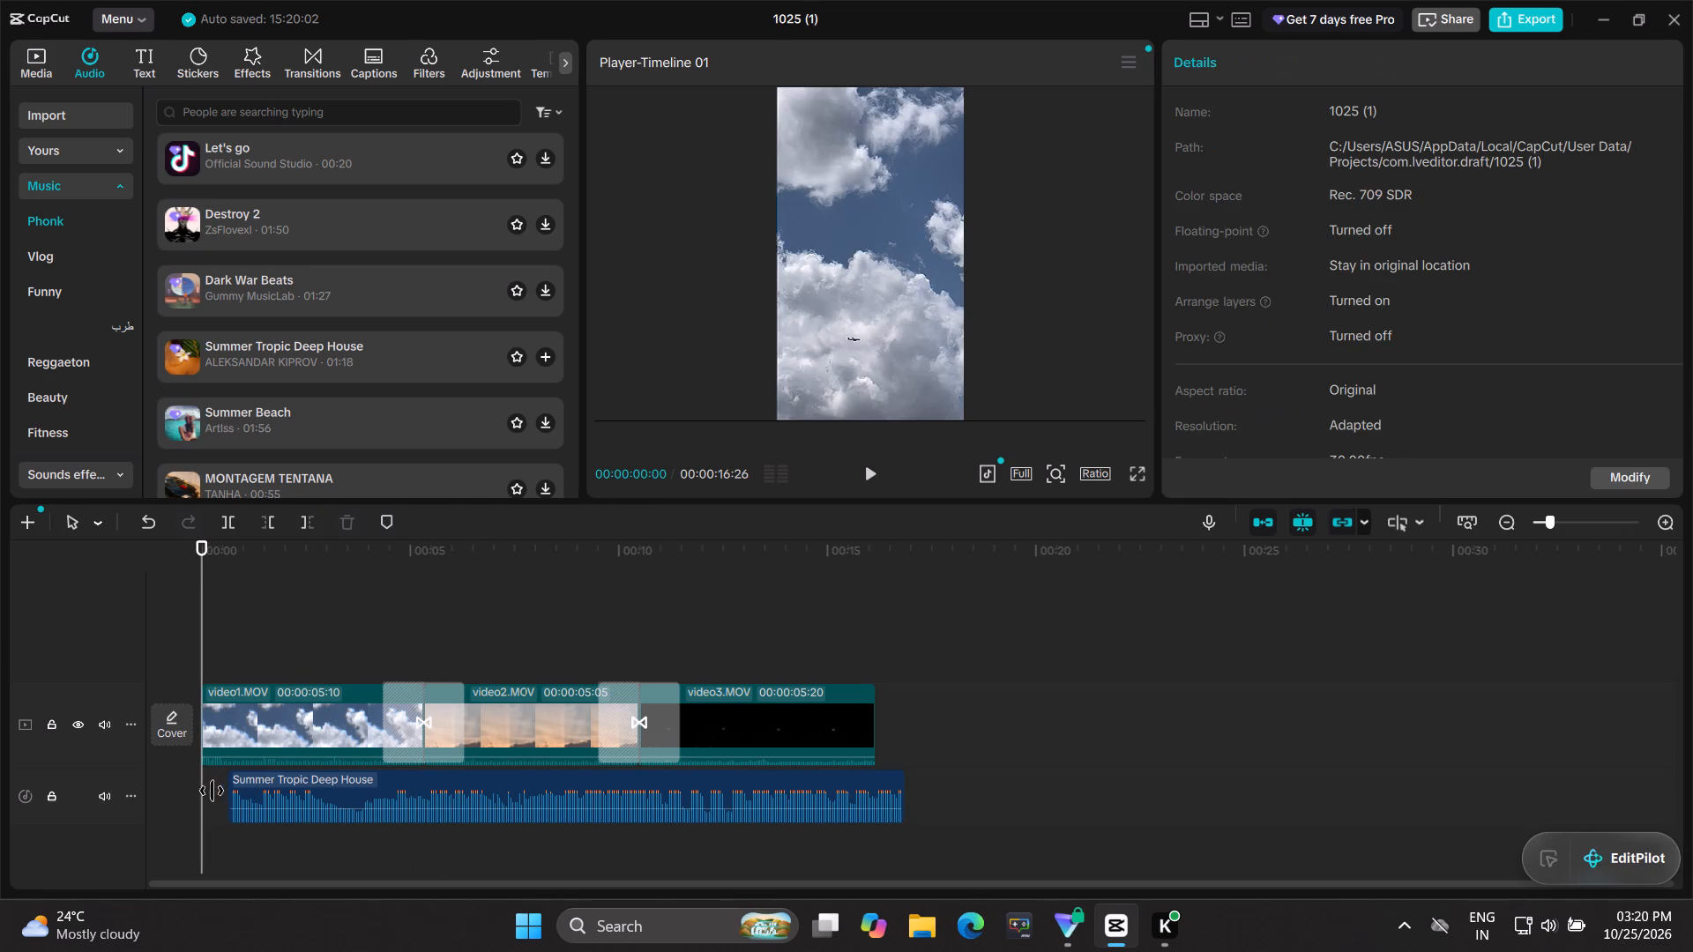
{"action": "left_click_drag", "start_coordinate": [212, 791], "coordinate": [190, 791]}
Close the gap before the Summer Tropic Deep House clip on the audio track so the music starts at 00:00:00:00.
{"action": "left_click", "coordinate": [236, 787]}
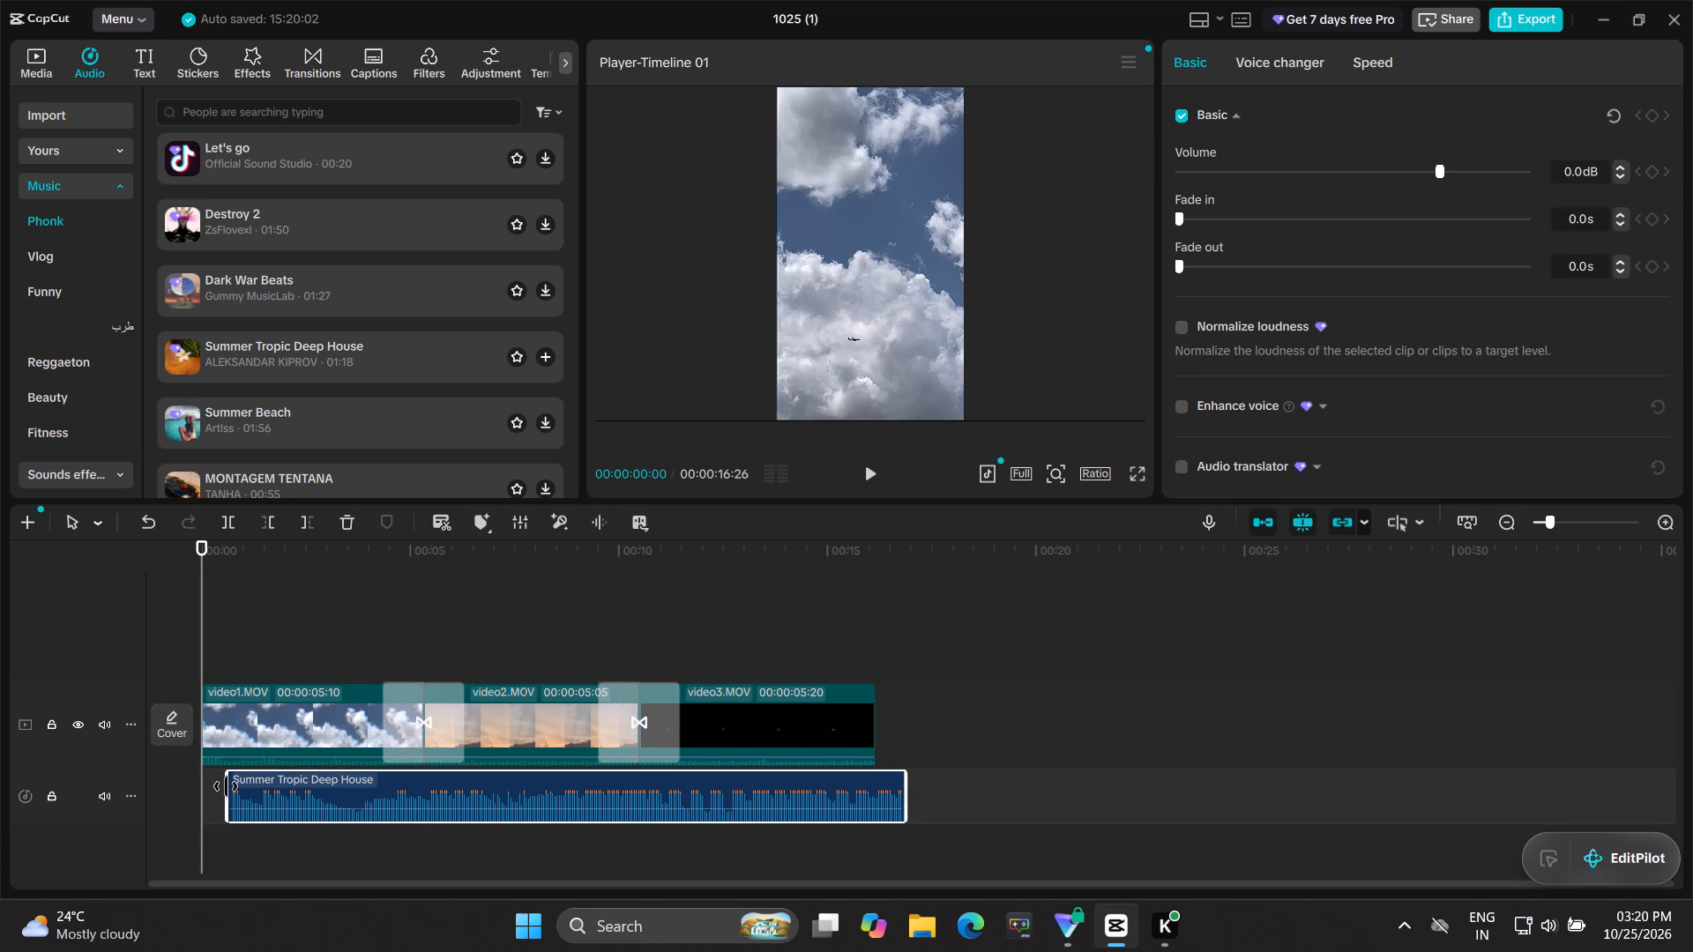
{"action": "right_click_drag", "start_coordinate": [224, 786], "coordinate": [198, 787]}
{"action": "right_click_drag", "start_coordinate": [198, 787], "coordinate": [202, 787]}
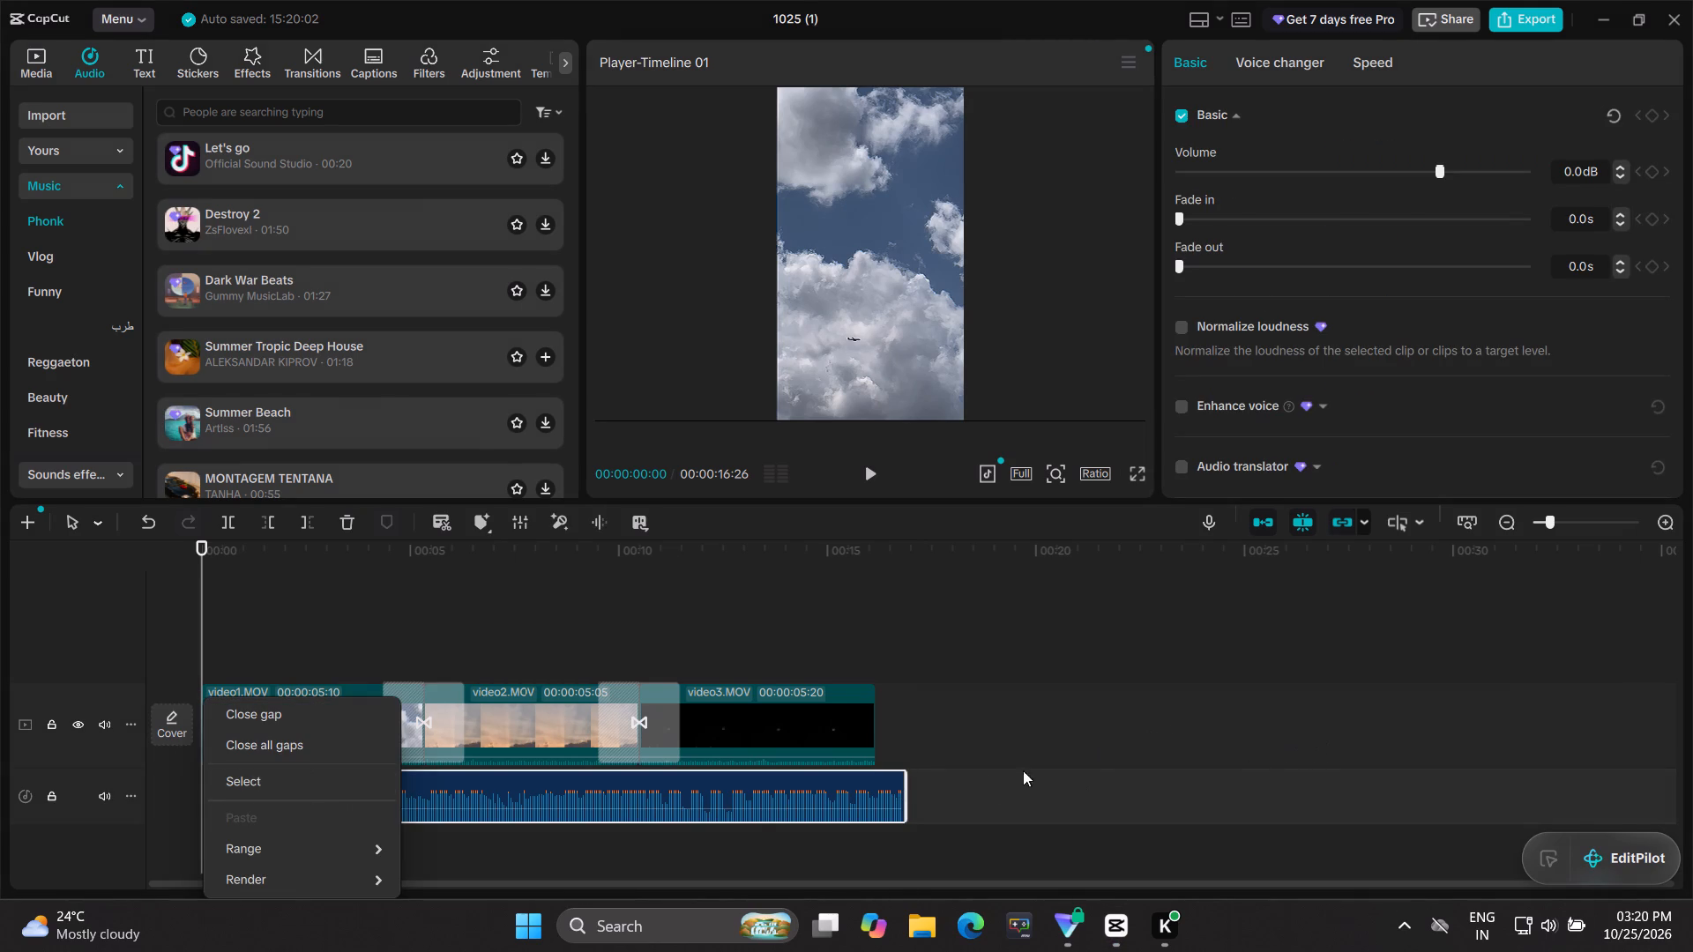
{"action": "left_click", "coordinate": [293, 718]}
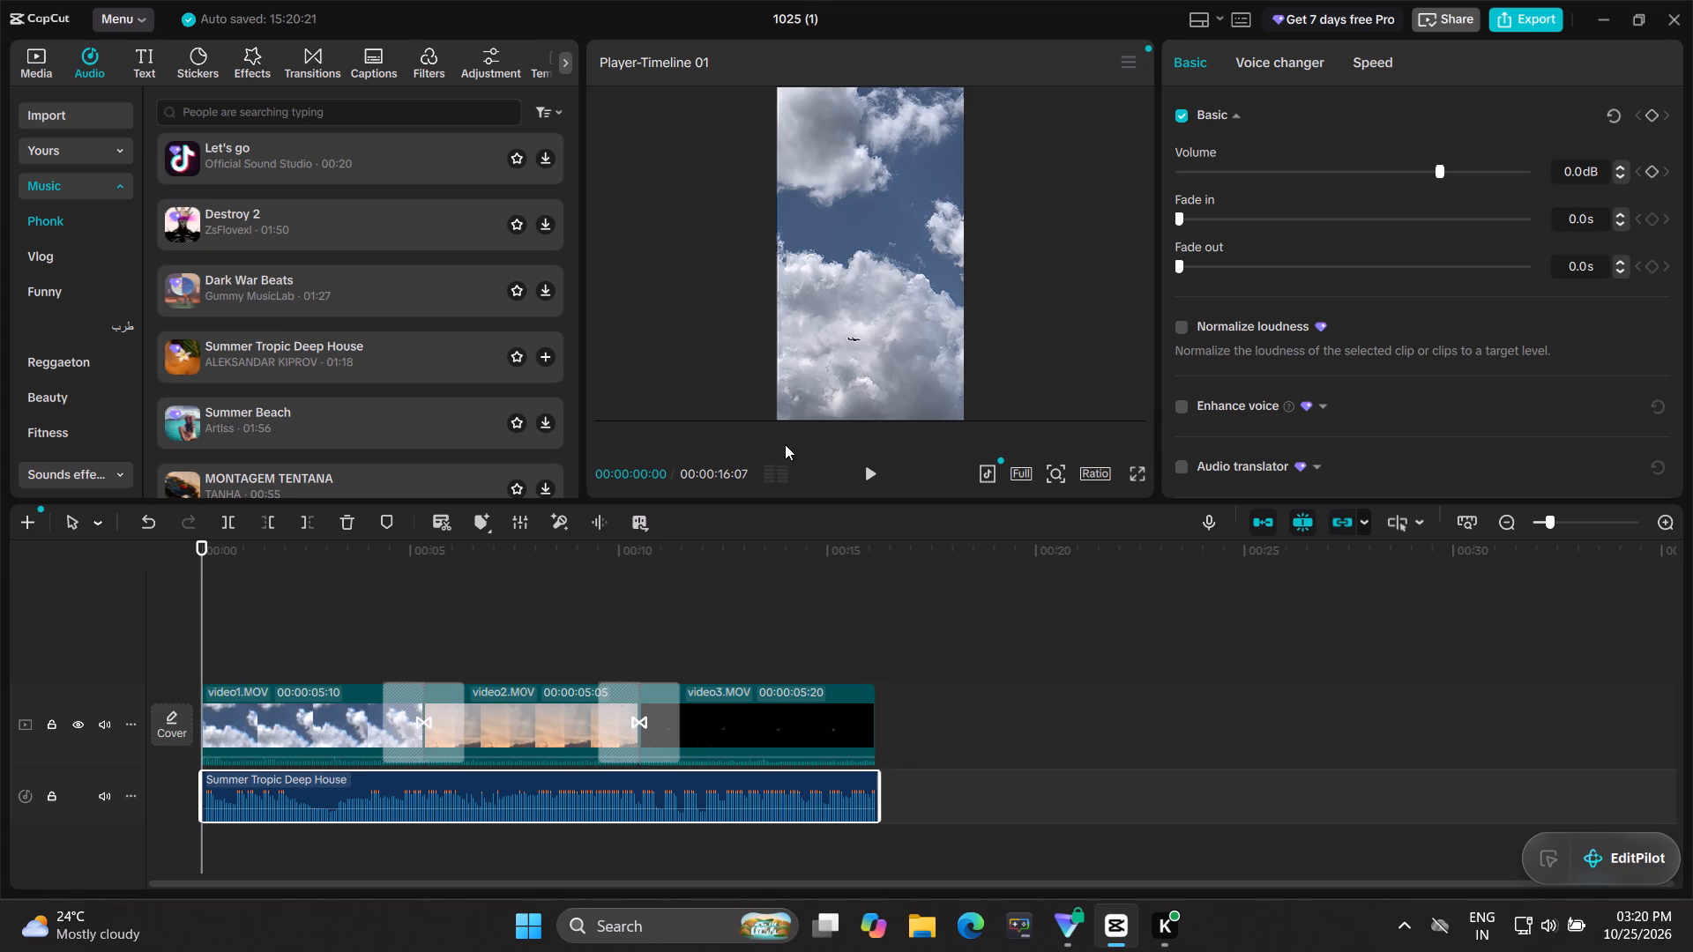
Play the whole sequence from the beginning to check the music against the three clips.
{"action": "left_click", "coordinate": [861, 478]}
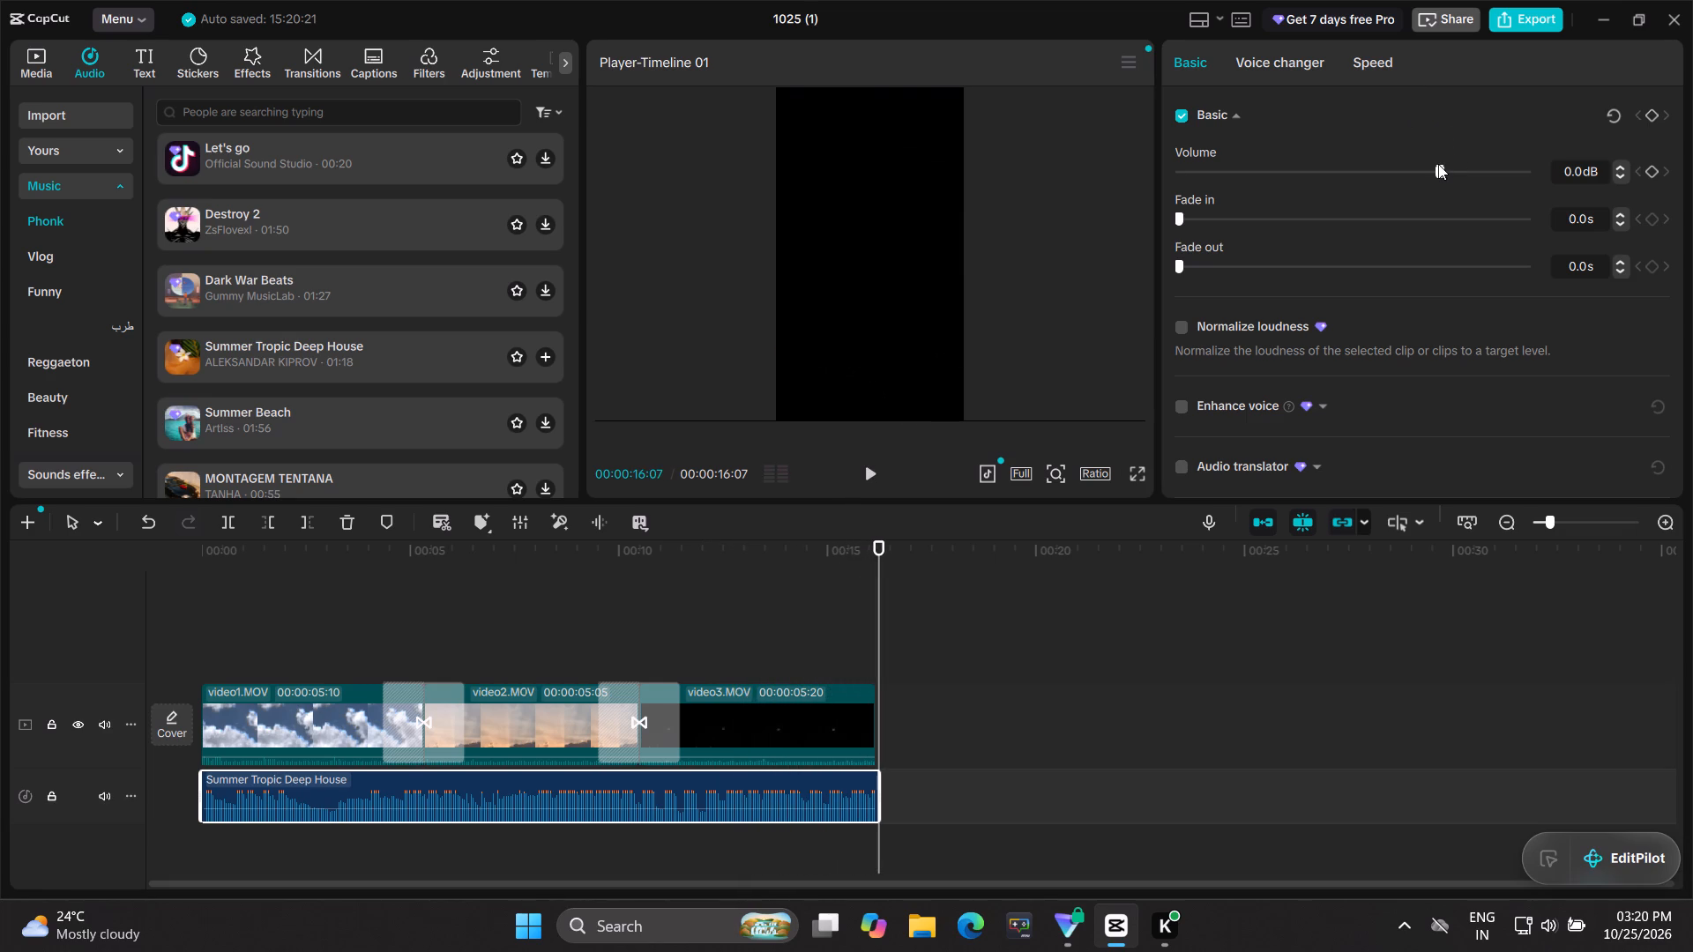
Lower the volume of the Summer Tropic Deep House clip to -6.3 dB.
{"action": "left_click_drag", "start_coordinate": [1438, 164], "coordinate": [1425, 171]}
{"action": "left_click_drag", "start_coordinate": [1425, 171], "coordinate": [1420, 180]}
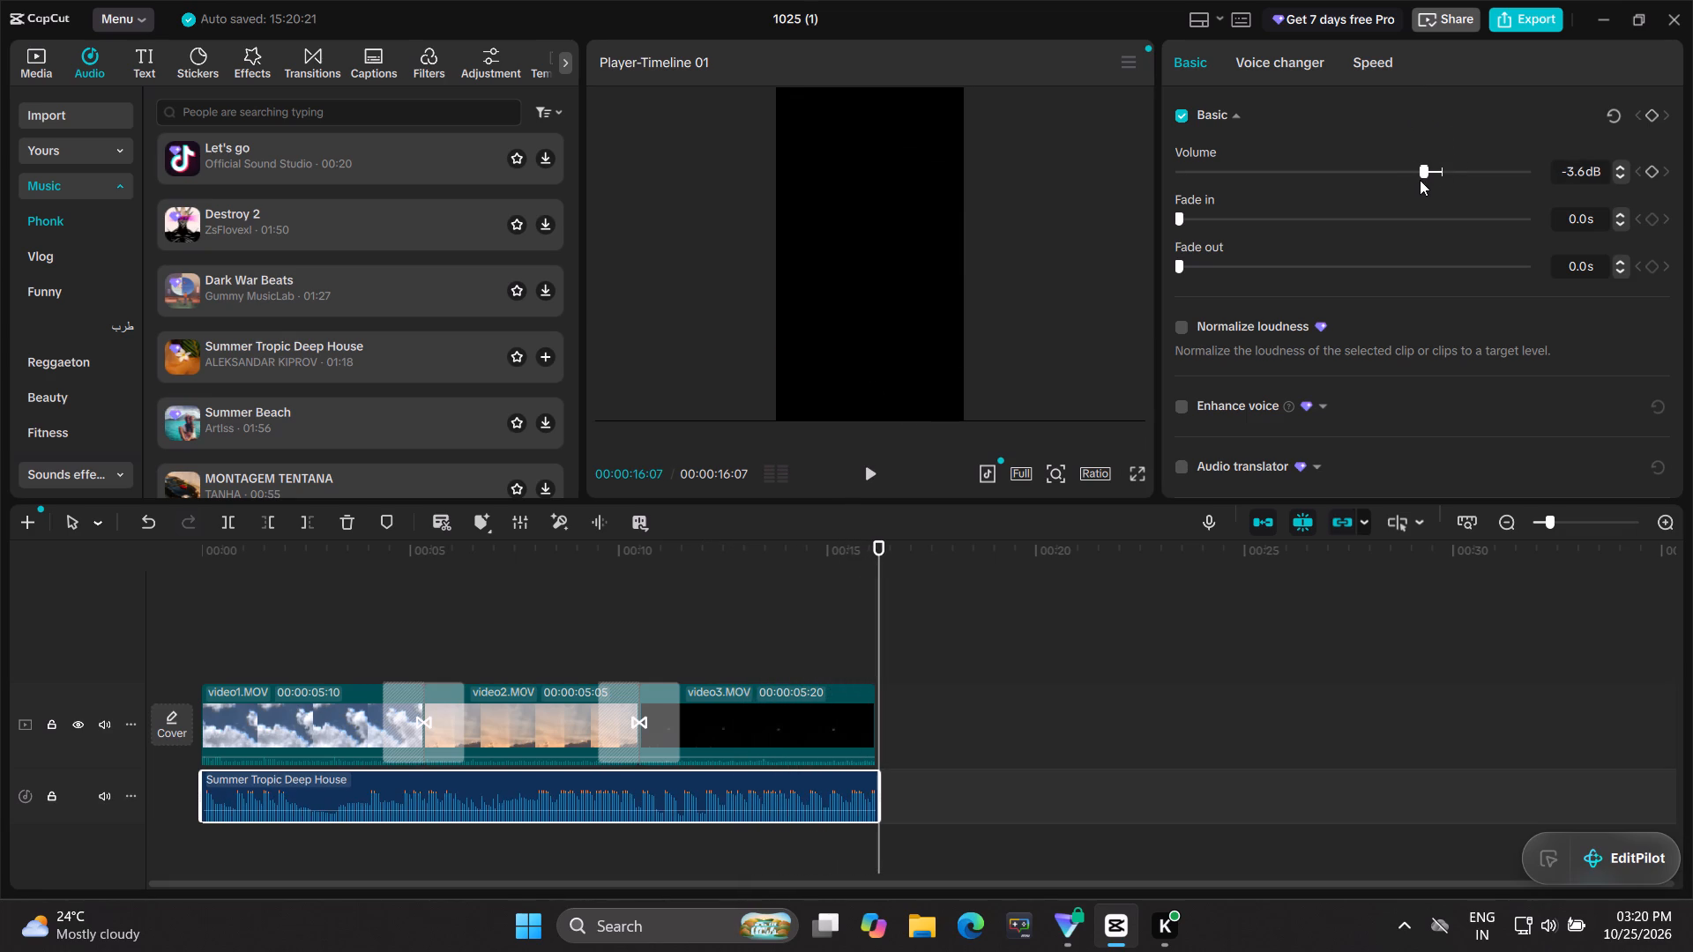
{"action": "left_click_drag", "start_coordinate": [1420, 180], "coordinate": [1408, 190]}
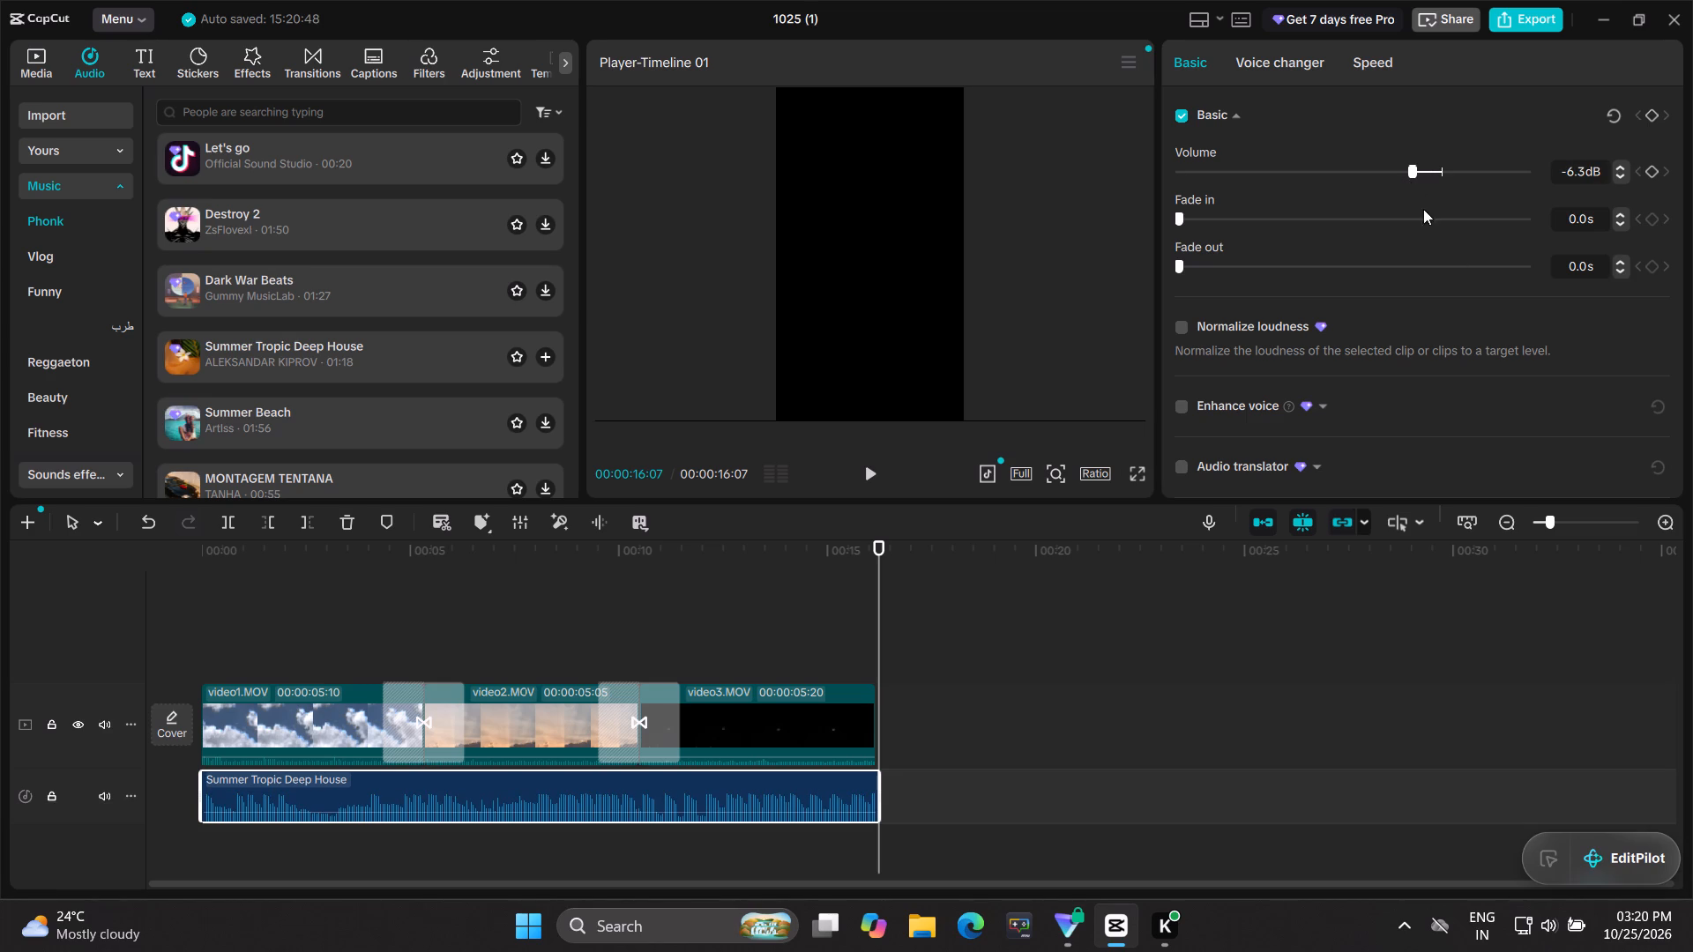
Set the fade-in of the Summer Tropic Deep House clip to 0.4 s.
{"action": "left_click_drag", "start_coordinate": [1180, 212], "coordinate": [1191, 210]}
Set the fade-out of the Summer Tropic Deep House clip to 0.4 s.
{"action": "left_click_drag", "start_coordinate": [1181, 266], "coordinate": [1190, 265]}
{"action": "left_click_drag", "start_coordinate": [1190, 265], "coordinate": [1195, 265]}
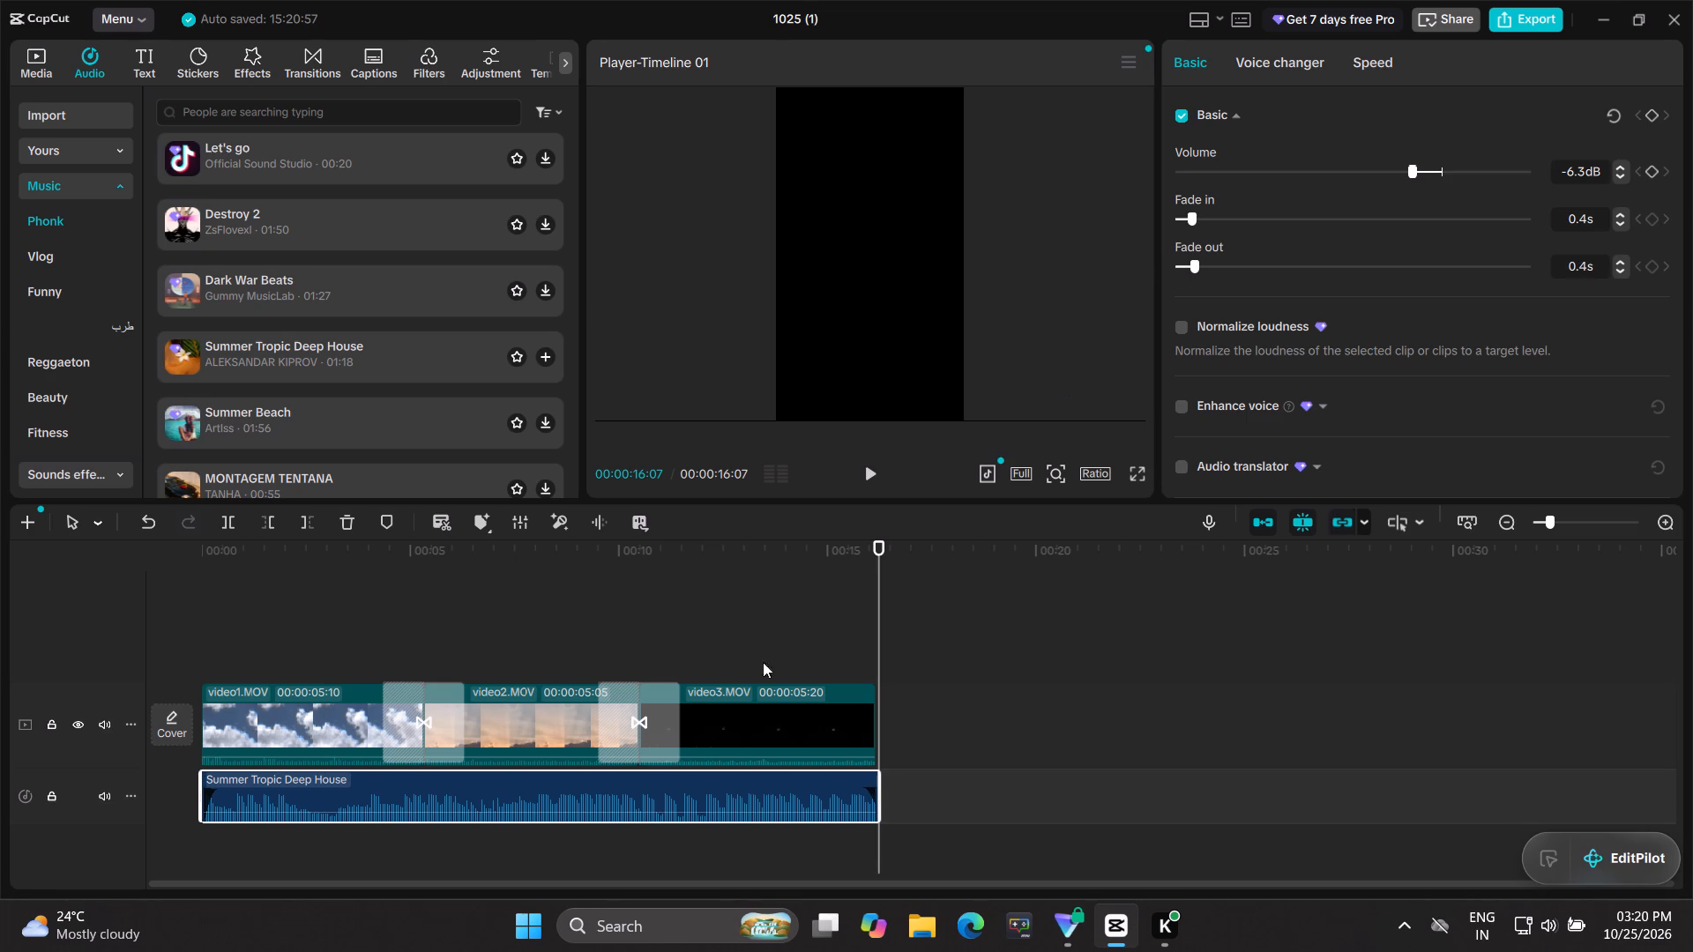
Play the whole sequence to check the music's adjusted volume and fades.
{"action": "left_click", "coordinate": [868, 477]}
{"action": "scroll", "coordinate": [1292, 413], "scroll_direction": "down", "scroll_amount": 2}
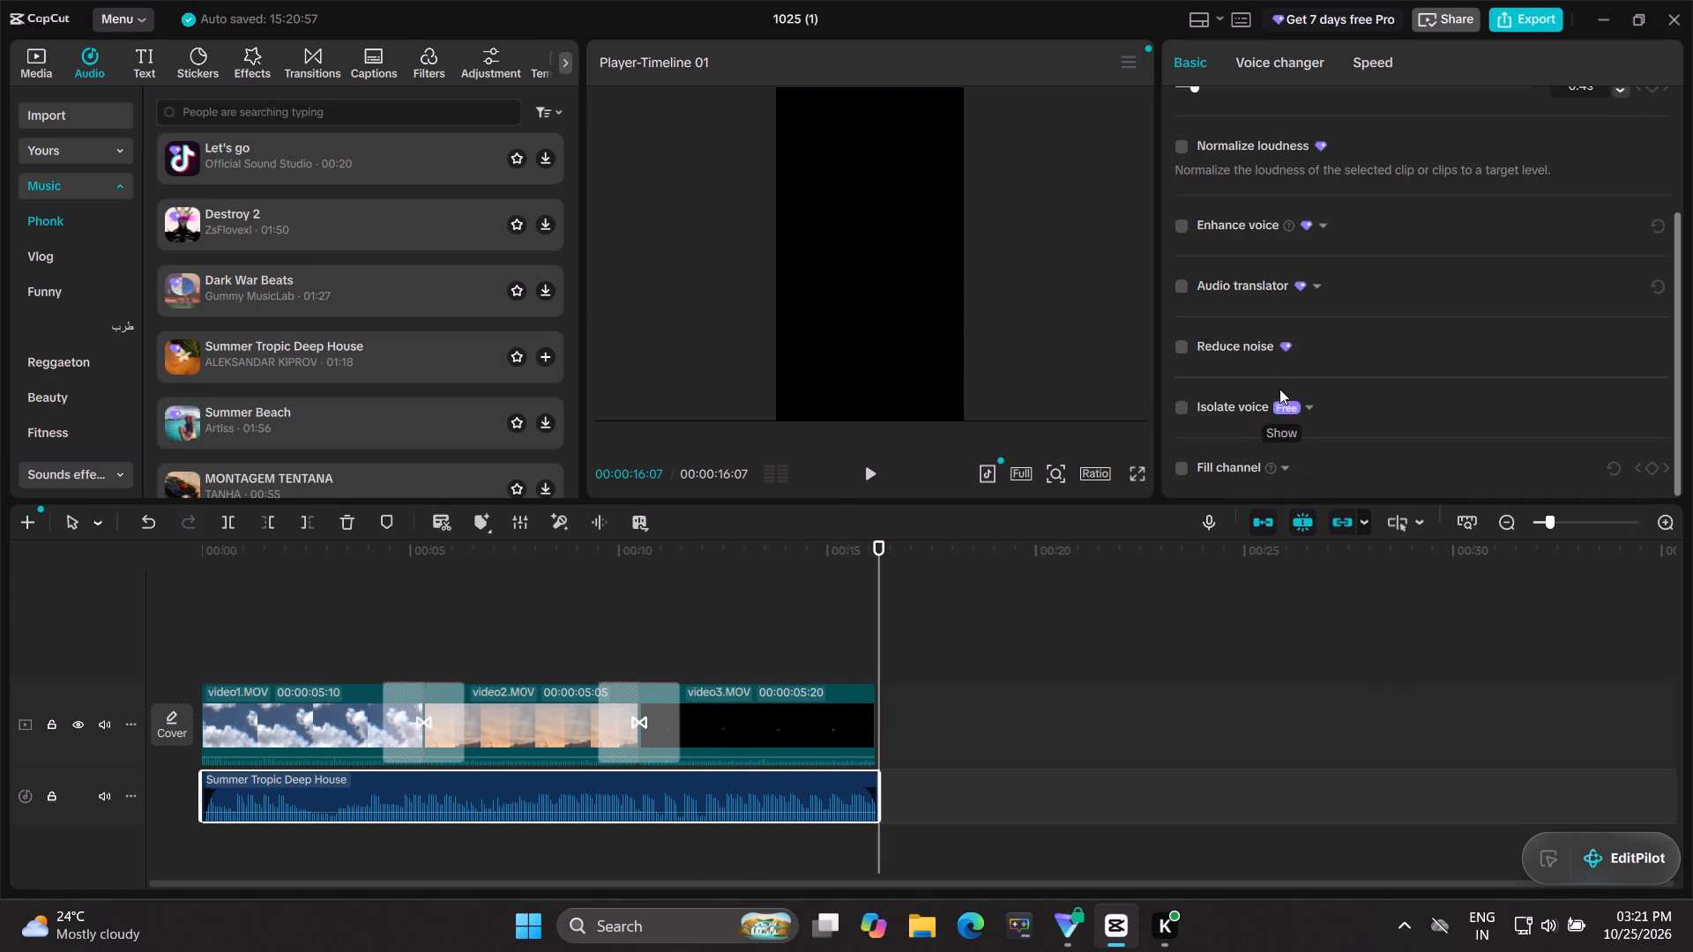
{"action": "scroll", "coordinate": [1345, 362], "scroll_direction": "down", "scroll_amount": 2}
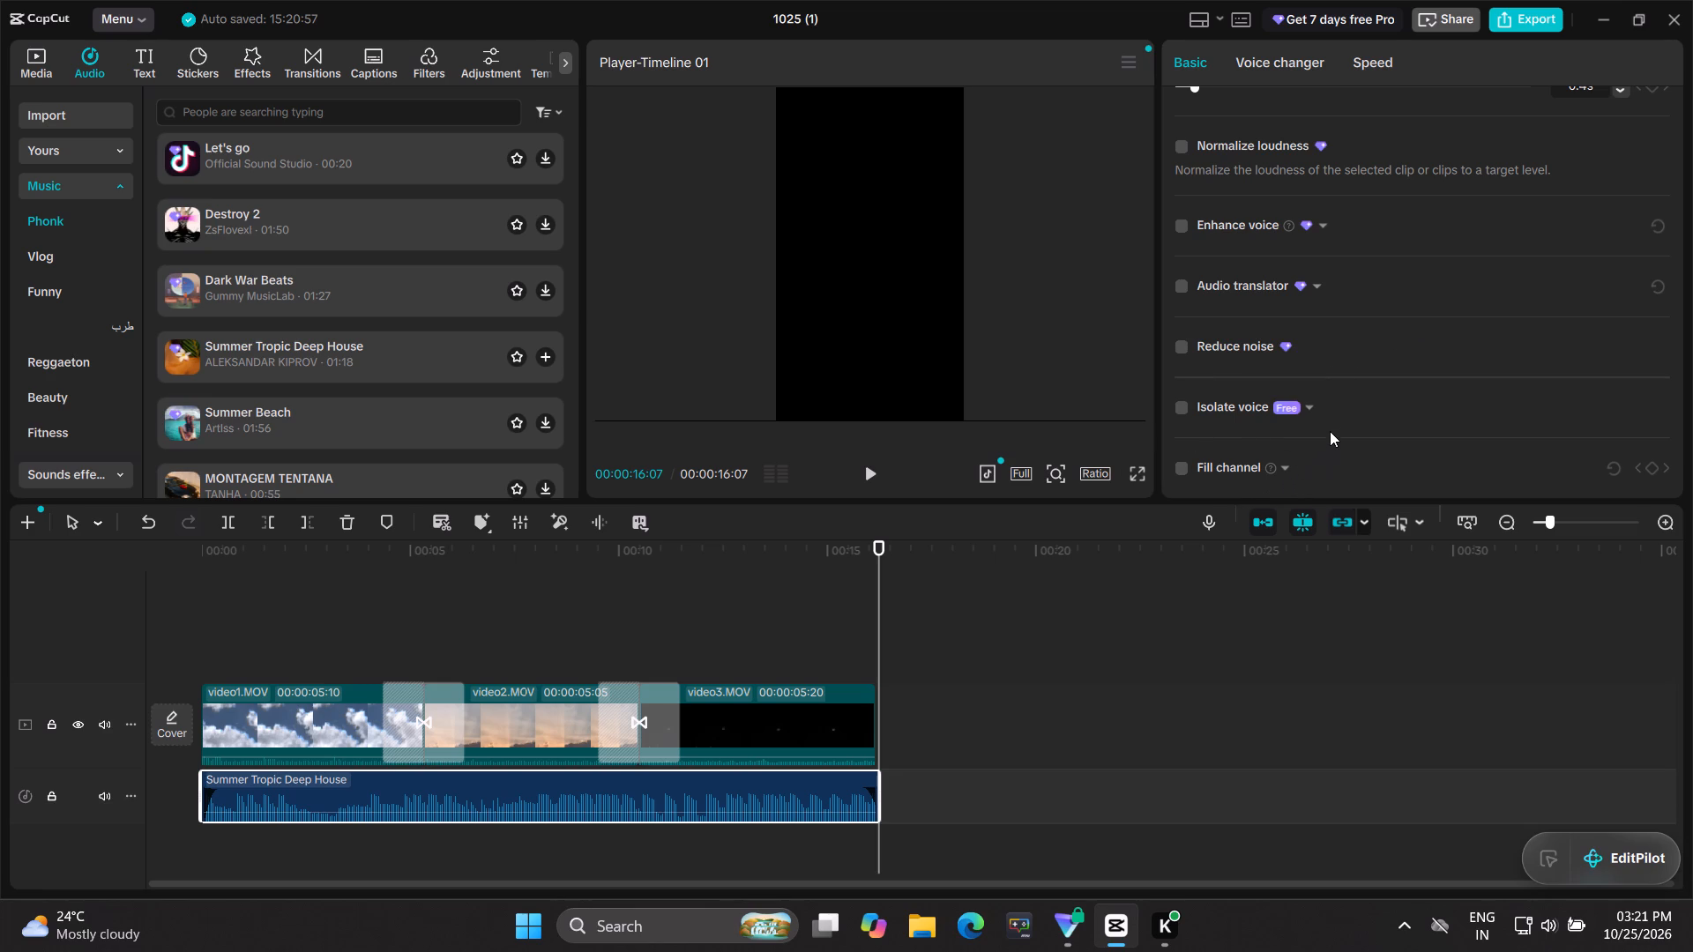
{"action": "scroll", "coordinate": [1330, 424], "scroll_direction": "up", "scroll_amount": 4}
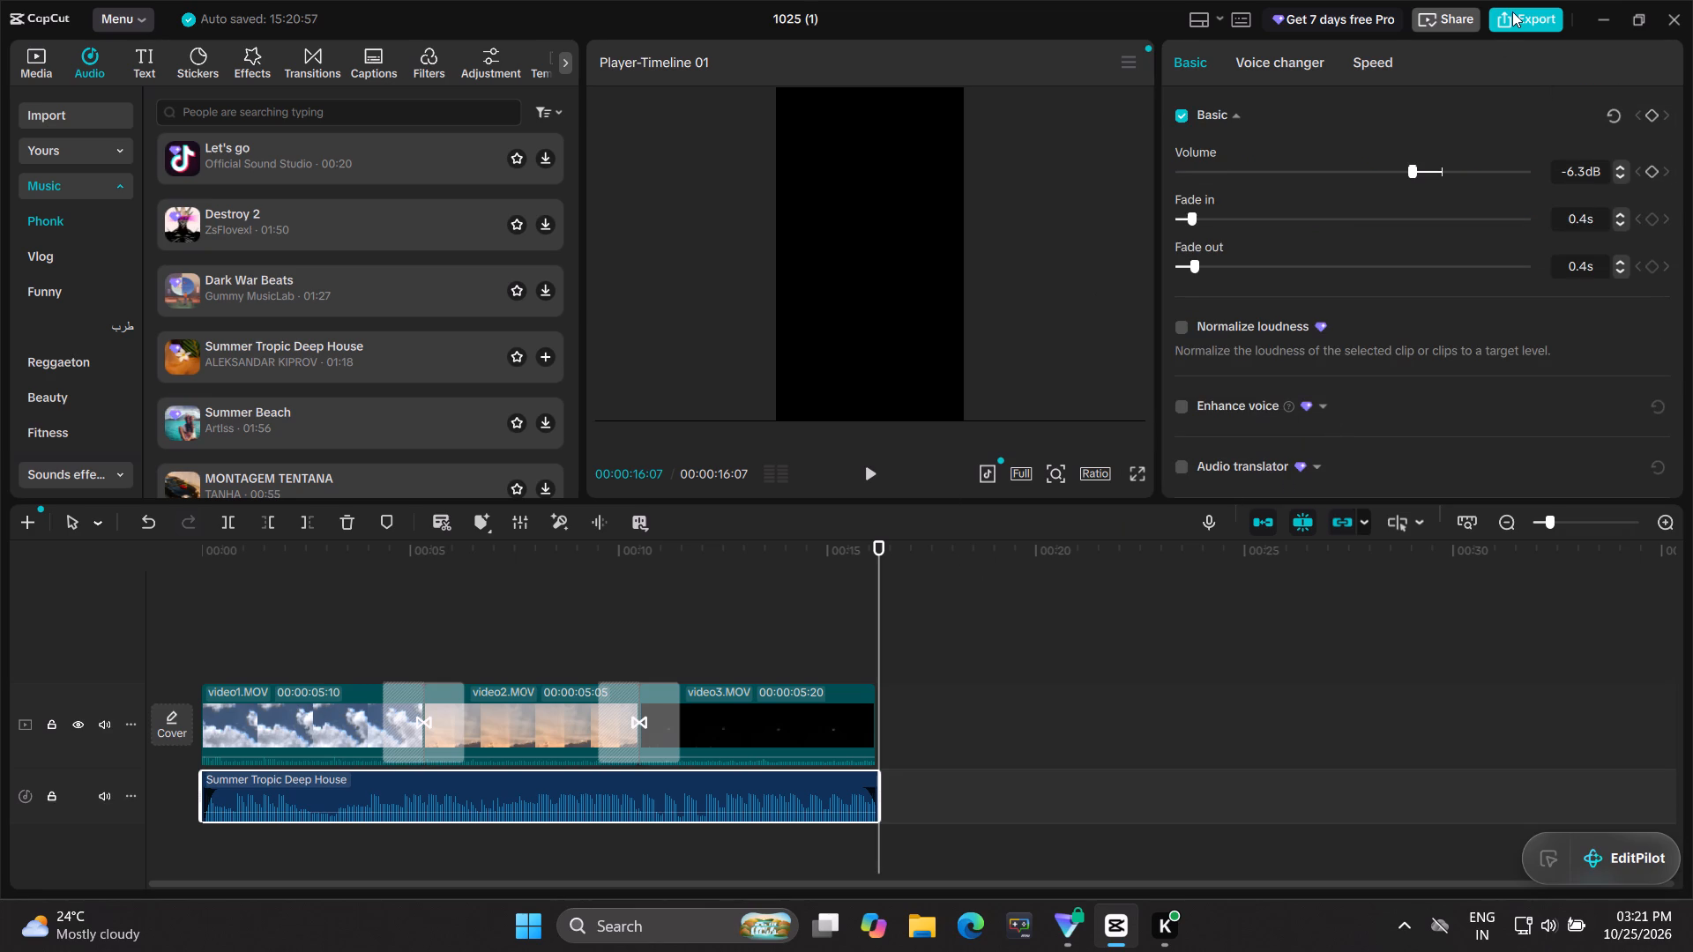
Add a default text clip on a new track above video1.MOV, starting at 00:00:00:00.
{"action": "left_click", "coordinate": [145, 53]}
{"action": "left_click_drag", "start_coordinate": [195, 142], "coordinate": [214, 457]}
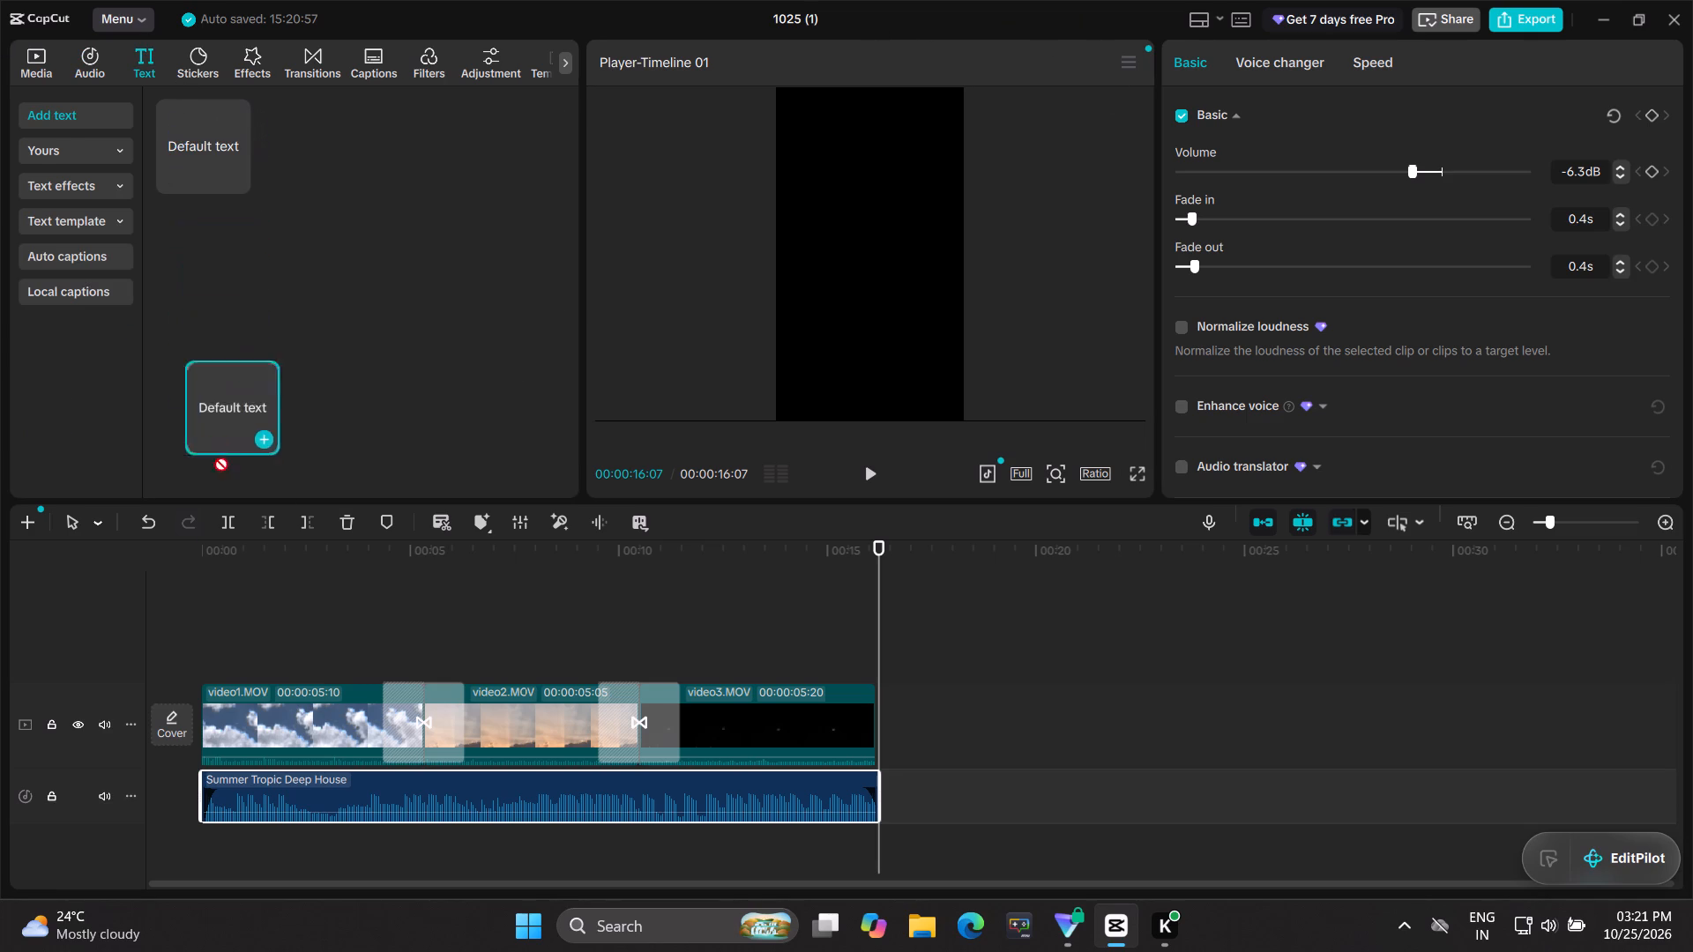
{"action": "left_click_drag", "start_coordinate": [214, 457], "coordinate": [202, 642]}
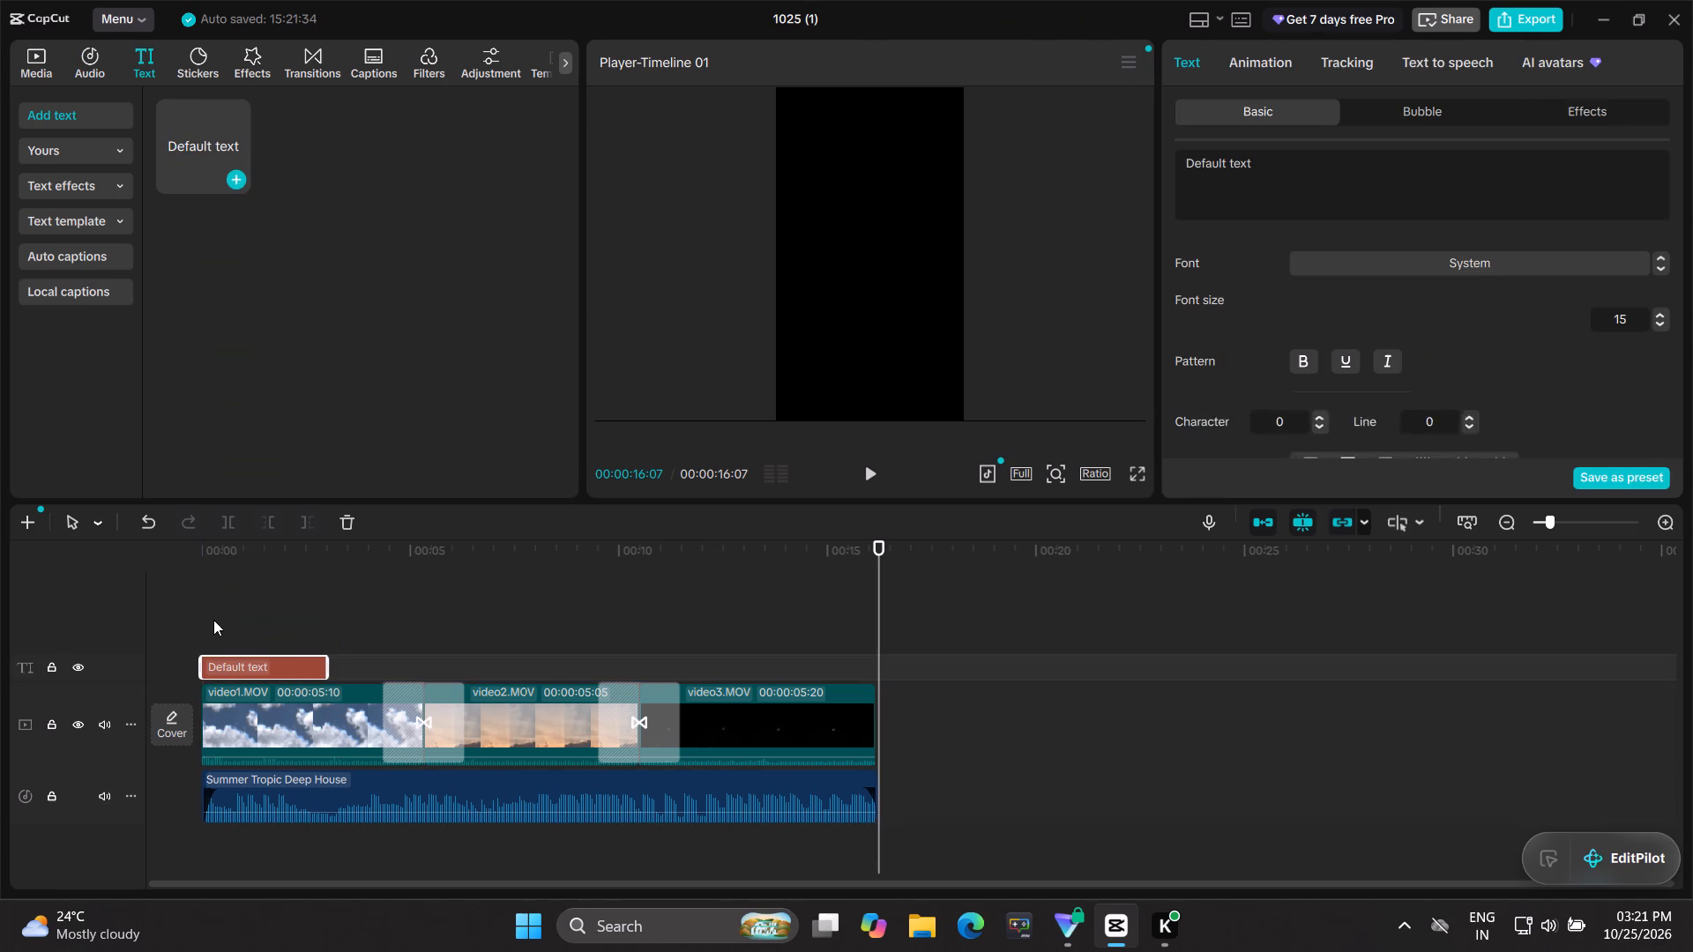
Extend the default text clip across all three video clips so it ends at 00:00:16:07.
{"action": "left_click_drag", "start_coordinate": [325, 666], "coordinate": [590, 673]}
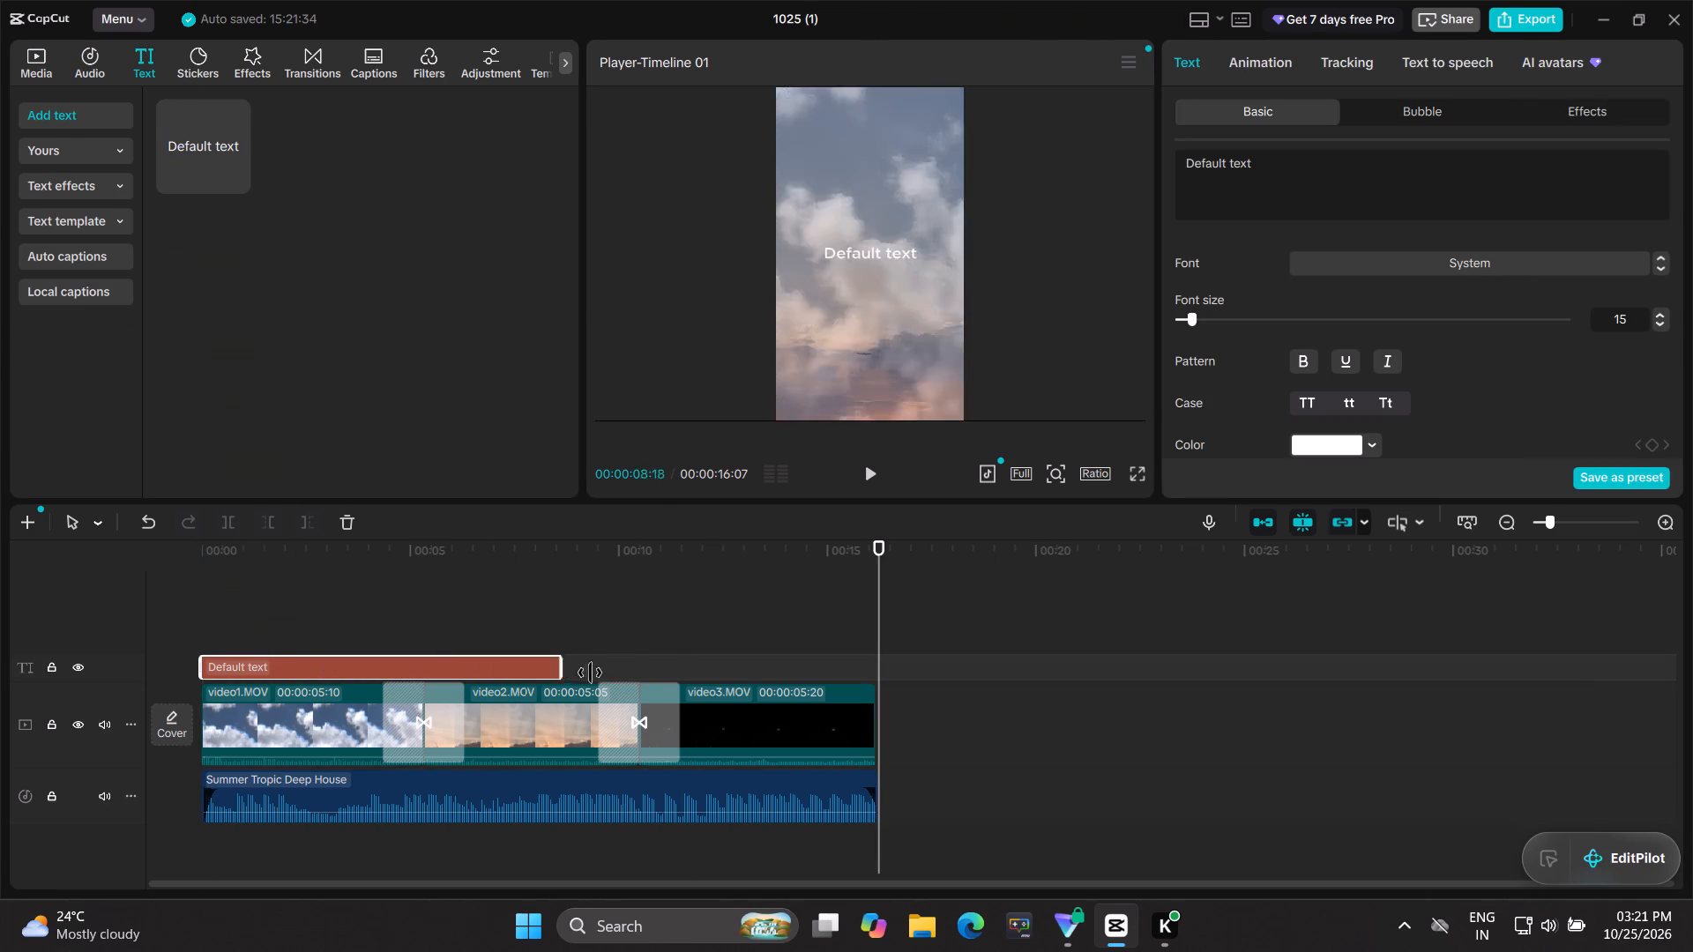
{"action": "left_click_drag", "start_coordinate": [590, 673], "coordinate": [873, 673]}
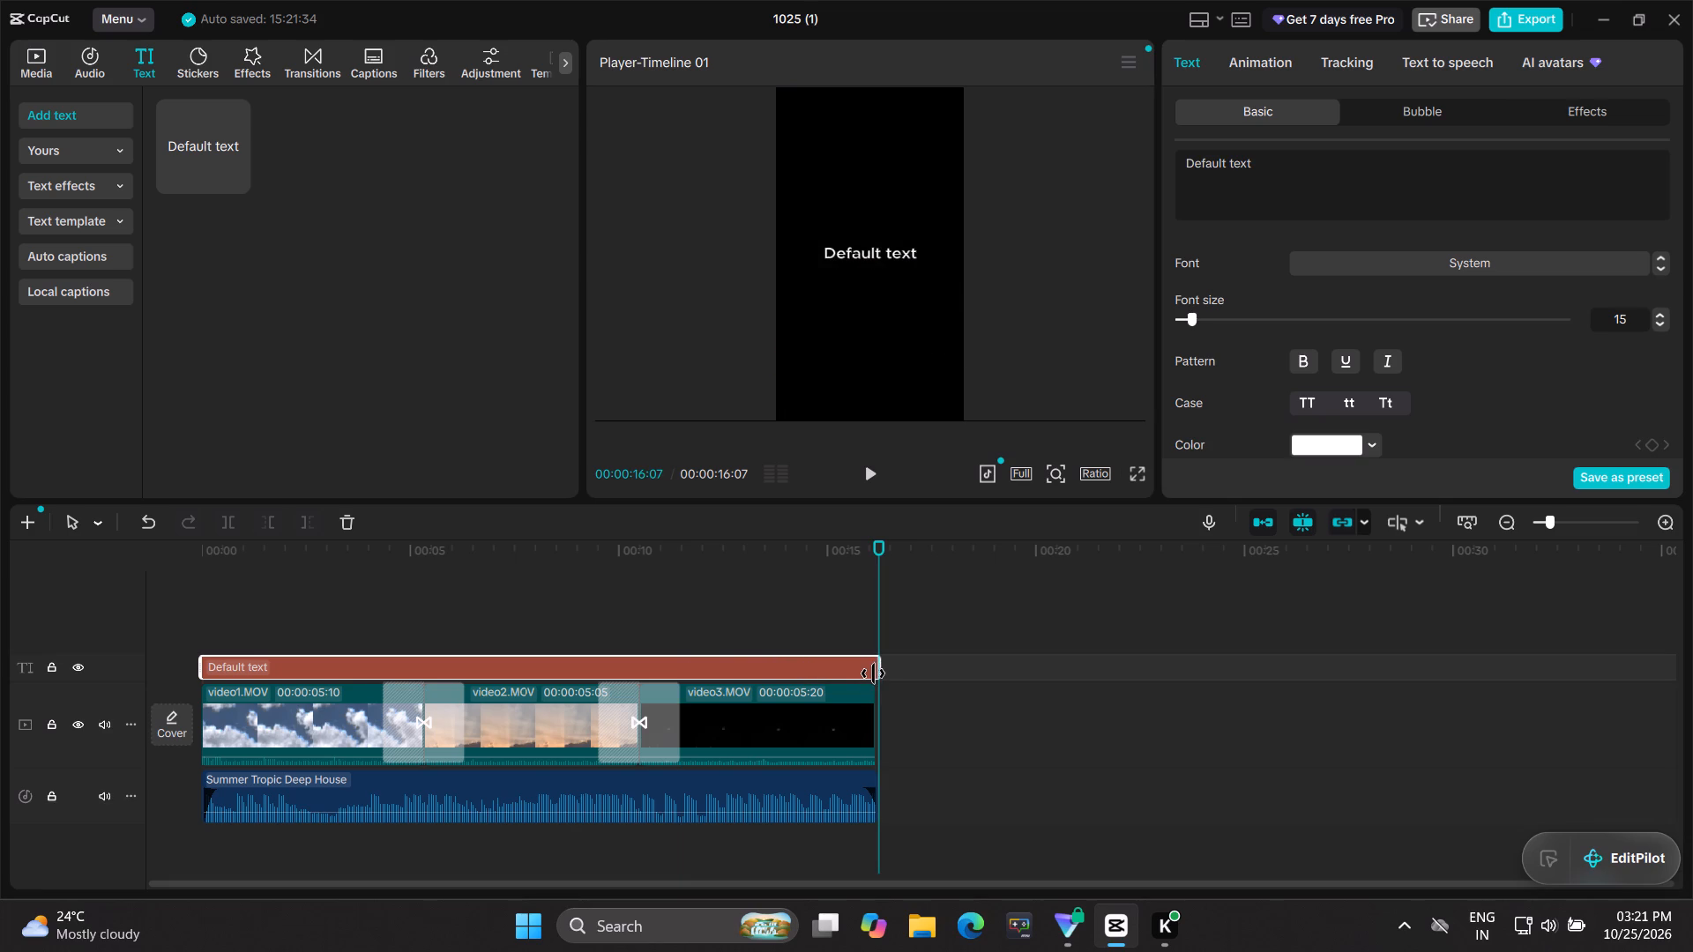
{"action": "left_click_drag", "start_coordinate": [873, 673], "coordinate": [872, 674]}
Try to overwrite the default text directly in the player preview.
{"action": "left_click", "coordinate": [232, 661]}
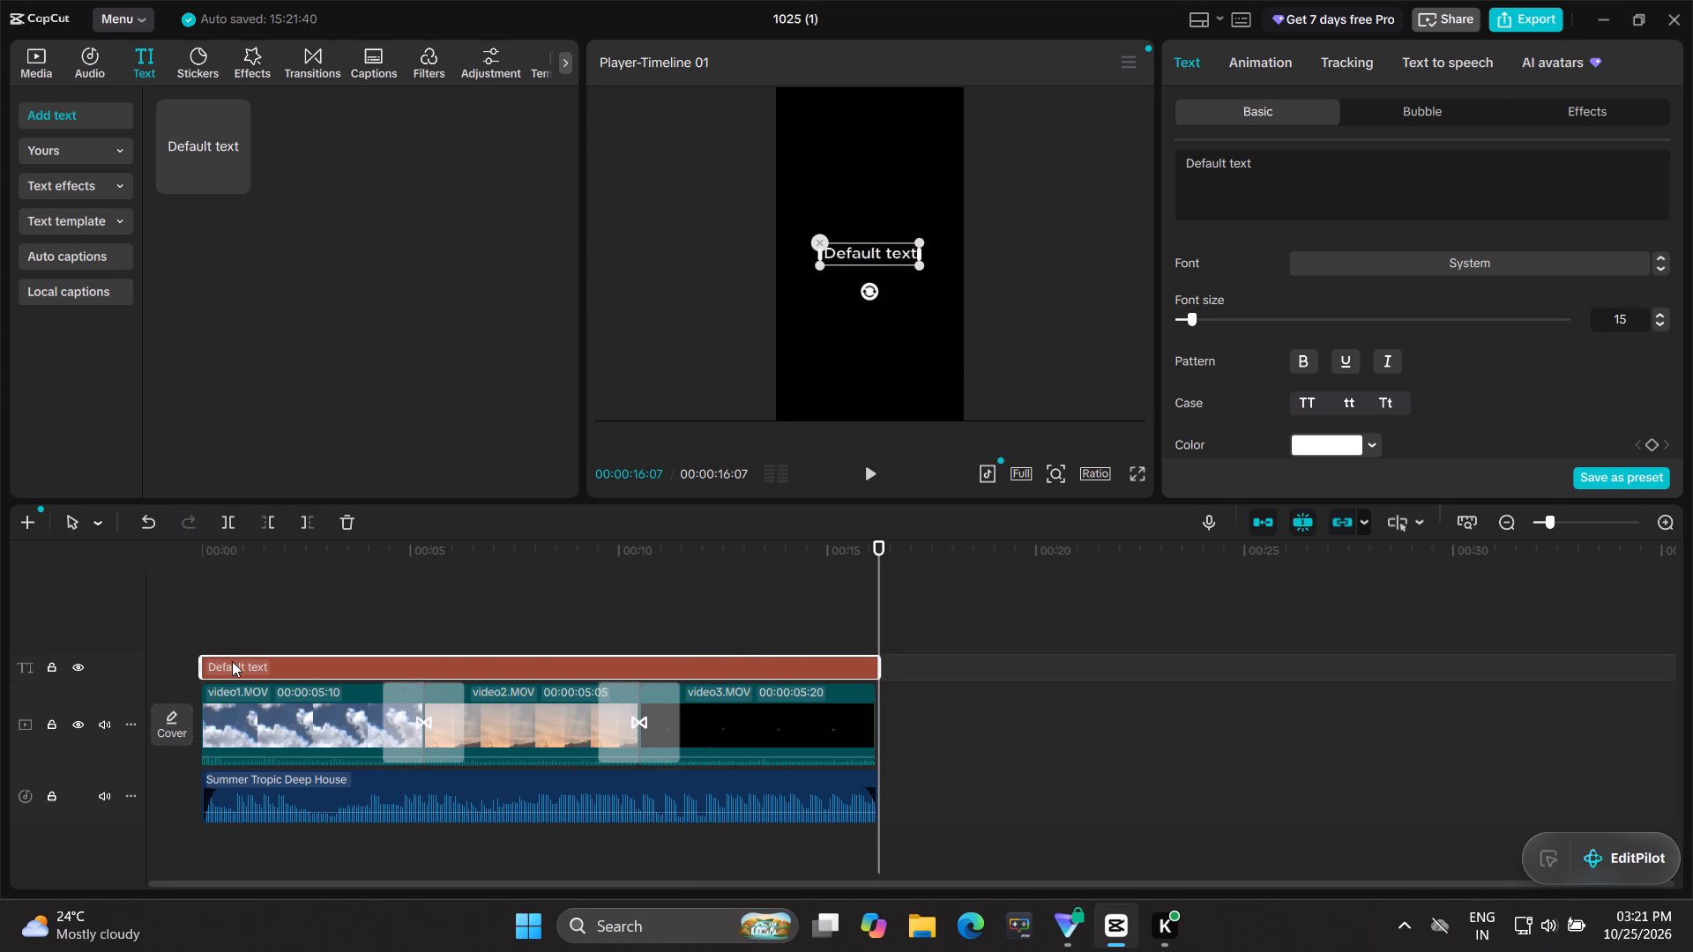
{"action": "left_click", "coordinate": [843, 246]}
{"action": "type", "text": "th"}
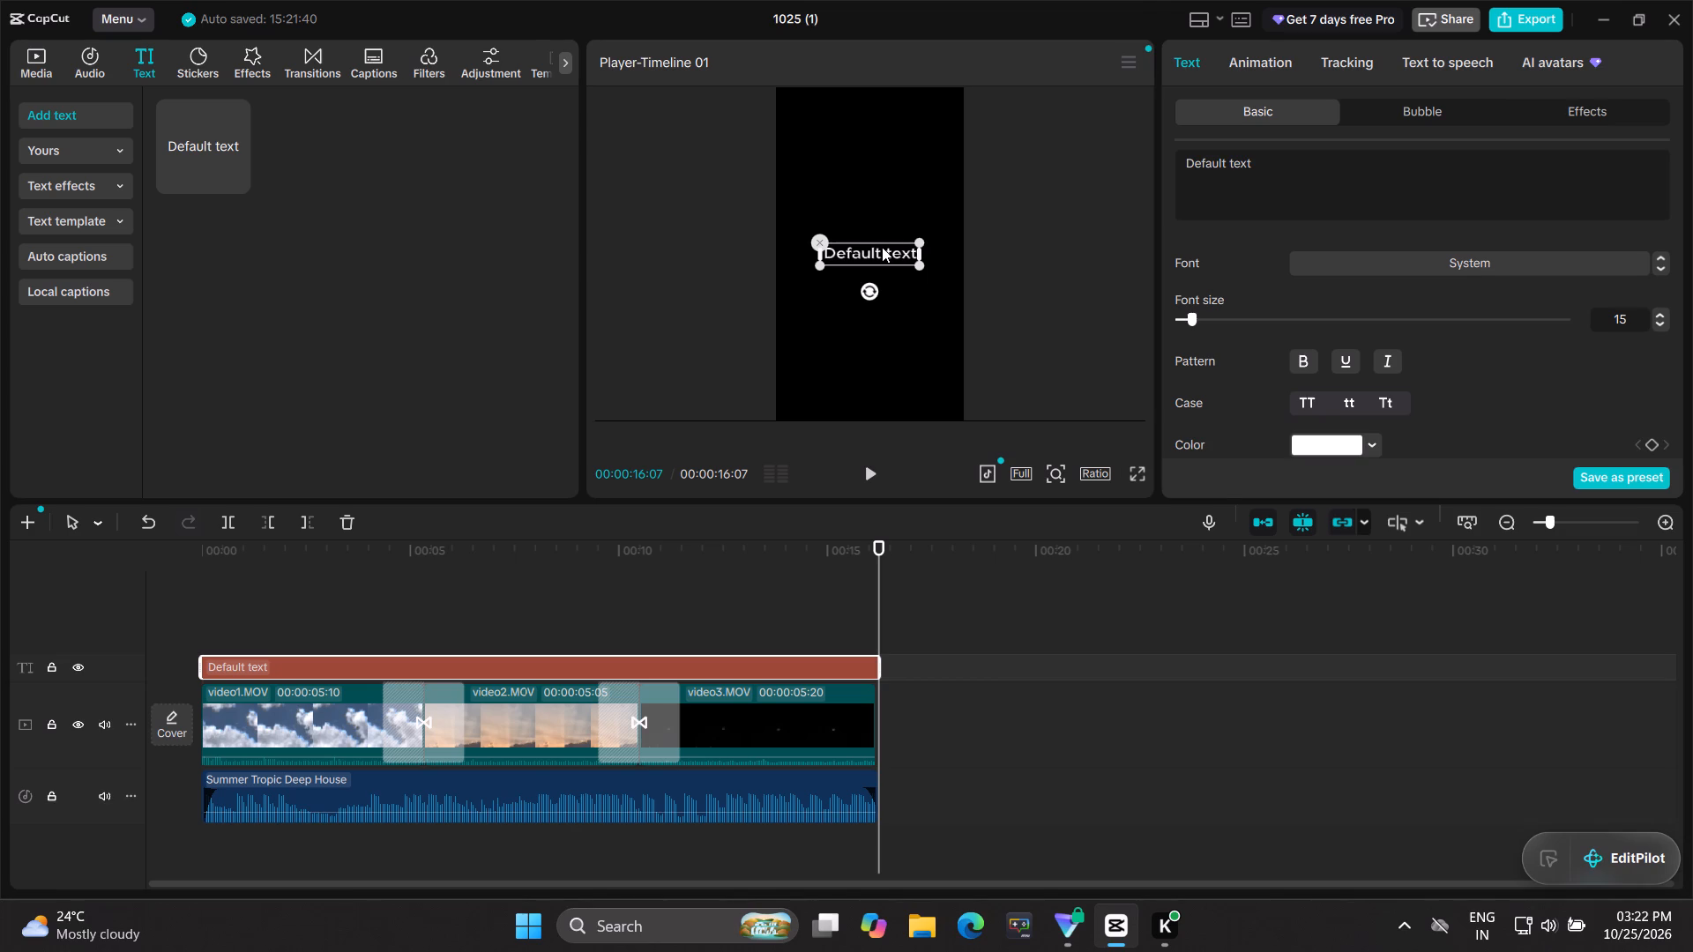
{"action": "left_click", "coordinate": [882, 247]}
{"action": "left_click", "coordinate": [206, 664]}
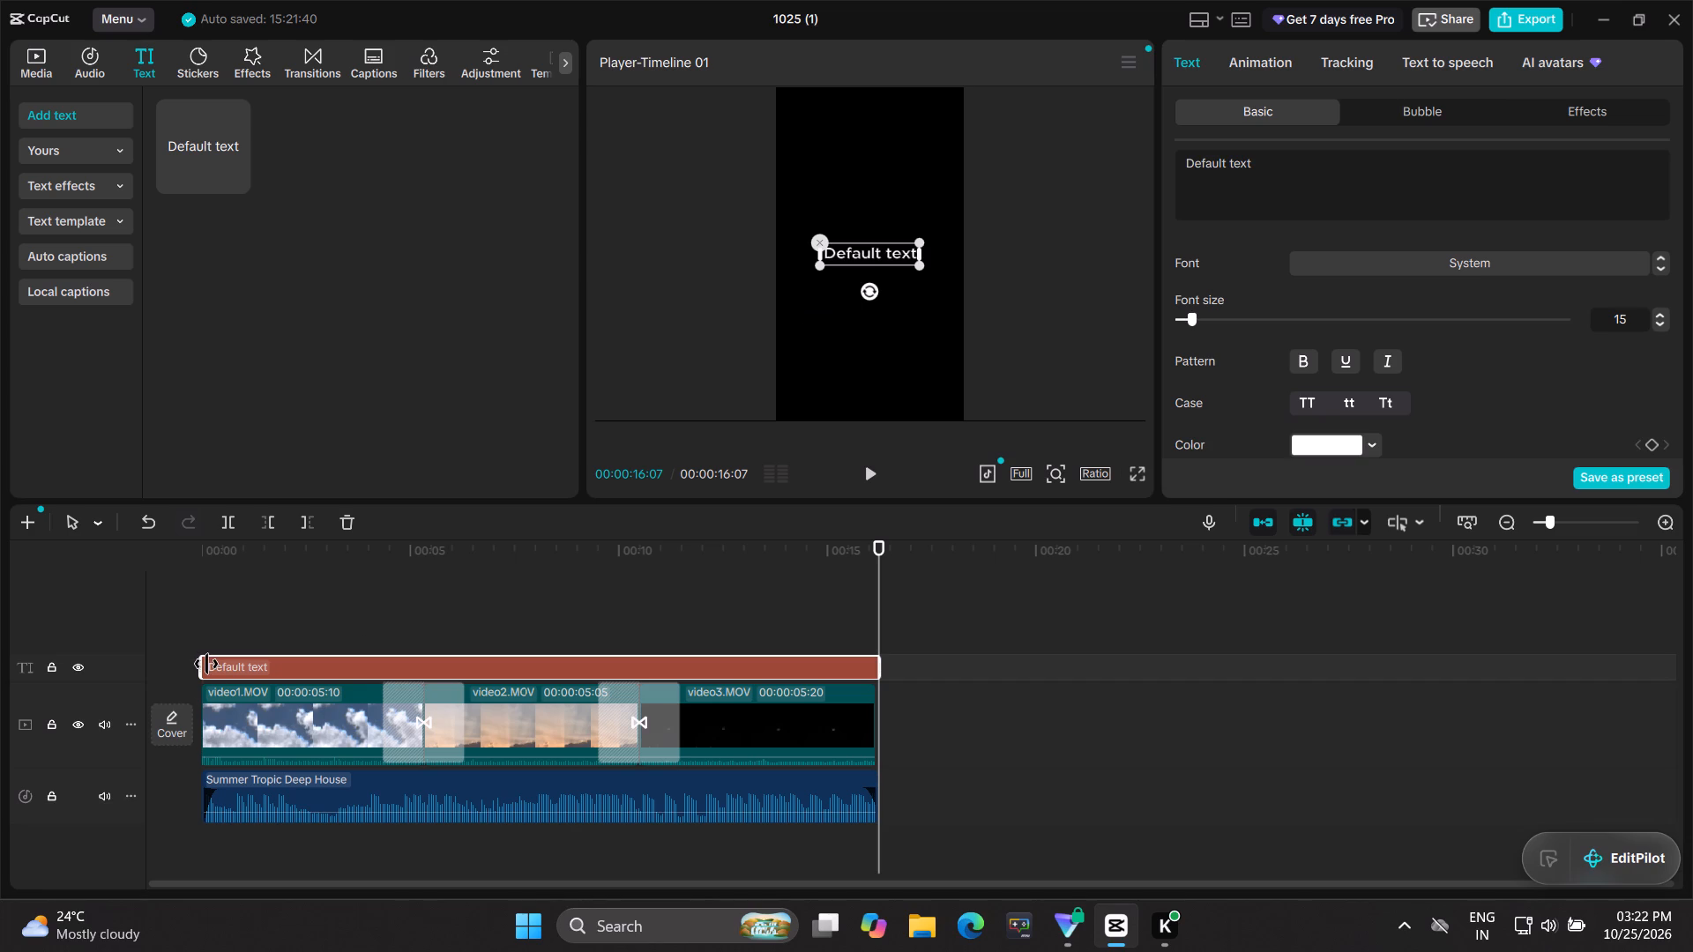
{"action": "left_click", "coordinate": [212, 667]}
Replace the whole default text of the text clip with "through_my_lens_18".
{"action": "left_click", "coordinate": [852, 249]}
{"action": "double_click", "coordinate": [857, 249]}
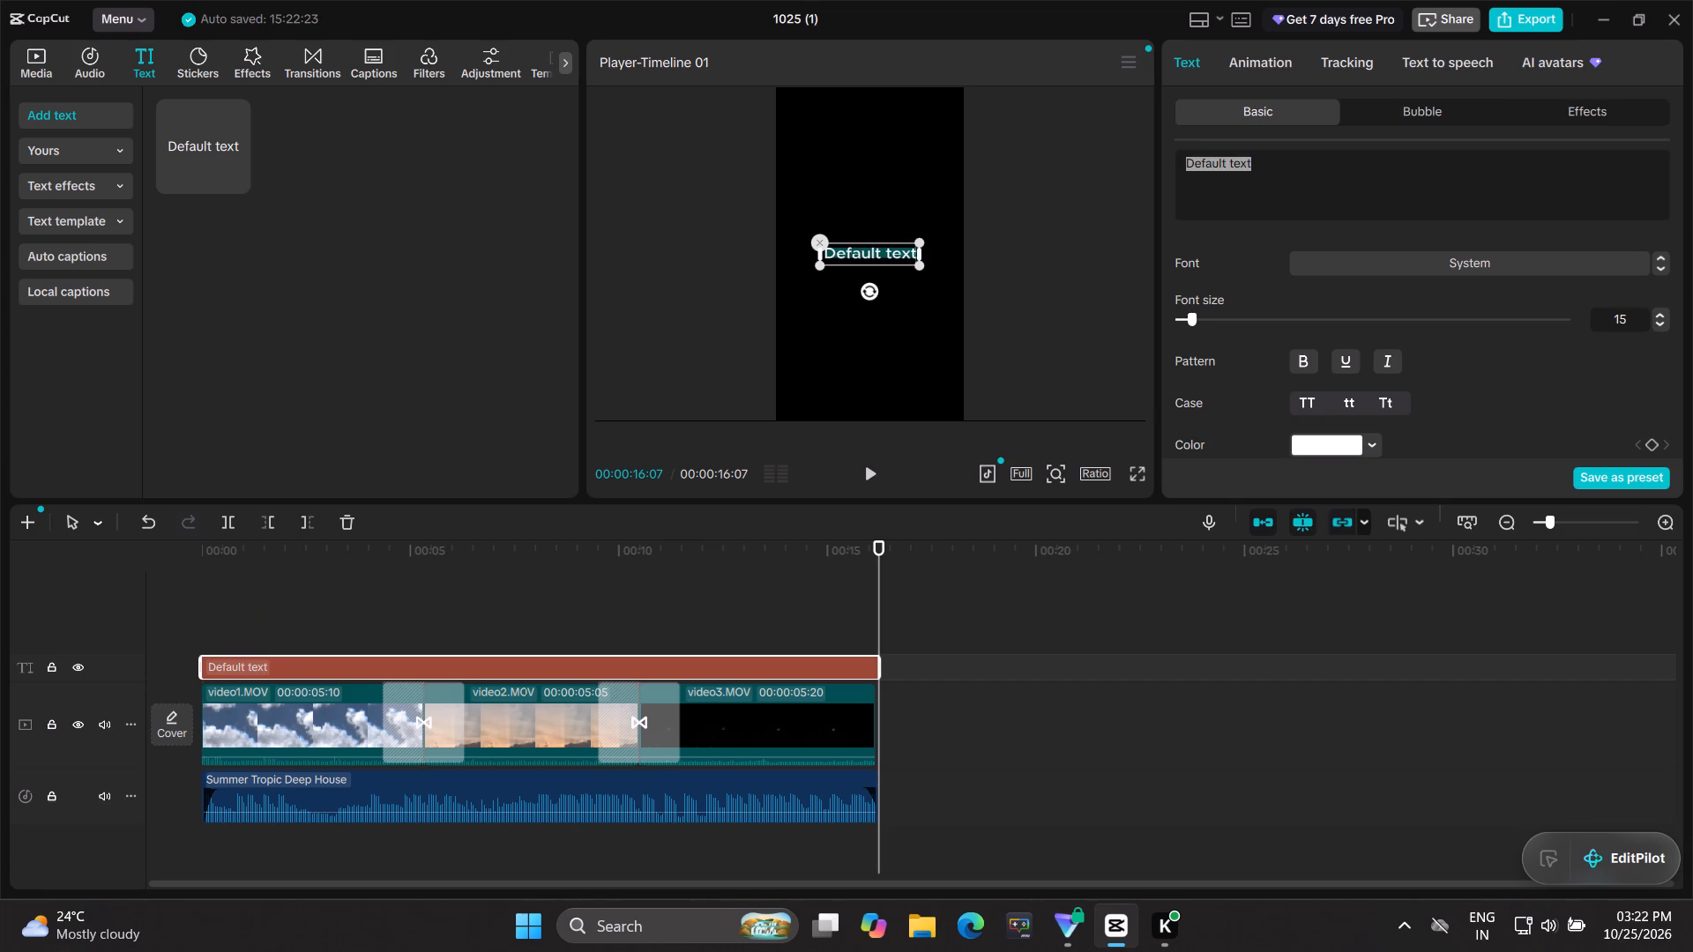
{"action": "left_click_drag", "start_coordinate": [1245, 167], "coordinate": [1104, 190]}
{"action": "left_click_drag", "start_coordinate": [1203, 167], "coordinate": [1177, 171]}
{"action": "left_click_drag", "start_coordinate": [1177, 171], "coordinate": [1190, 159]}
{"action": "left_click_drag", "start_coordinate": [1260, 163], "coordinate": [1227, 163]}
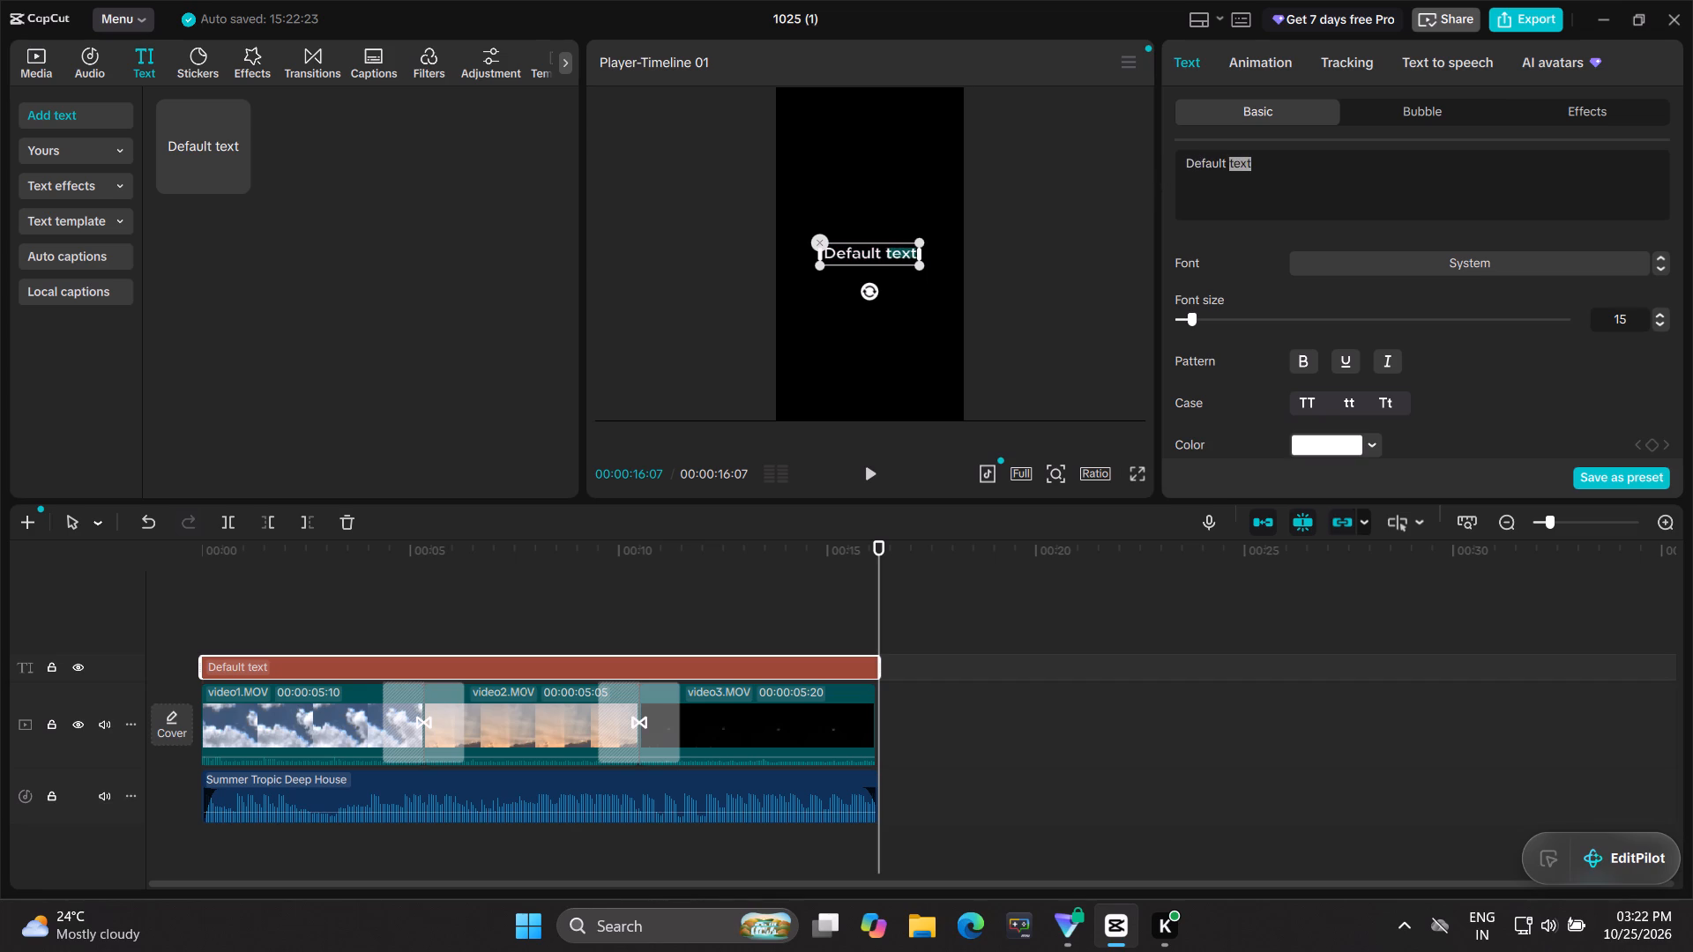
{"action": "left_click_drag", "start_coordinate": [1227, 163], "coordinate": [1174, 160]}
{"action": "type", "text": "th"}
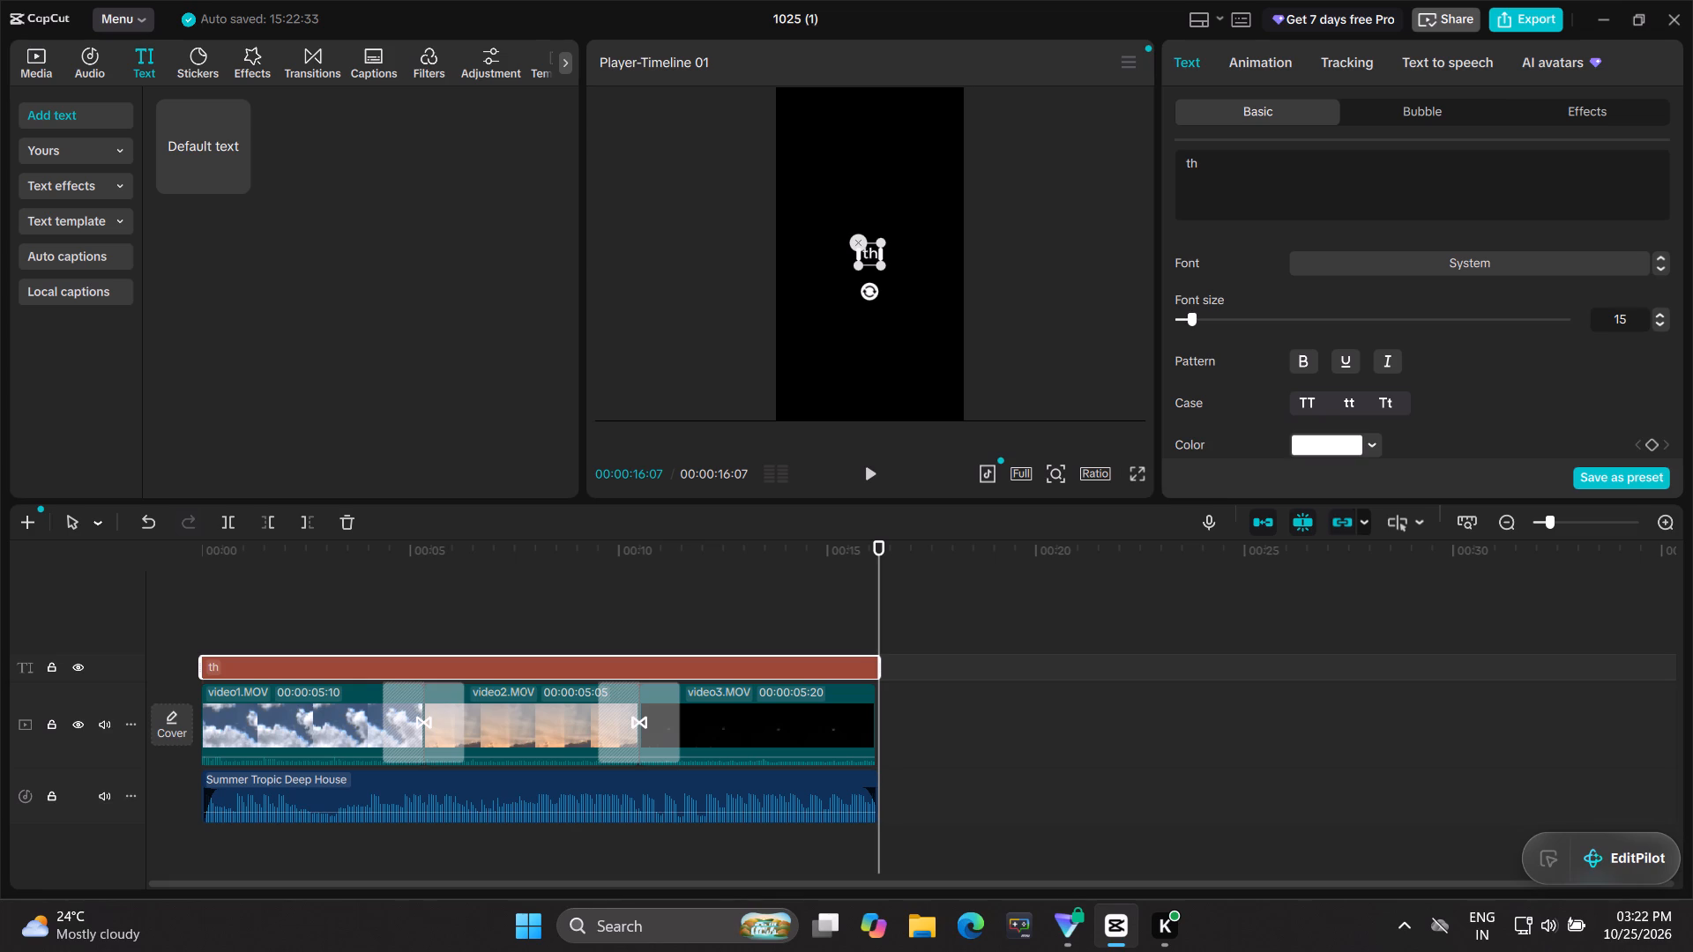
{"action": "type", "text": "rou"}
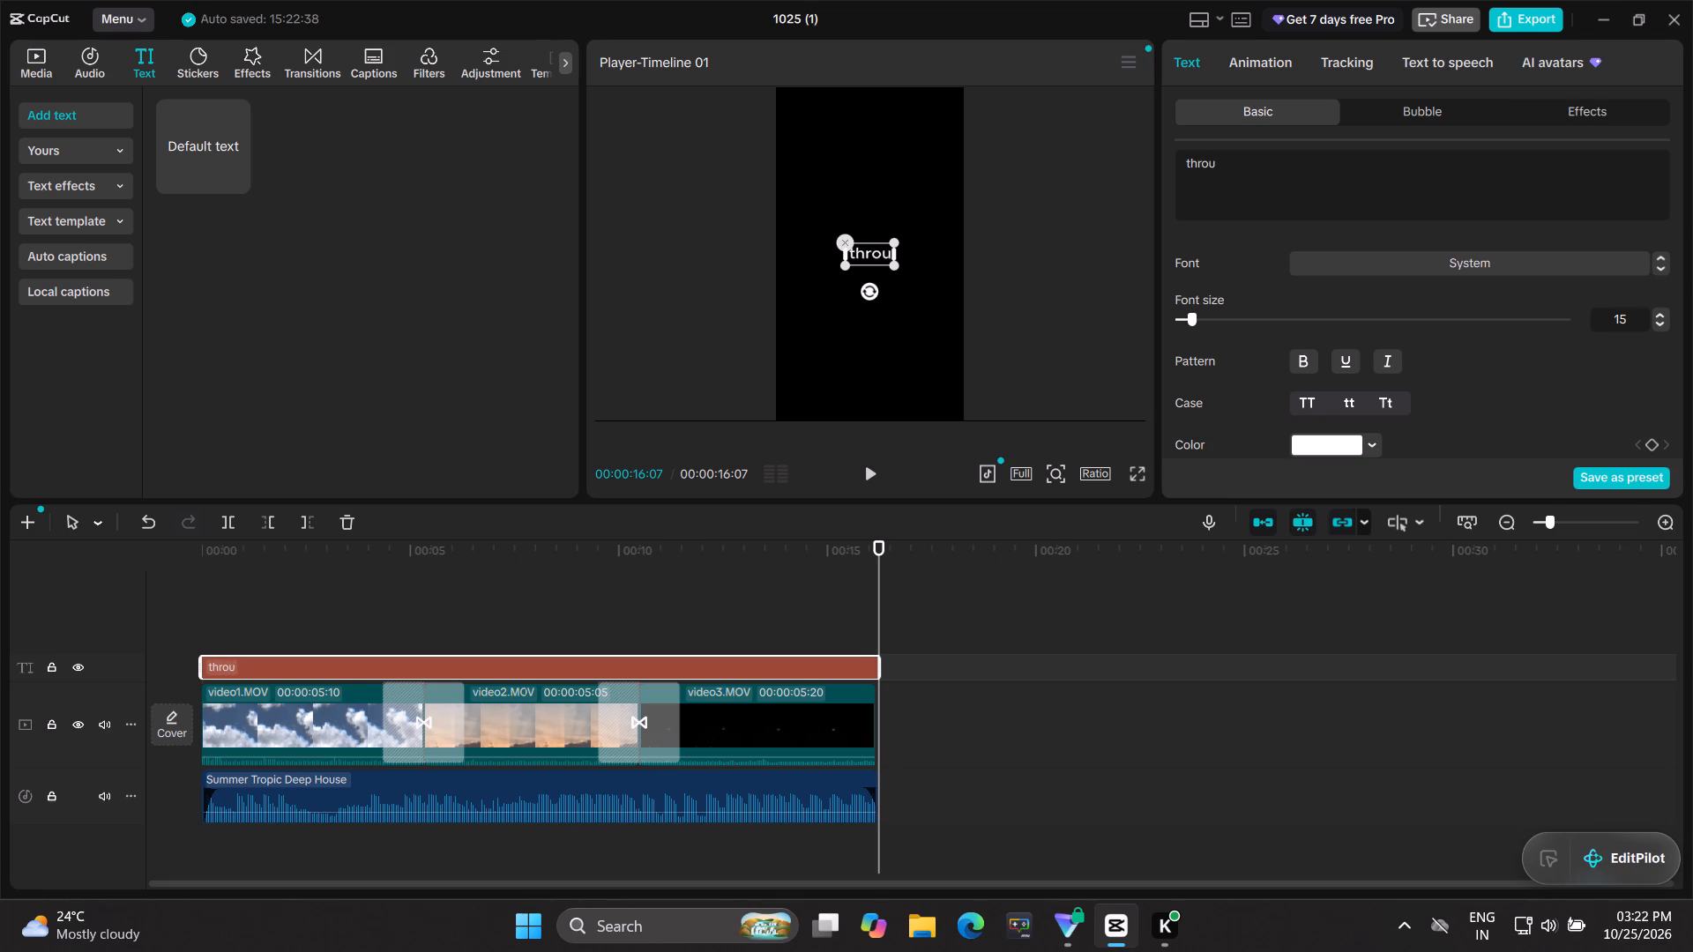
{"action": "type", "text": "gh"}
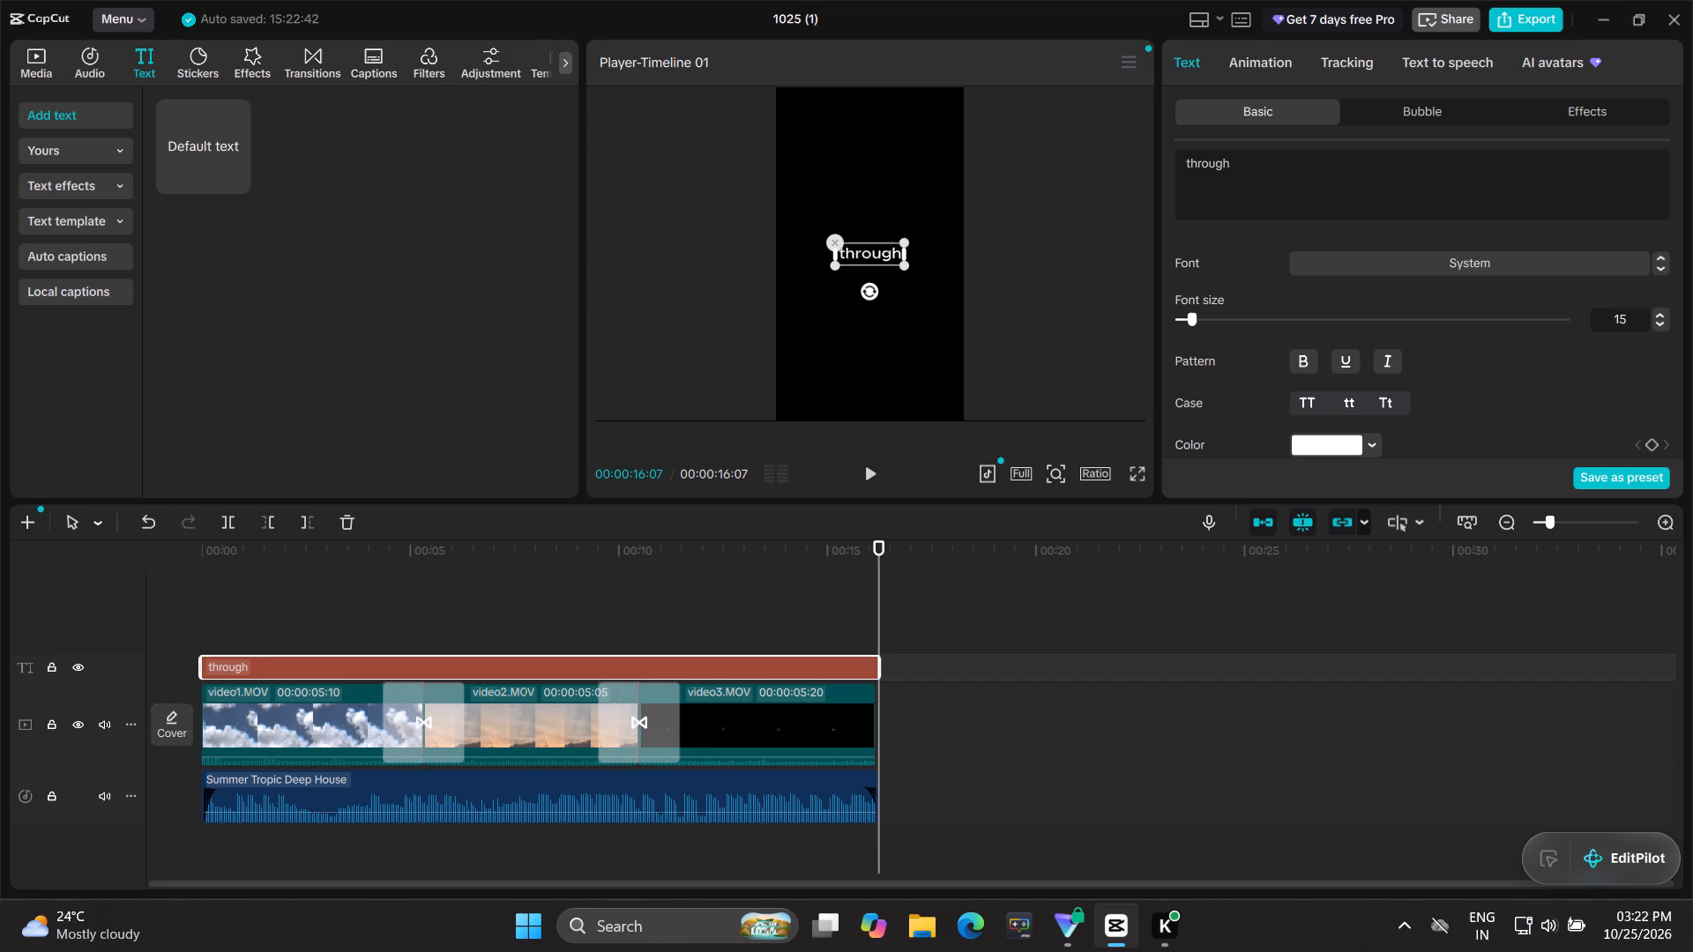
{"action": "key", "text": "shift+underscore"}
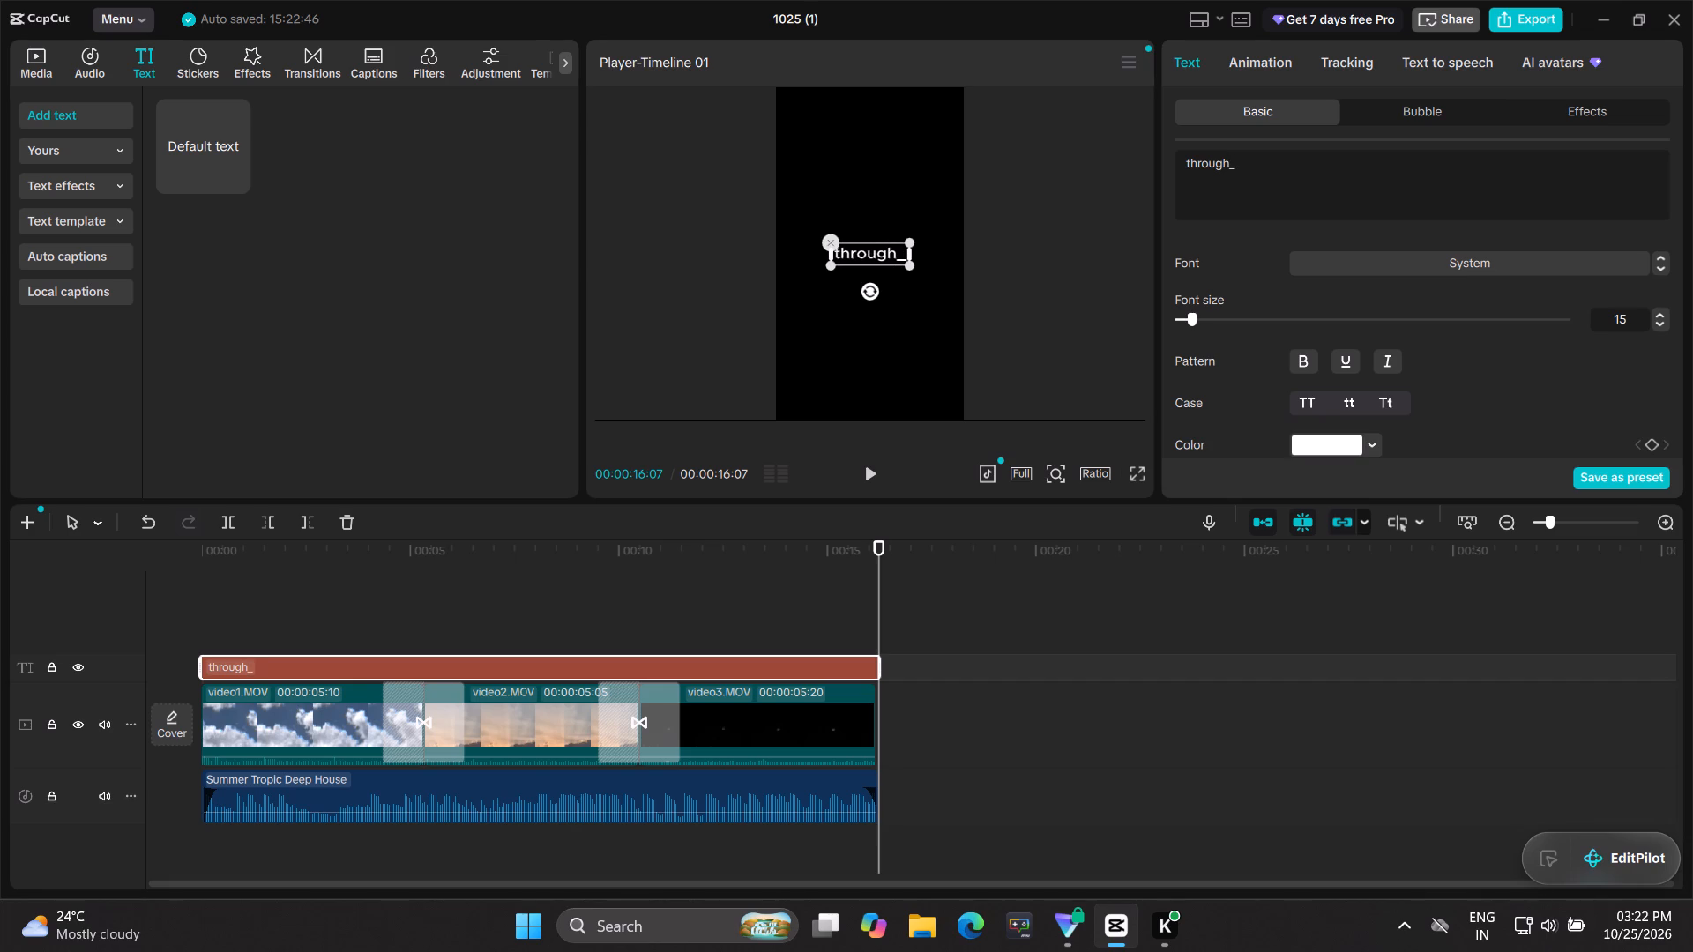
{"action": "key", "text": "m"}
{"action": "key", "text": "y"}
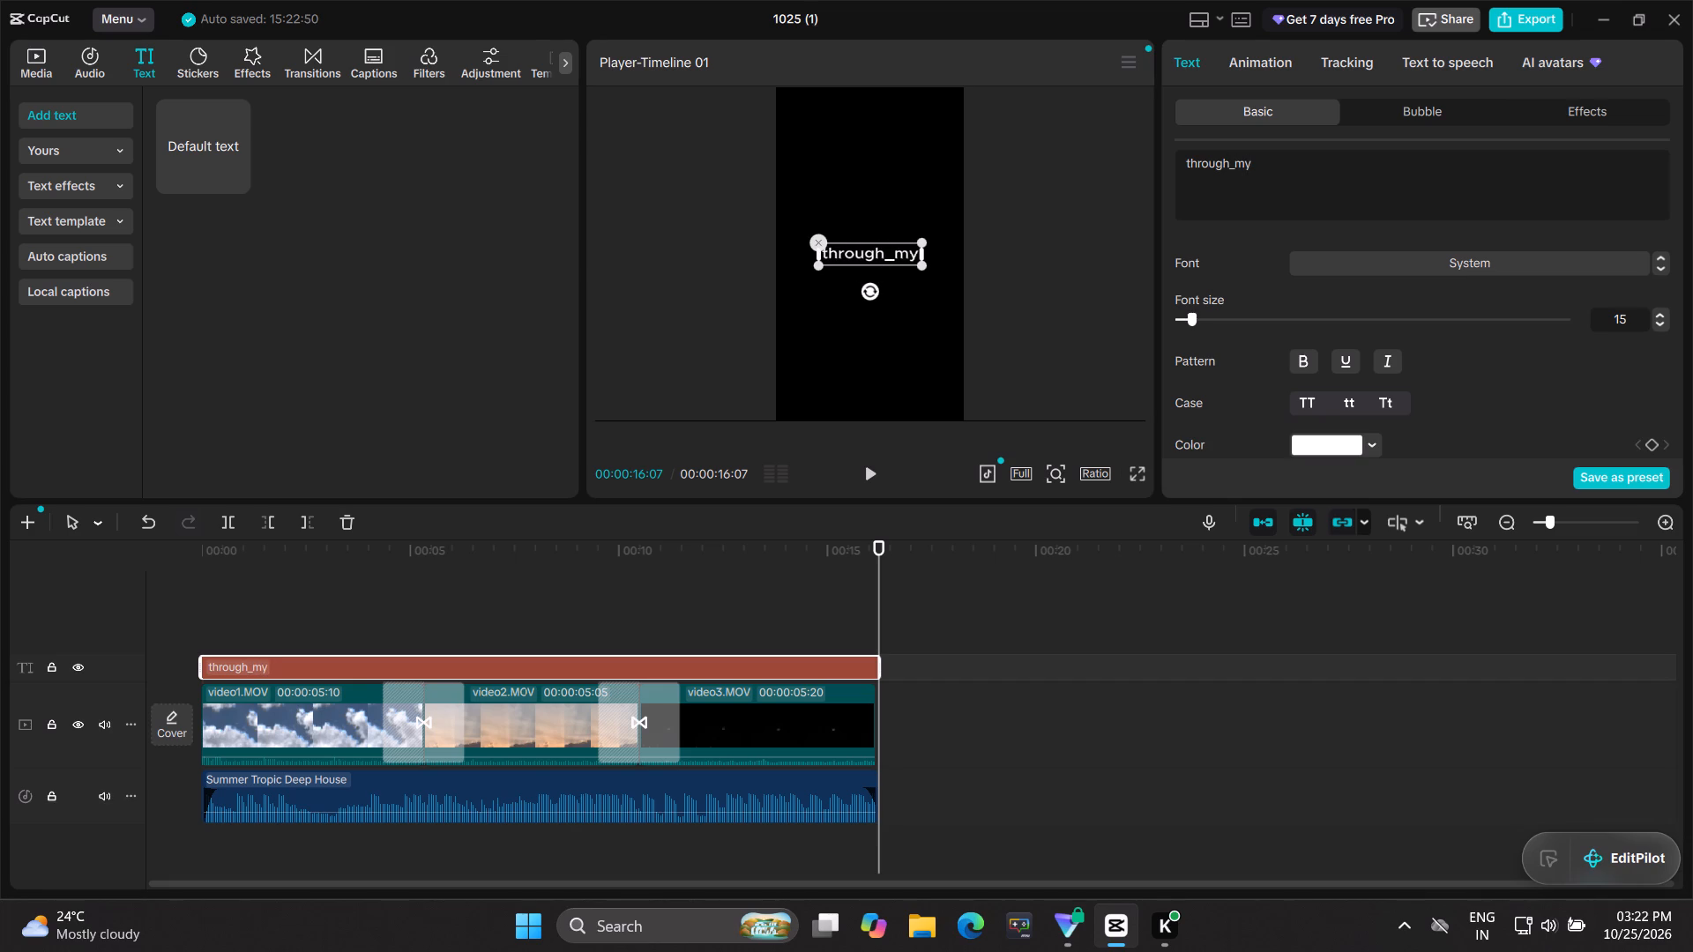
{"action": "key", "text": "shift+underscore"}
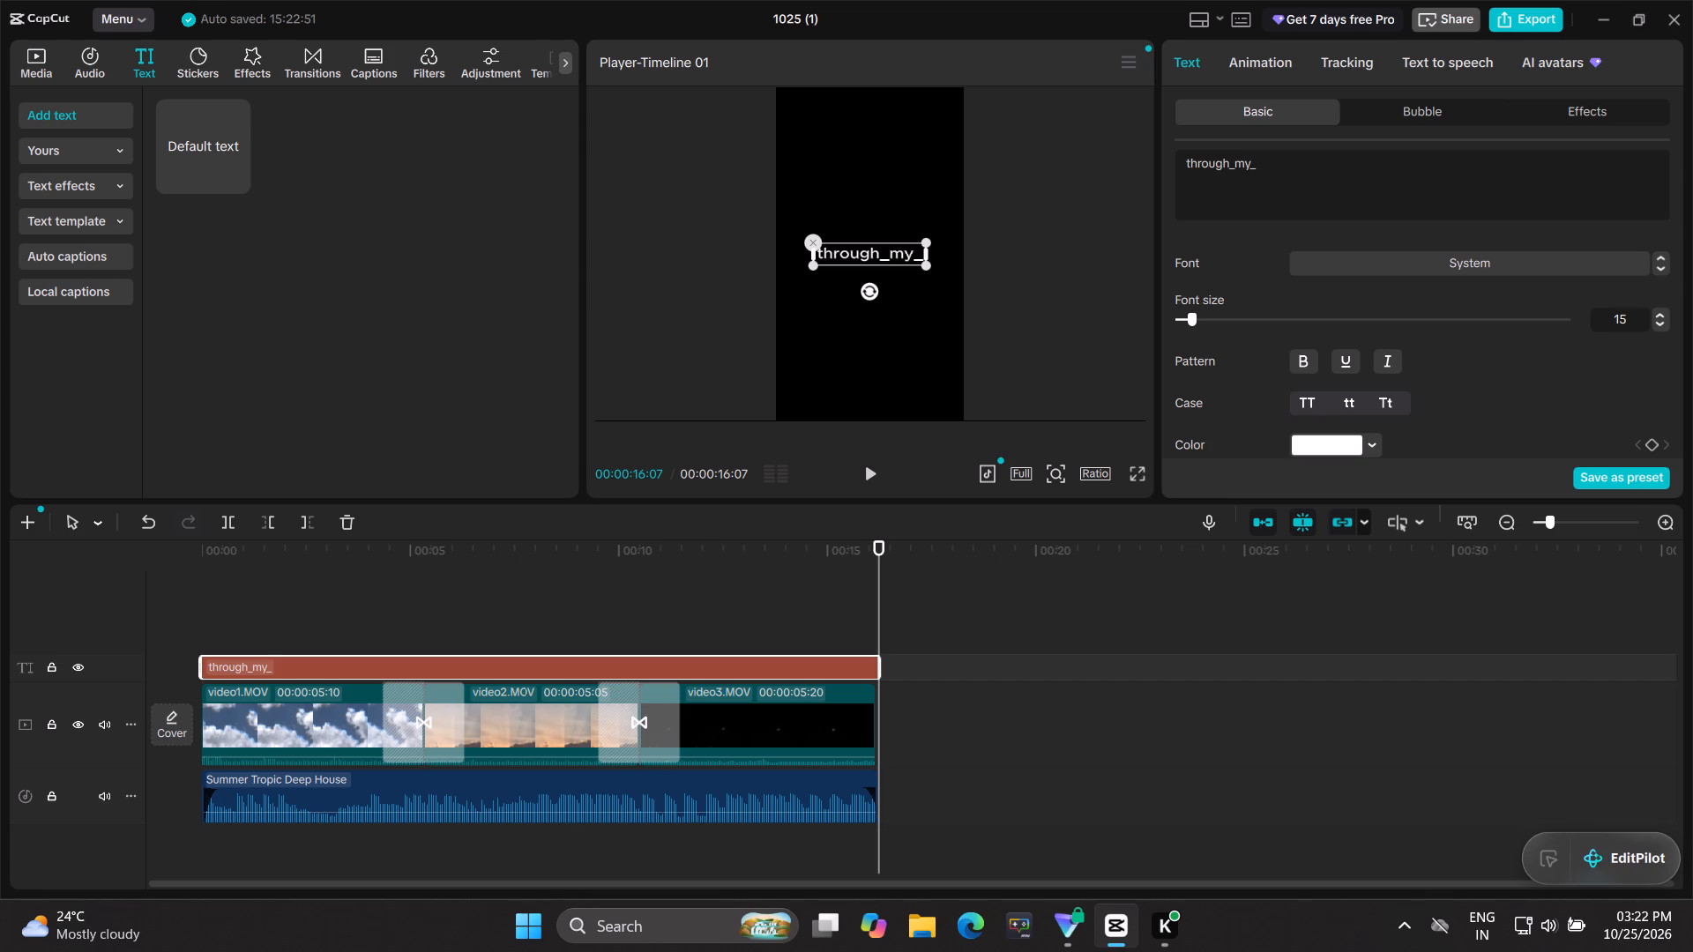
{"action": "type", "text": "lens"}
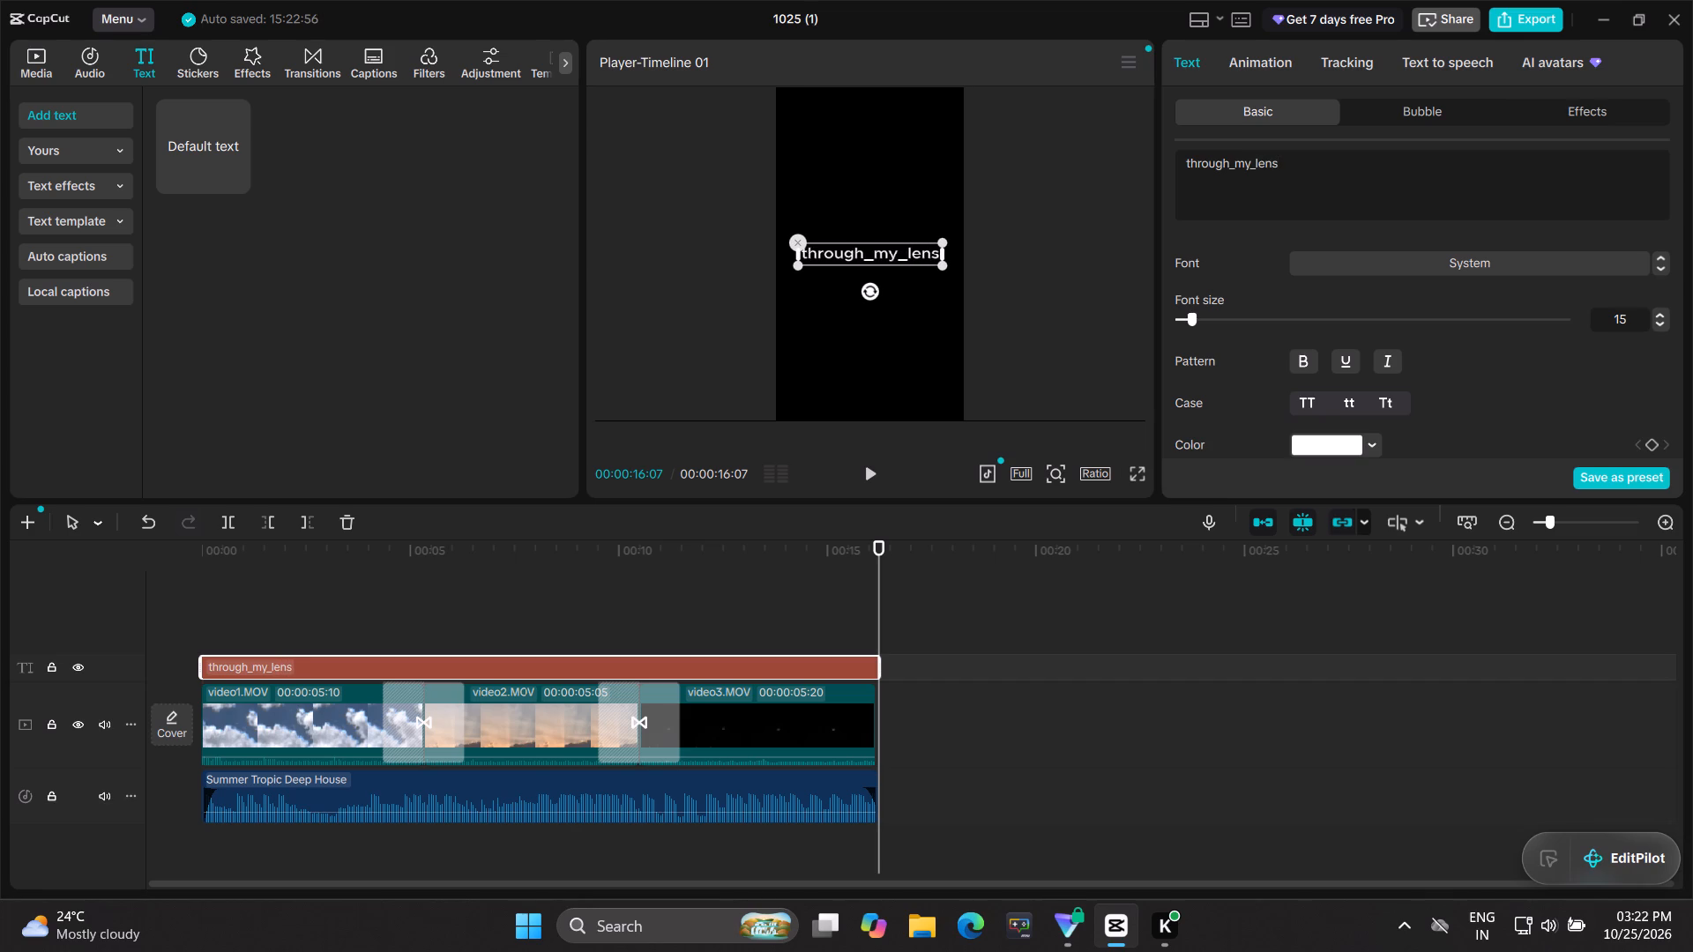
{"action": "key", "text": "shift+underscore"}
{"action": "type", "text": "18"}
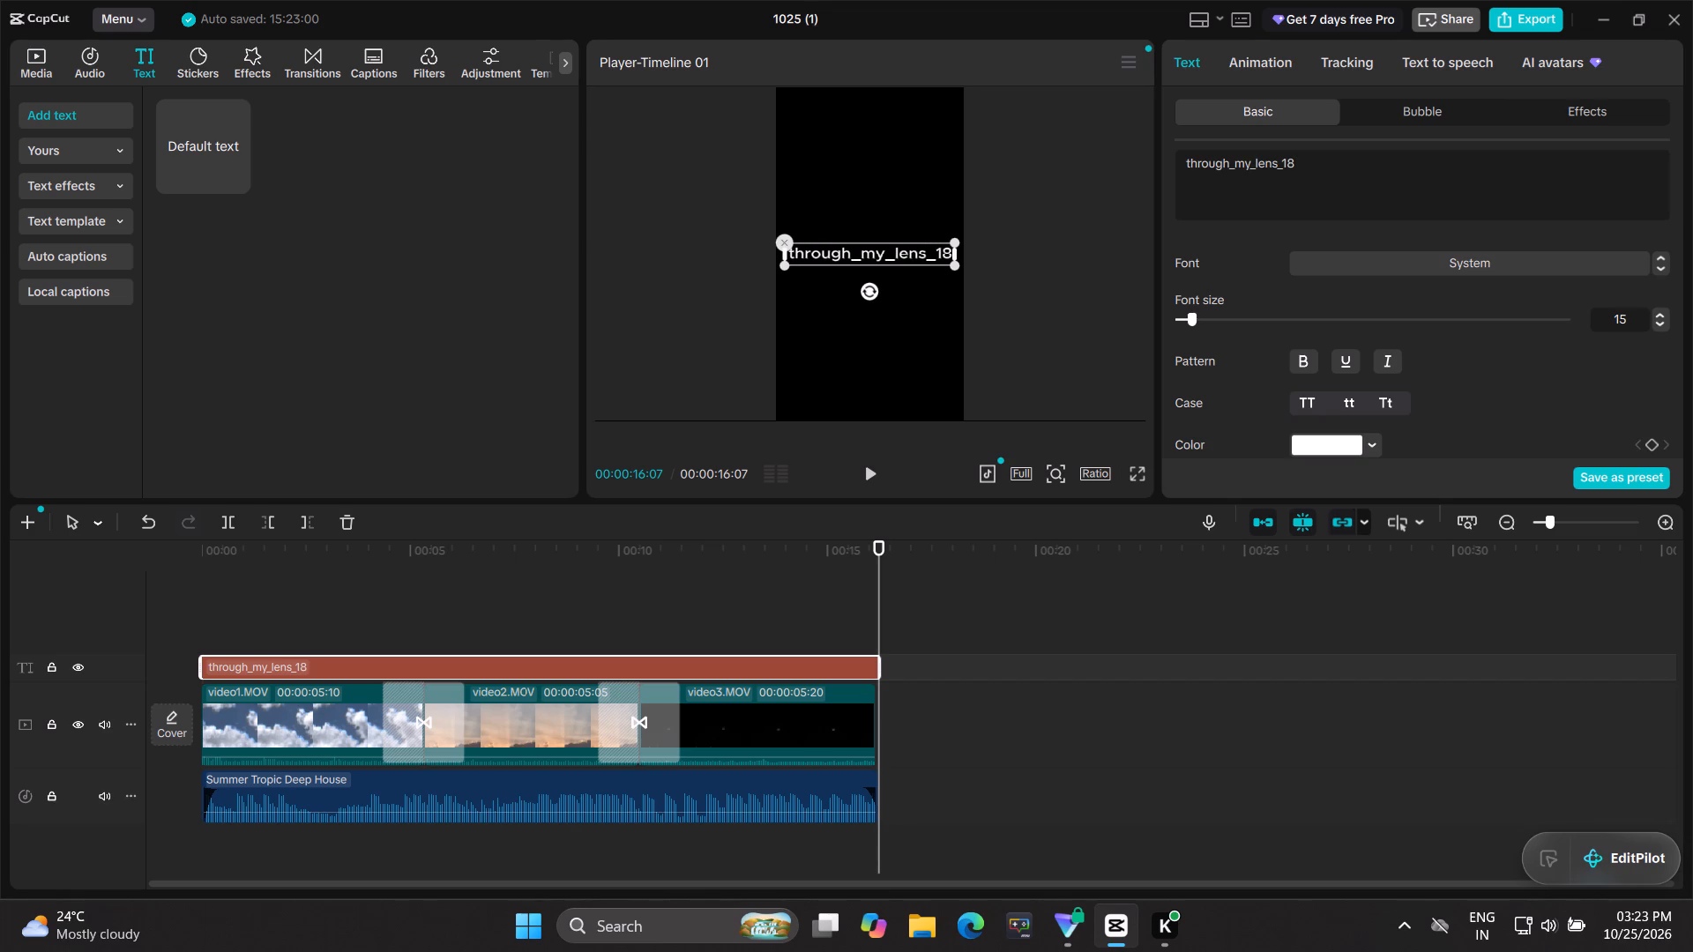
Make the "through_my_lens_18" text bold.
{"action": "left_click", "coordinate": [1303, 364]}
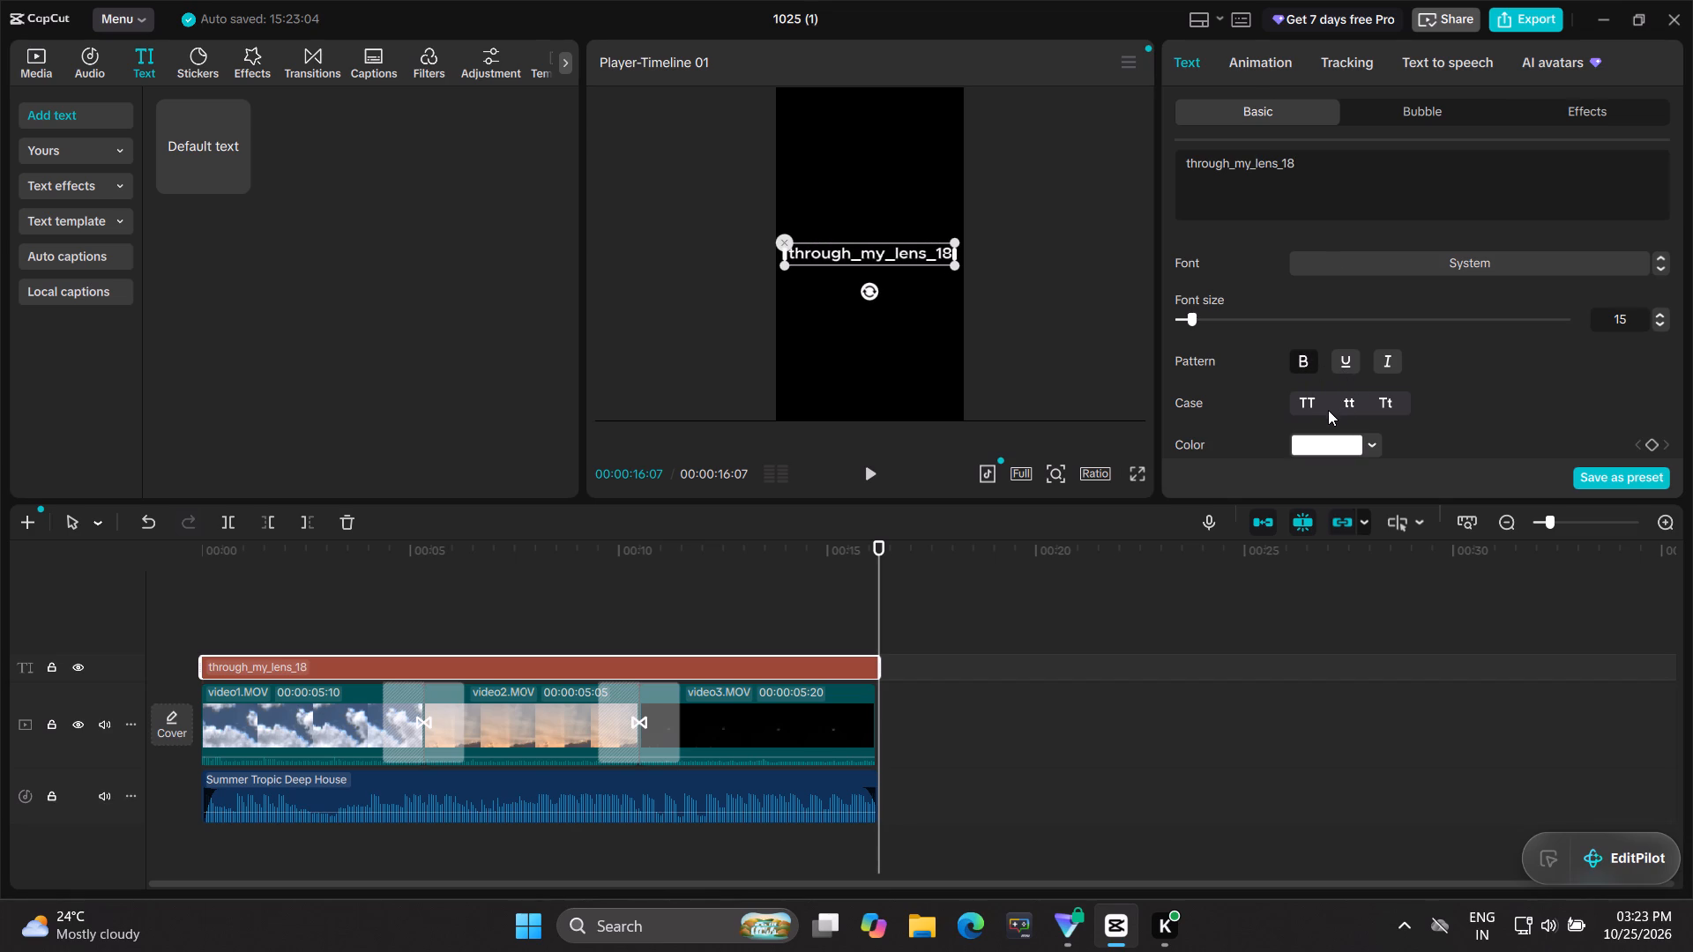
{"action": "scroll", "coordinate": [1316, 409], "scroll_direction": "down", "scroll_amount": 1}
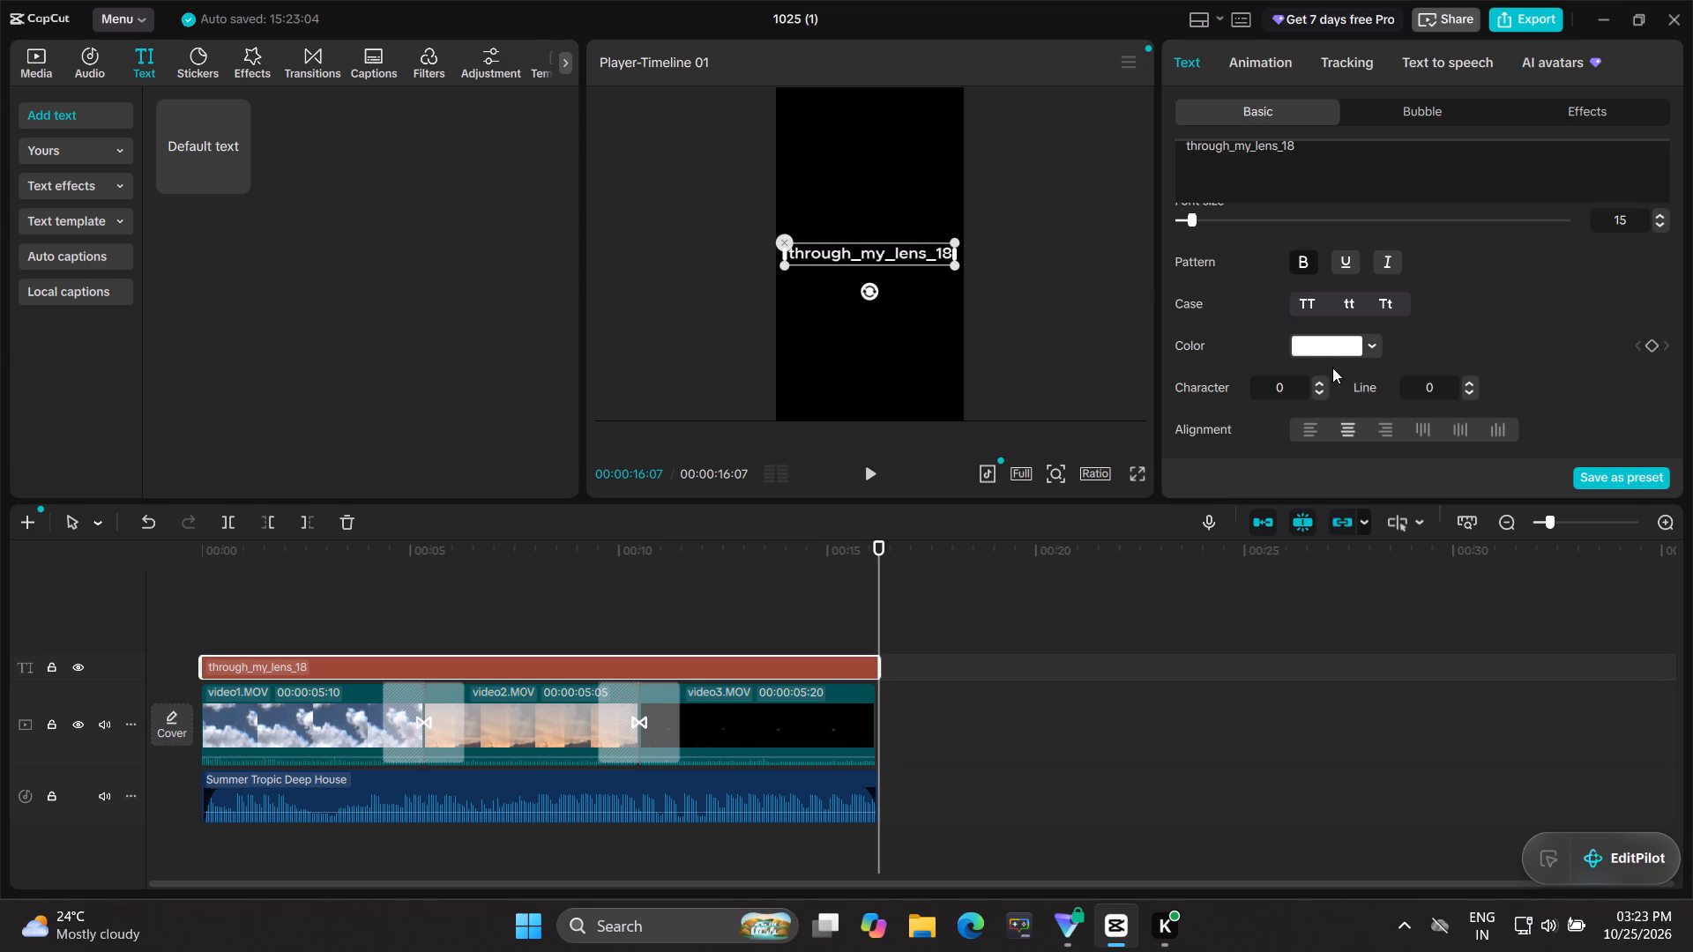
{"action": "scroll", "coordinate": [1300, 338], "scroll_direction": "up", "scroll_amount": 3}
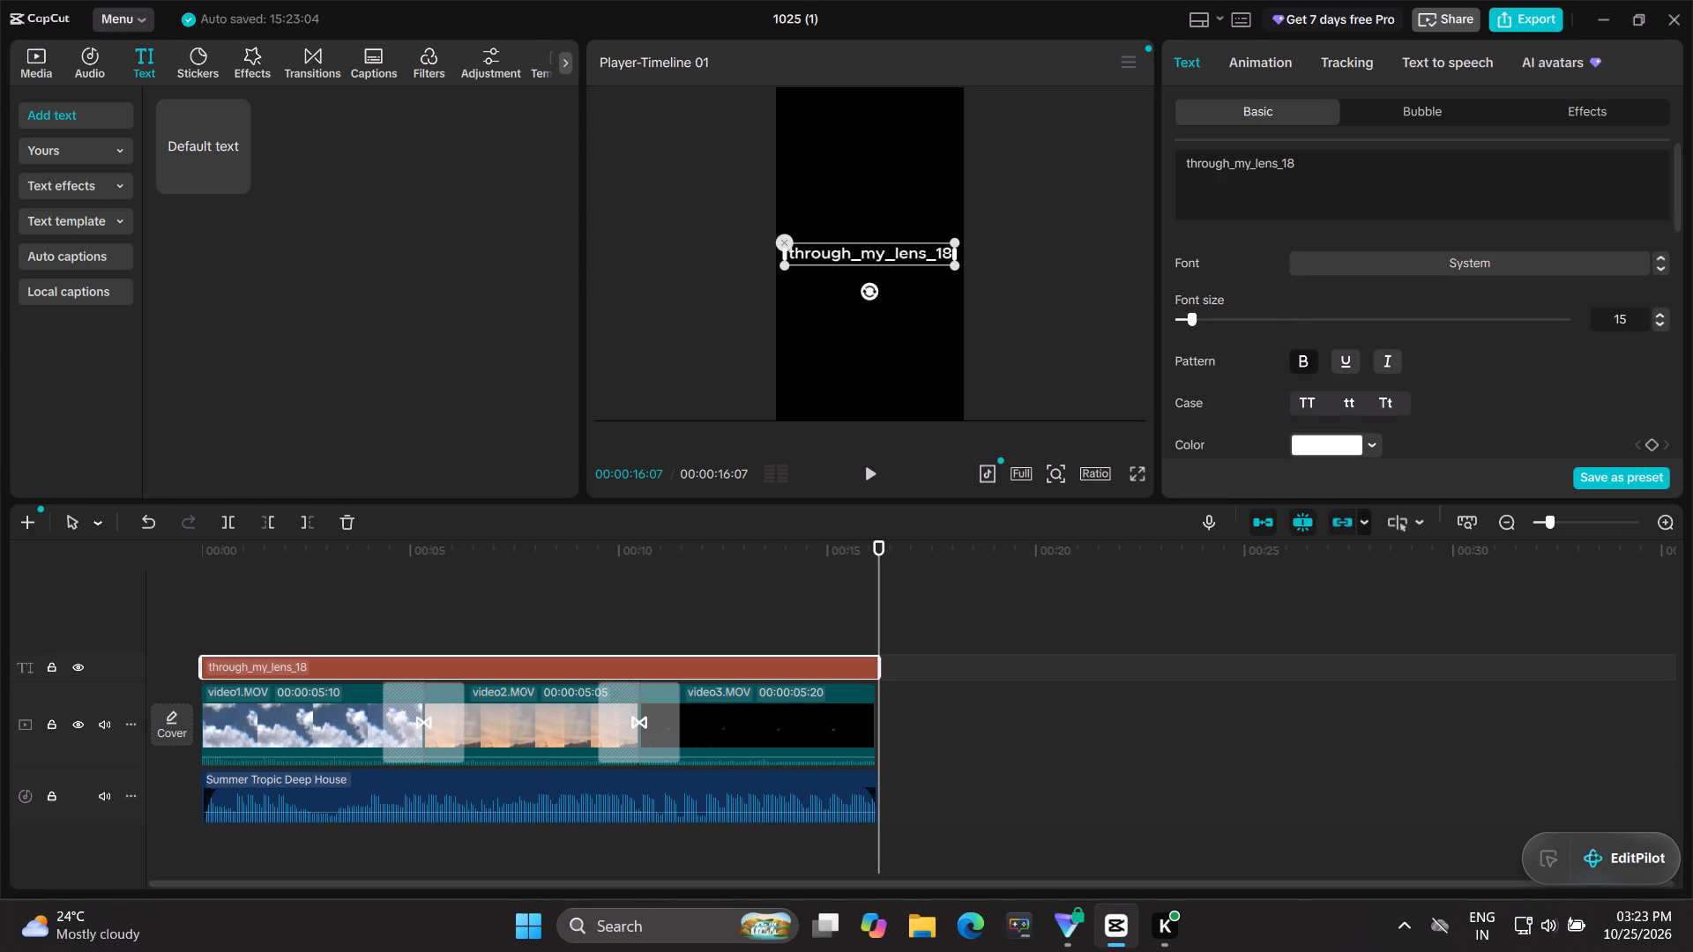
{"action": "left_click", "coordinate": [1184, 163]}
{"action": "left_click", "coordinate": [1307, 167]}
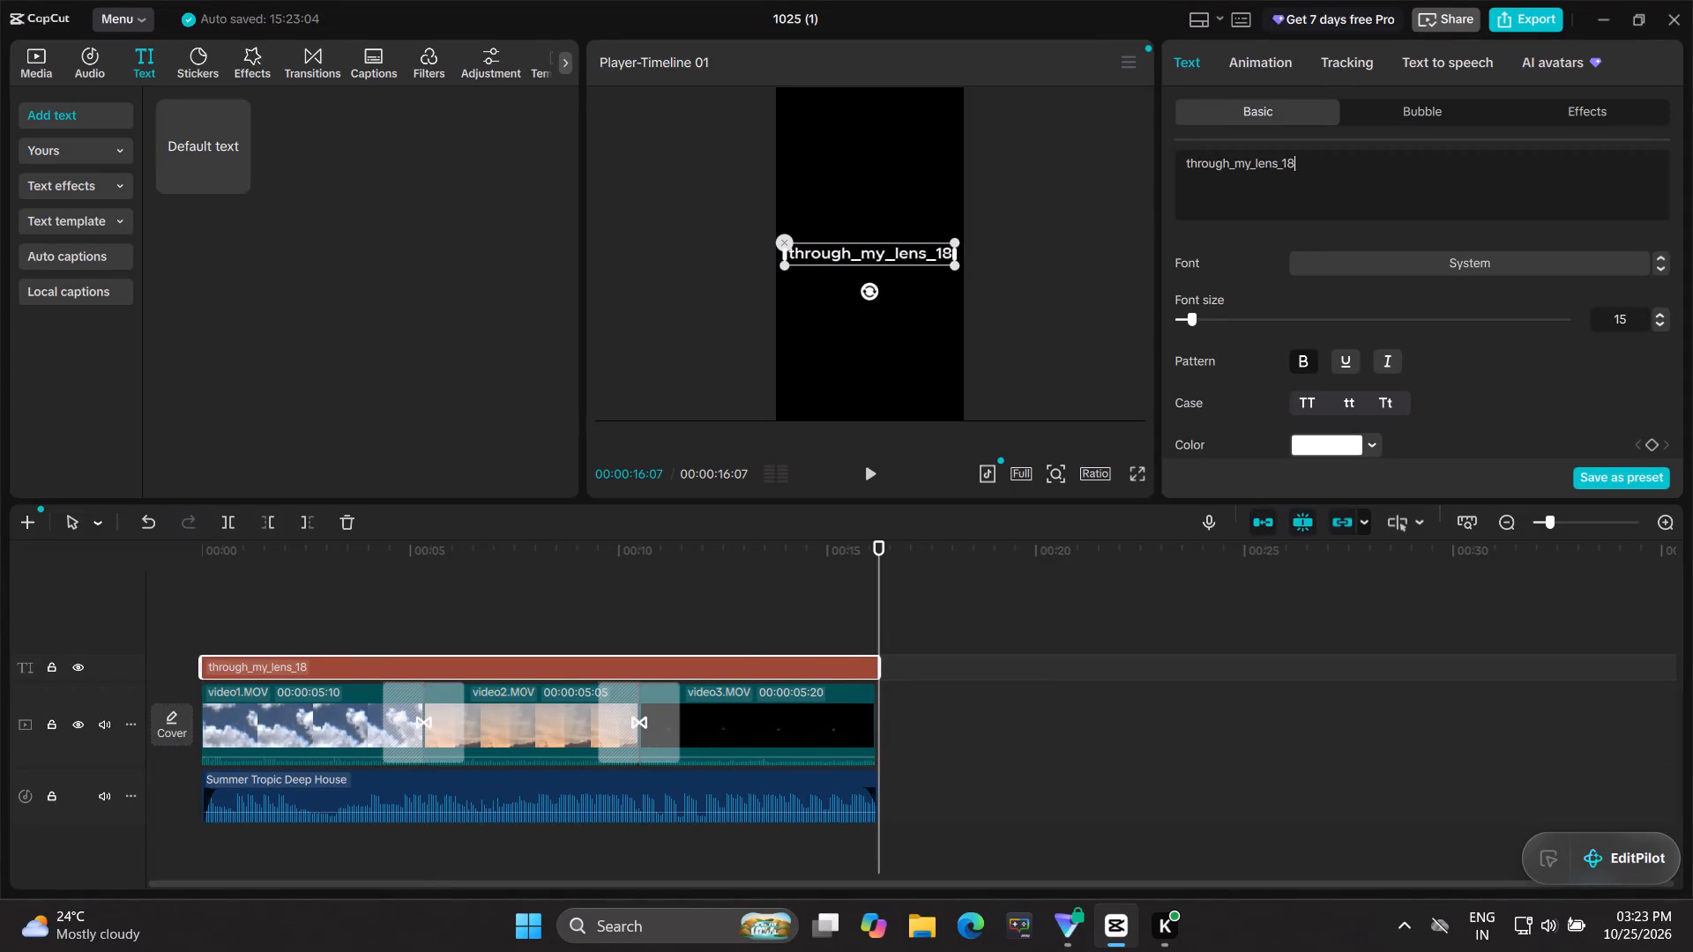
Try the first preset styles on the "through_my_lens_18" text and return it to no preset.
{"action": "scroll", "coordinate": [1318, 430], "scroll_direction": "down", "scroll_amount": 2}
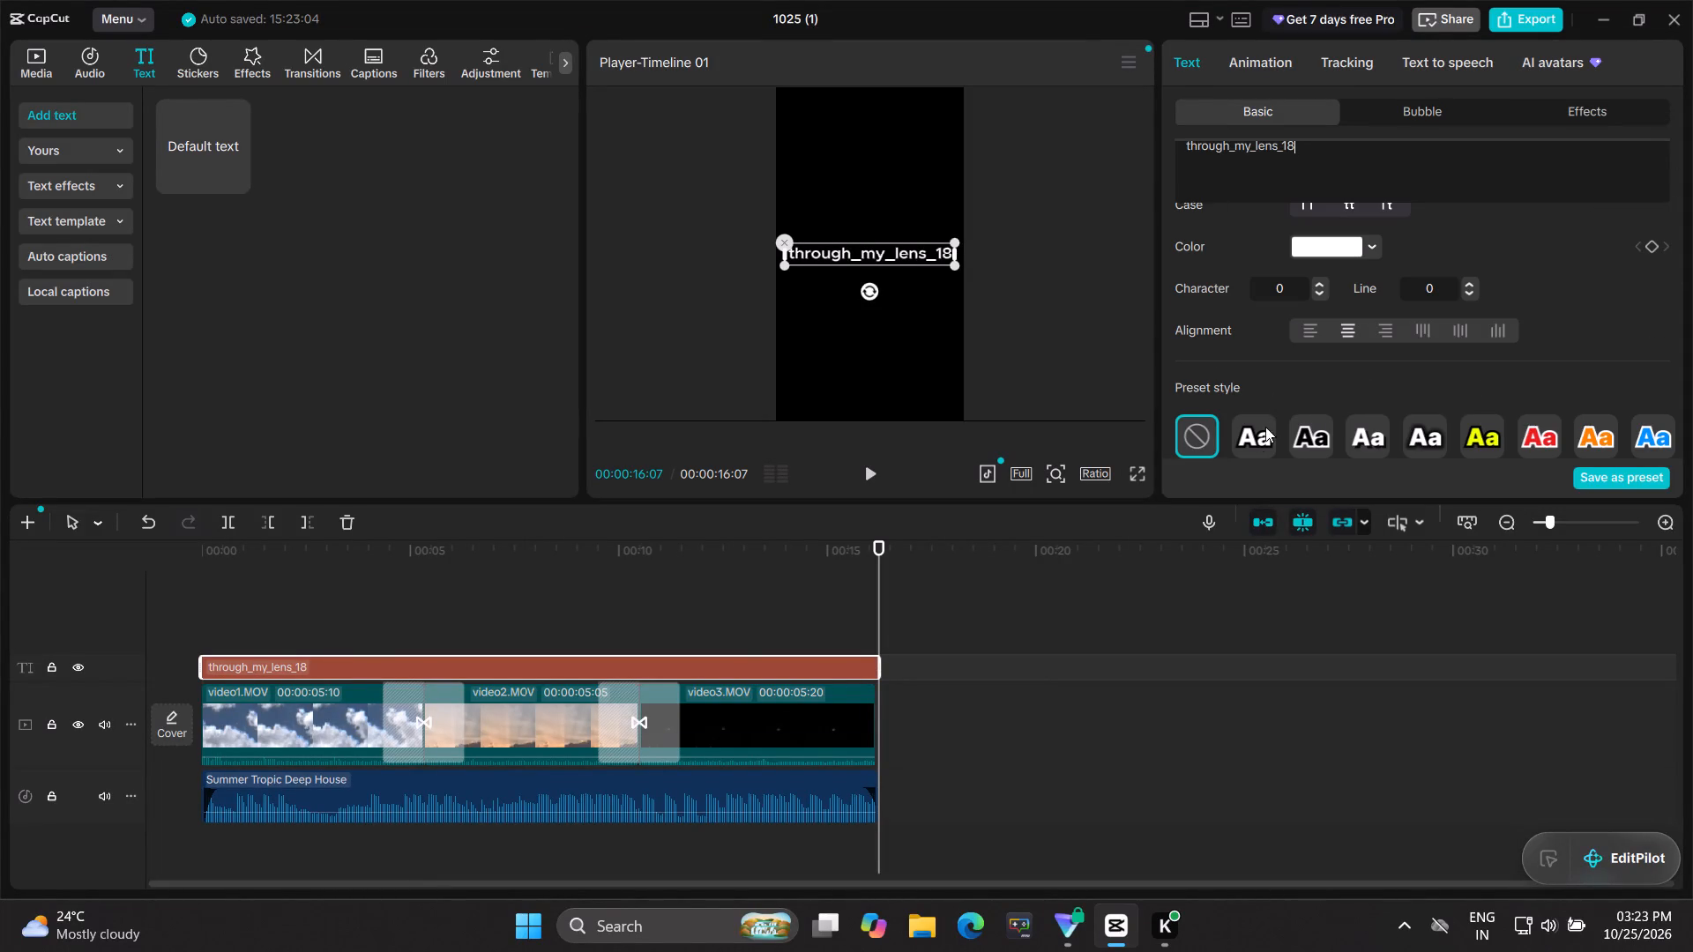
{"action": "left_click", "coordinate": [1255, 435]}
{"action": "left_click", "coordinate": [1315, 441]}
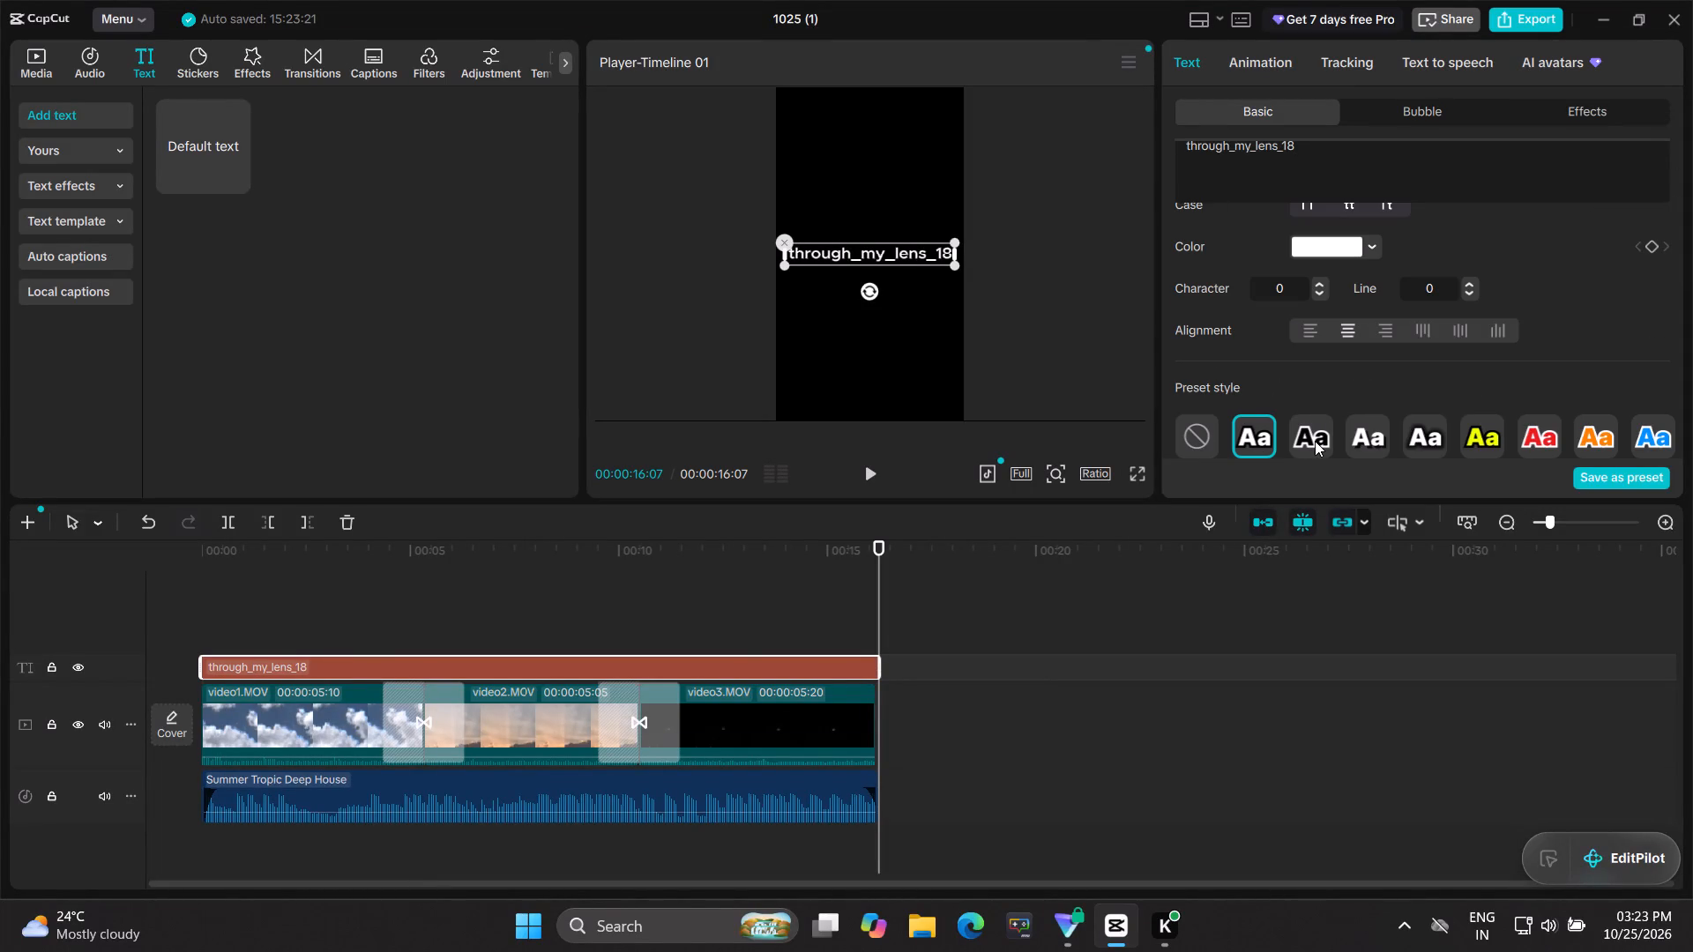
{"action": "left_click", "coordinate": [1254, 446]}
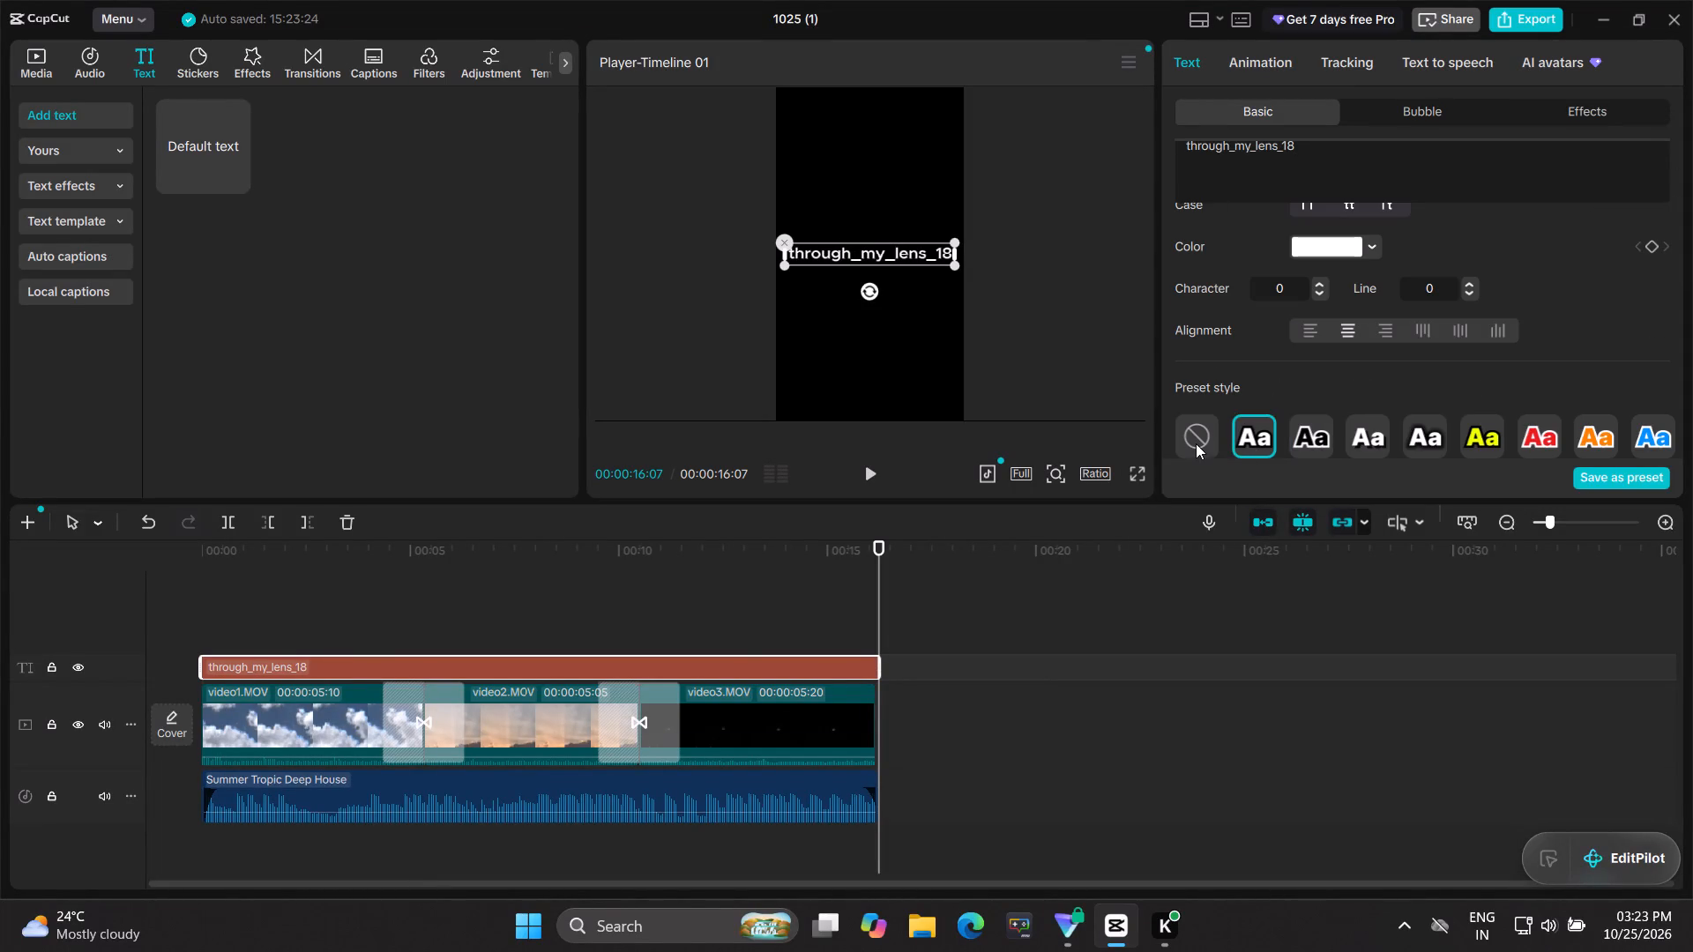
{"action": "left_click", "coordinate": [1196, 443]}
Scale the "through_my_lens_18" text down to 58% with uniform scale.
{"action": "scroll", "coordinate": [1222, 411], "scroll_direction": "down", "scroll_amount": 3}
{"action": "scroll", "coordinate": [1232, 390], "scroll_direction": "up", "scroll_amount": 1}
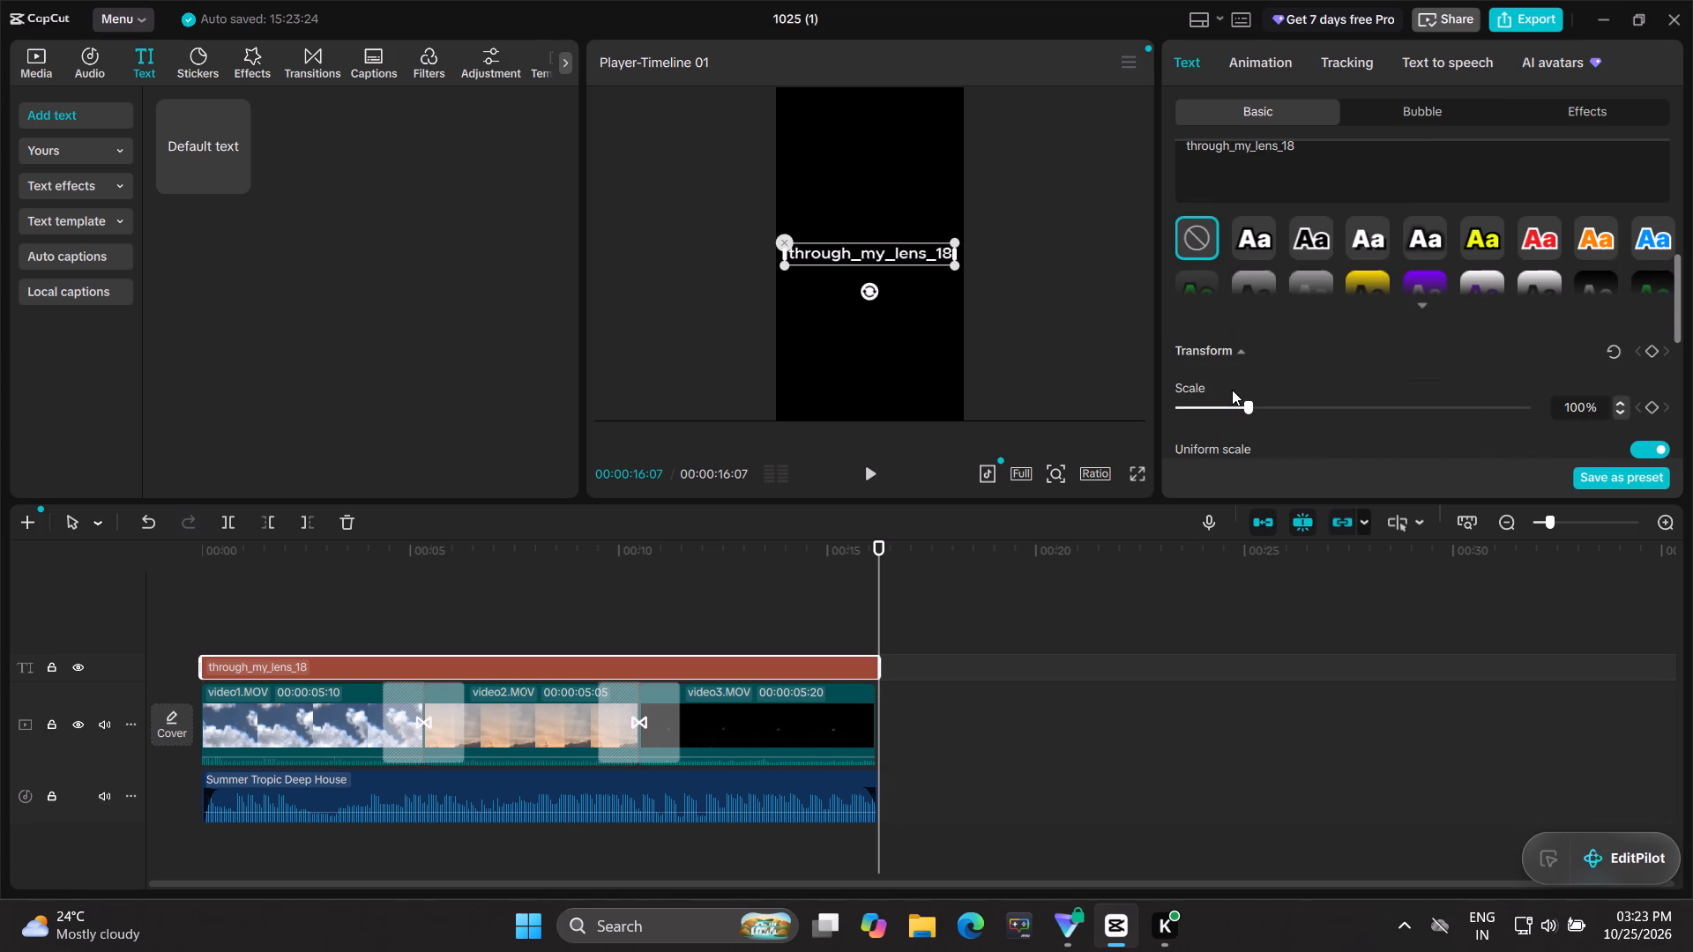
{"action": "scroll", "coordinate": [1232, 390], "scroll_direction": "down", "scroll_amount": 1}
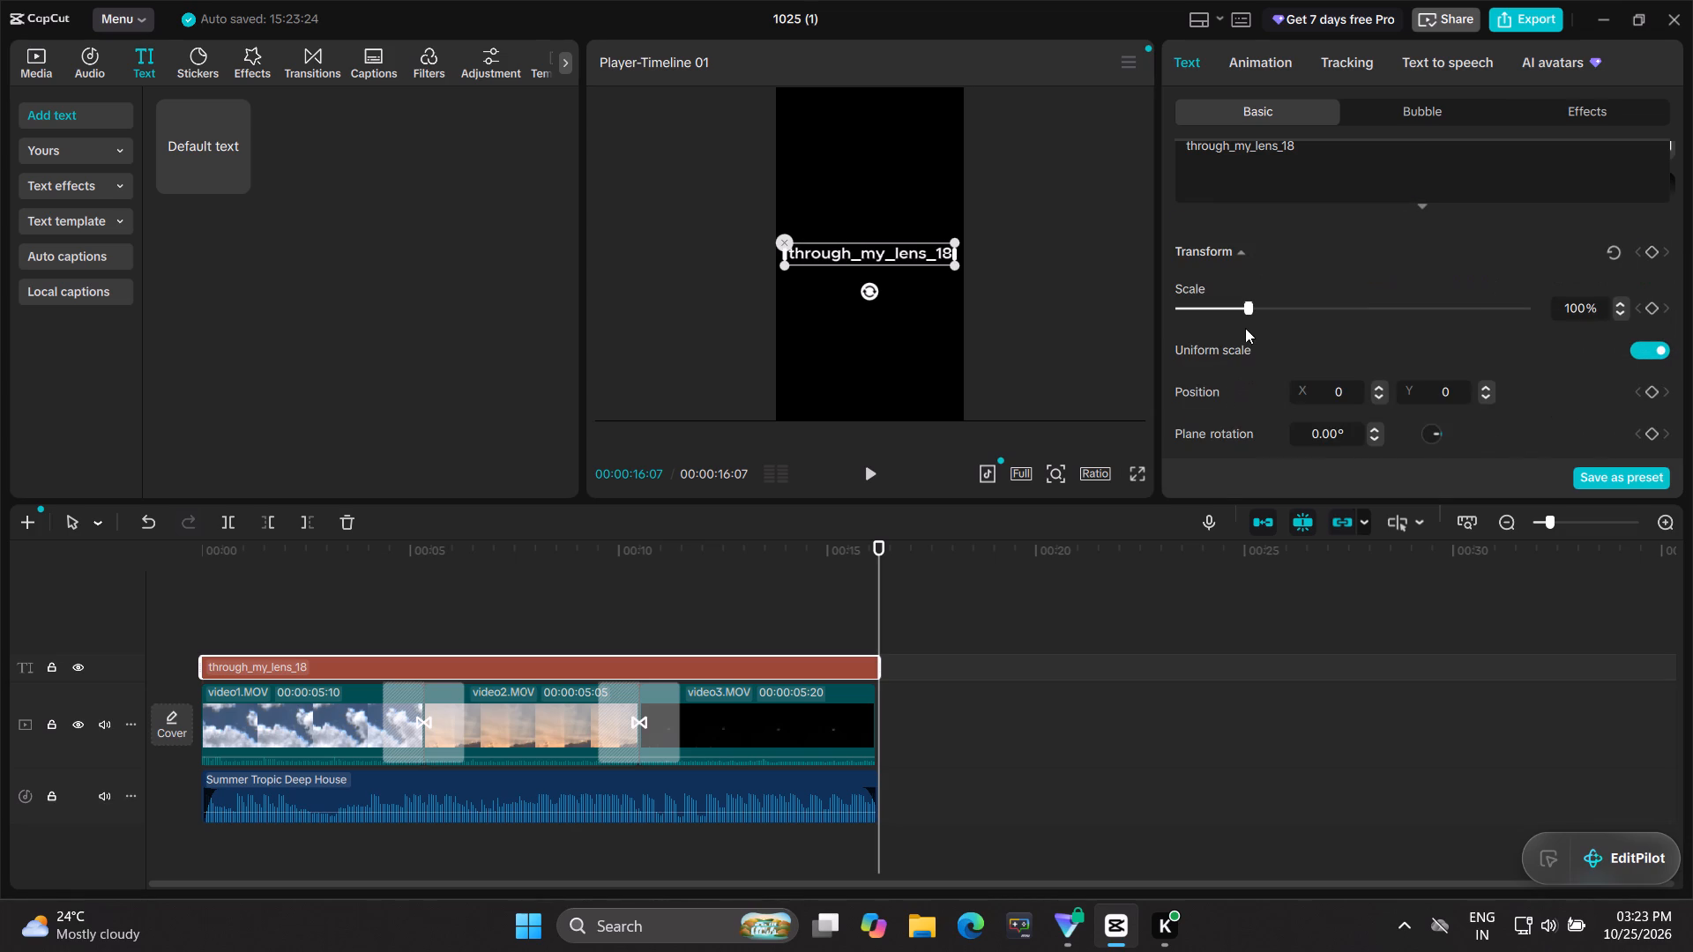
{"action": "left_click_drag", "start_coordinate": [1247, 304], "coordinate": [1234, 304]}
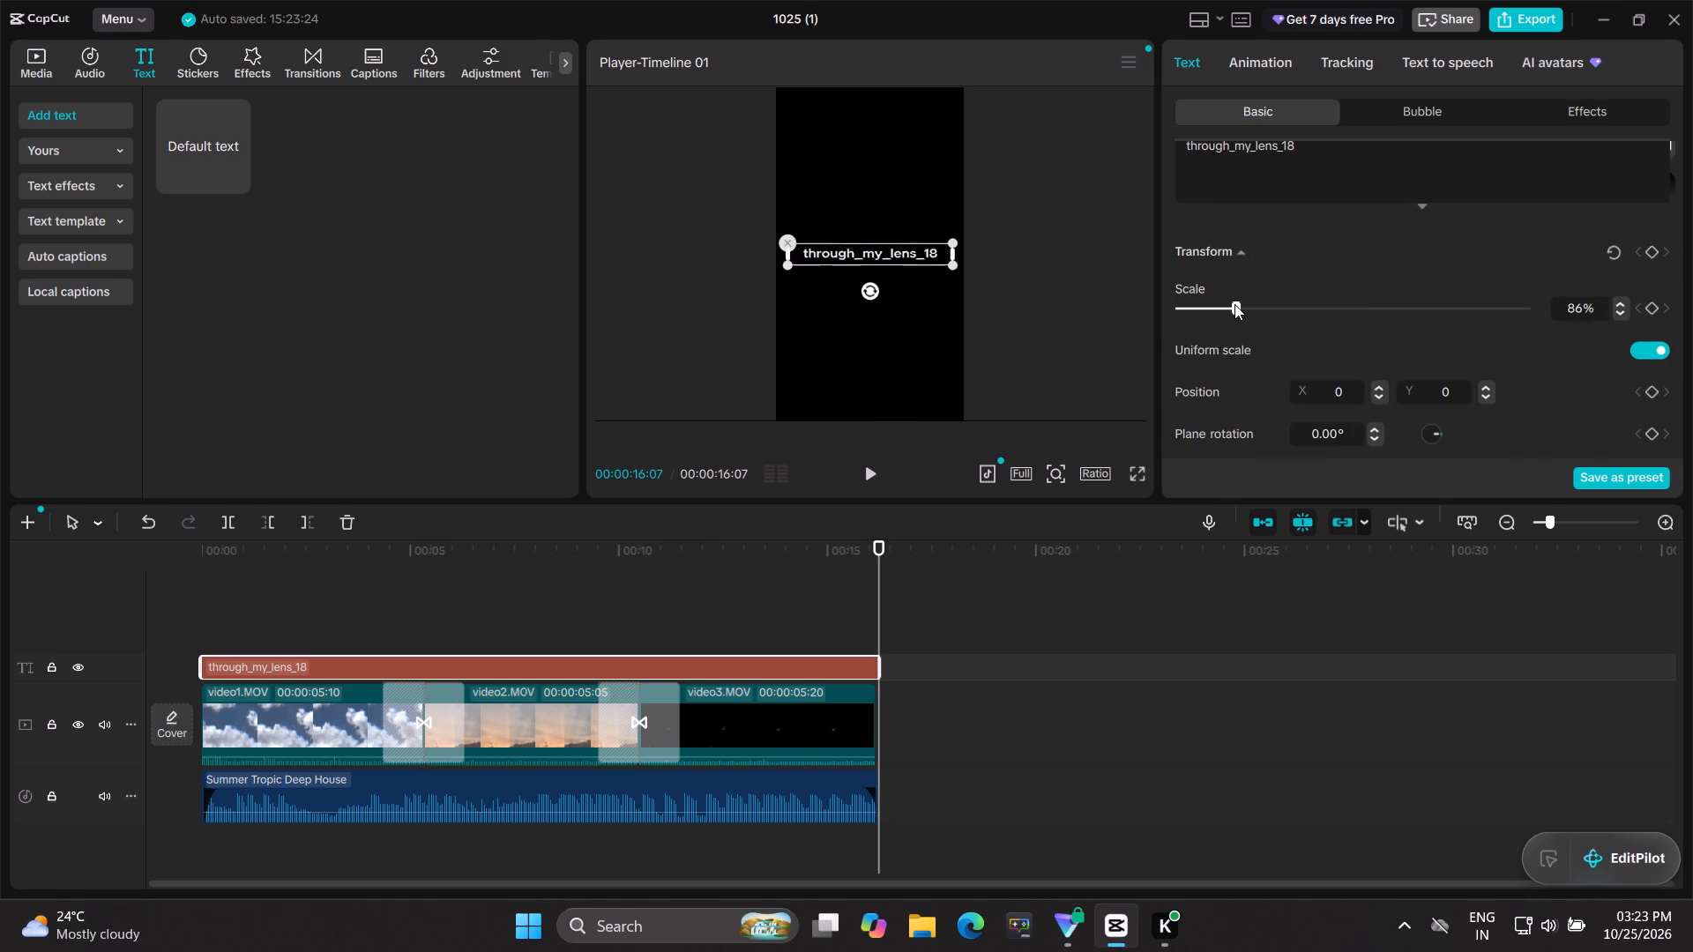
{"action": "left_click_drag", "start_coordinate": [1234, 304], "coordinate": [1212, 309]}
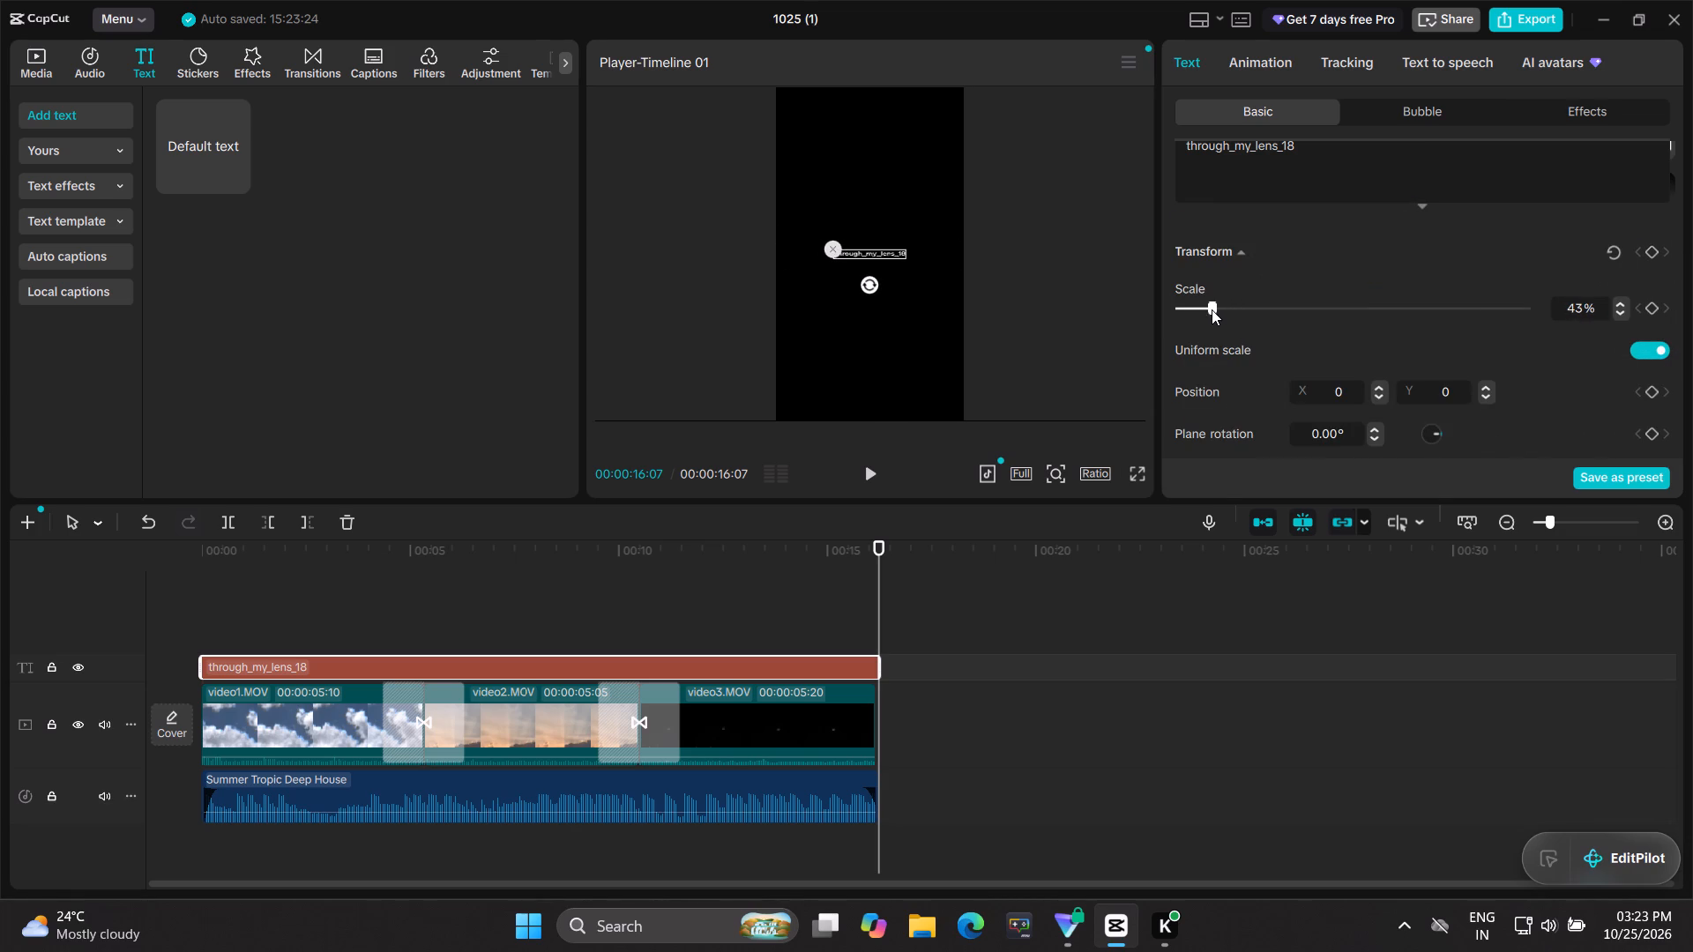
{"action": "left_click_drag", "start_coordinate": [1212, 309], "coordinate": [1218, 309]}
Look through the text's basic settings, including blend, stroke, background, glow, shadow and curve.
{"action": "scroll", "coordinate": [1309, 255], "scroll_direction": "down", "scroll_amount": 3}
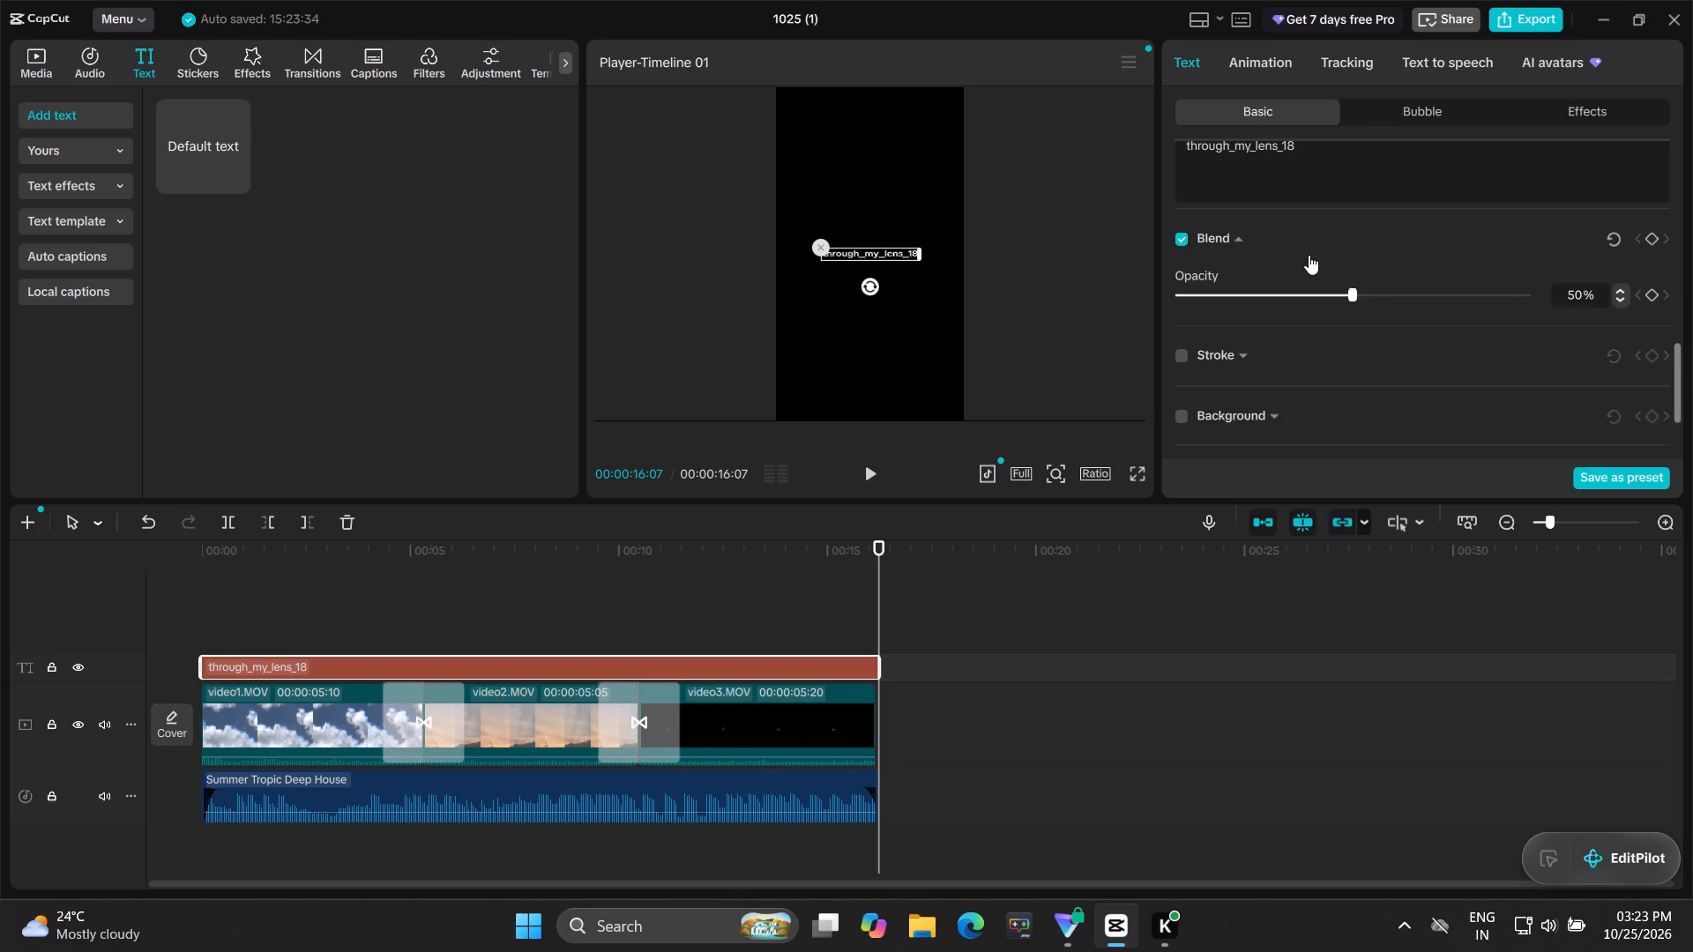
{"action": "scroll", "coordinate": [1309, 255], "scroll_direction": "down", "scroll_amount": 2}
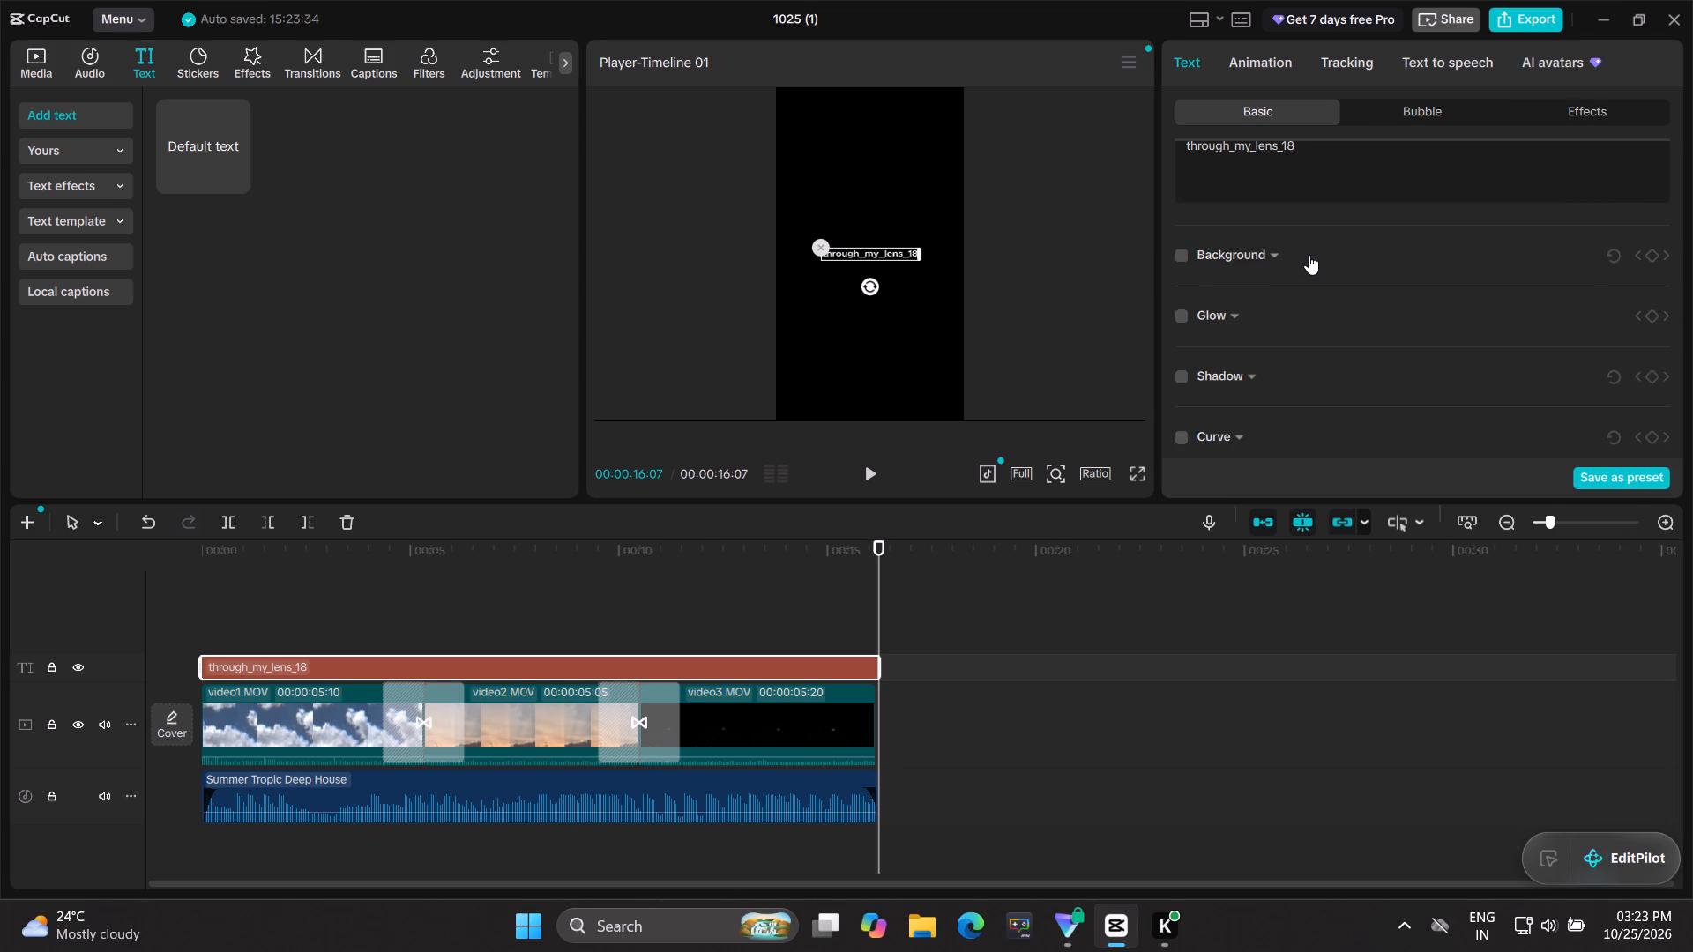
{"action": "scroll", "coordinate": [1309, 255], "scroll_direction": "down", "scroll_amount": 2}
{"action": "scroll", "coordinate": [1309, 255], "scroll_direction": "up", "scroll_amount": 4}
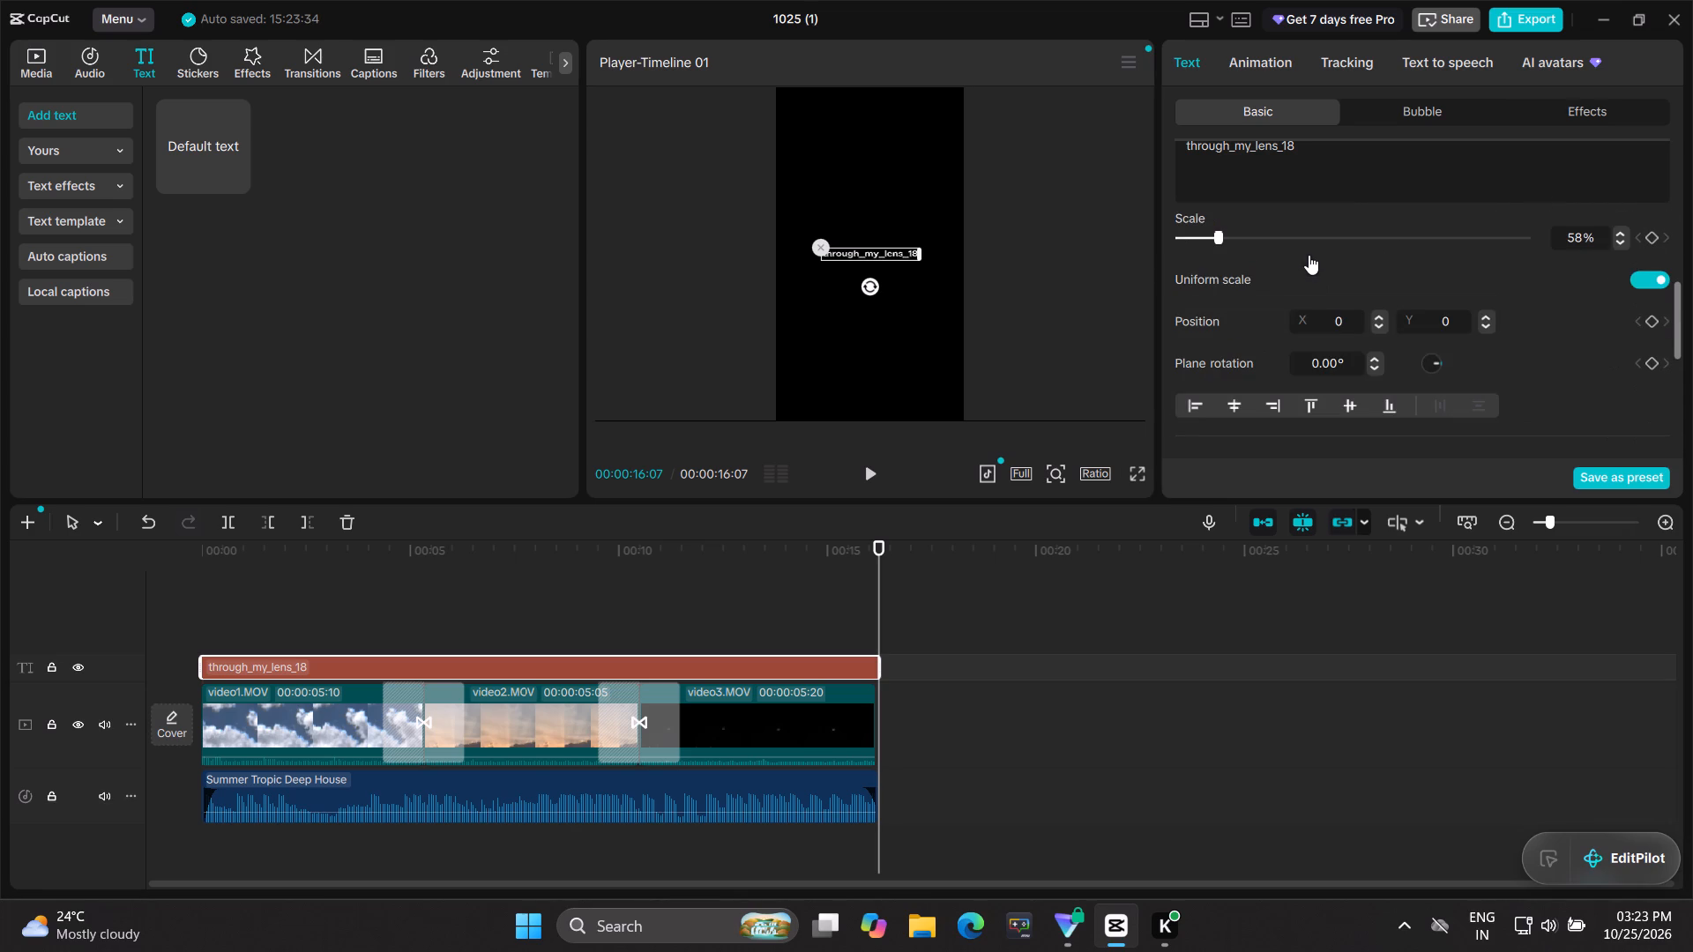
{"action": "scroll", "coordinate": [1309, 255], "scroll_direction": "up", "scroll_amount": 2}
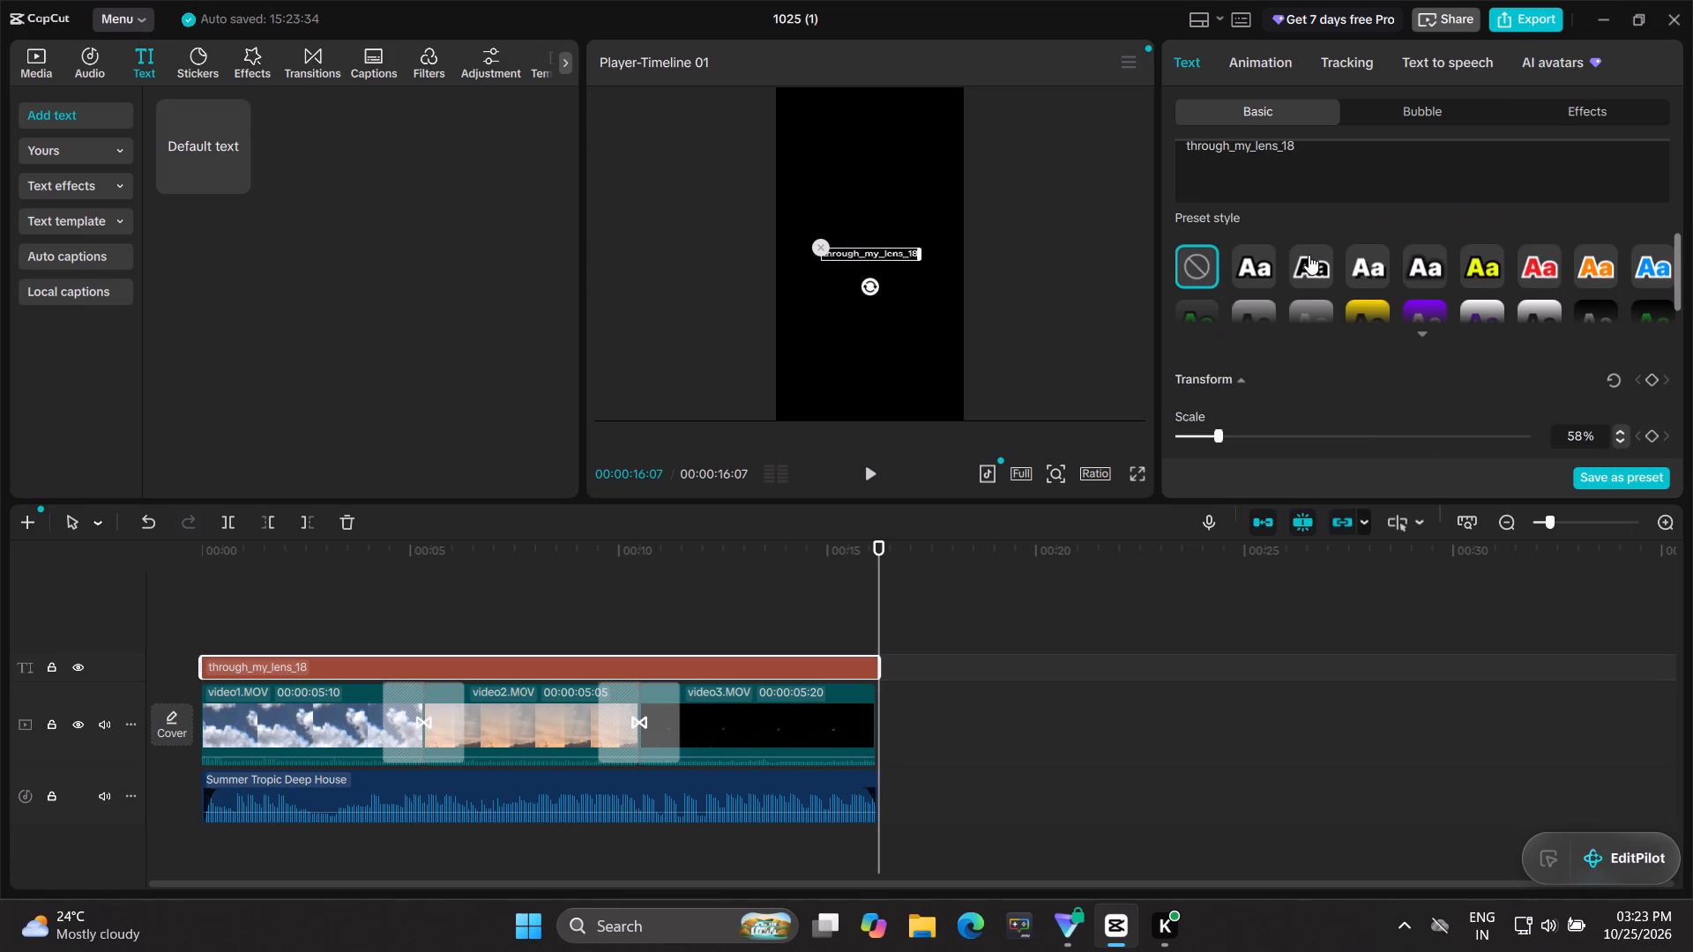
{"action": "scroll", "coordinate": [1309, 255], "scroll_direction": "up", "scroll_amount": 4}
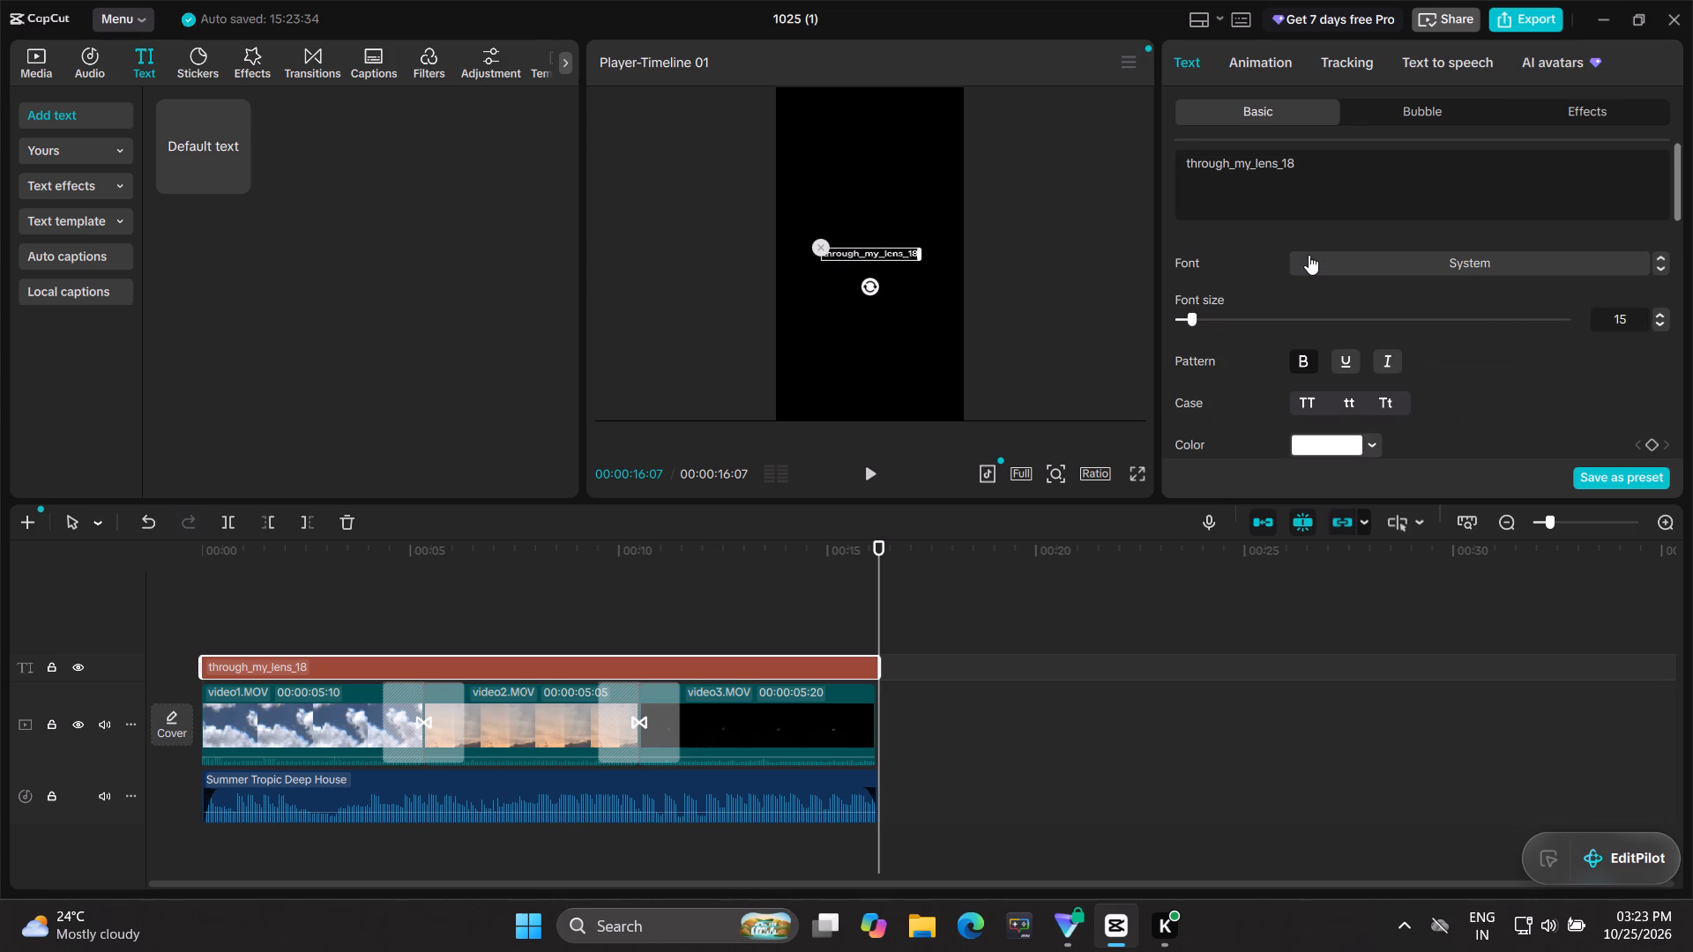
{"action": "scroll", "coordinate": [1309, 255], "scroll_direction": "up", "scroll_amount": 2}
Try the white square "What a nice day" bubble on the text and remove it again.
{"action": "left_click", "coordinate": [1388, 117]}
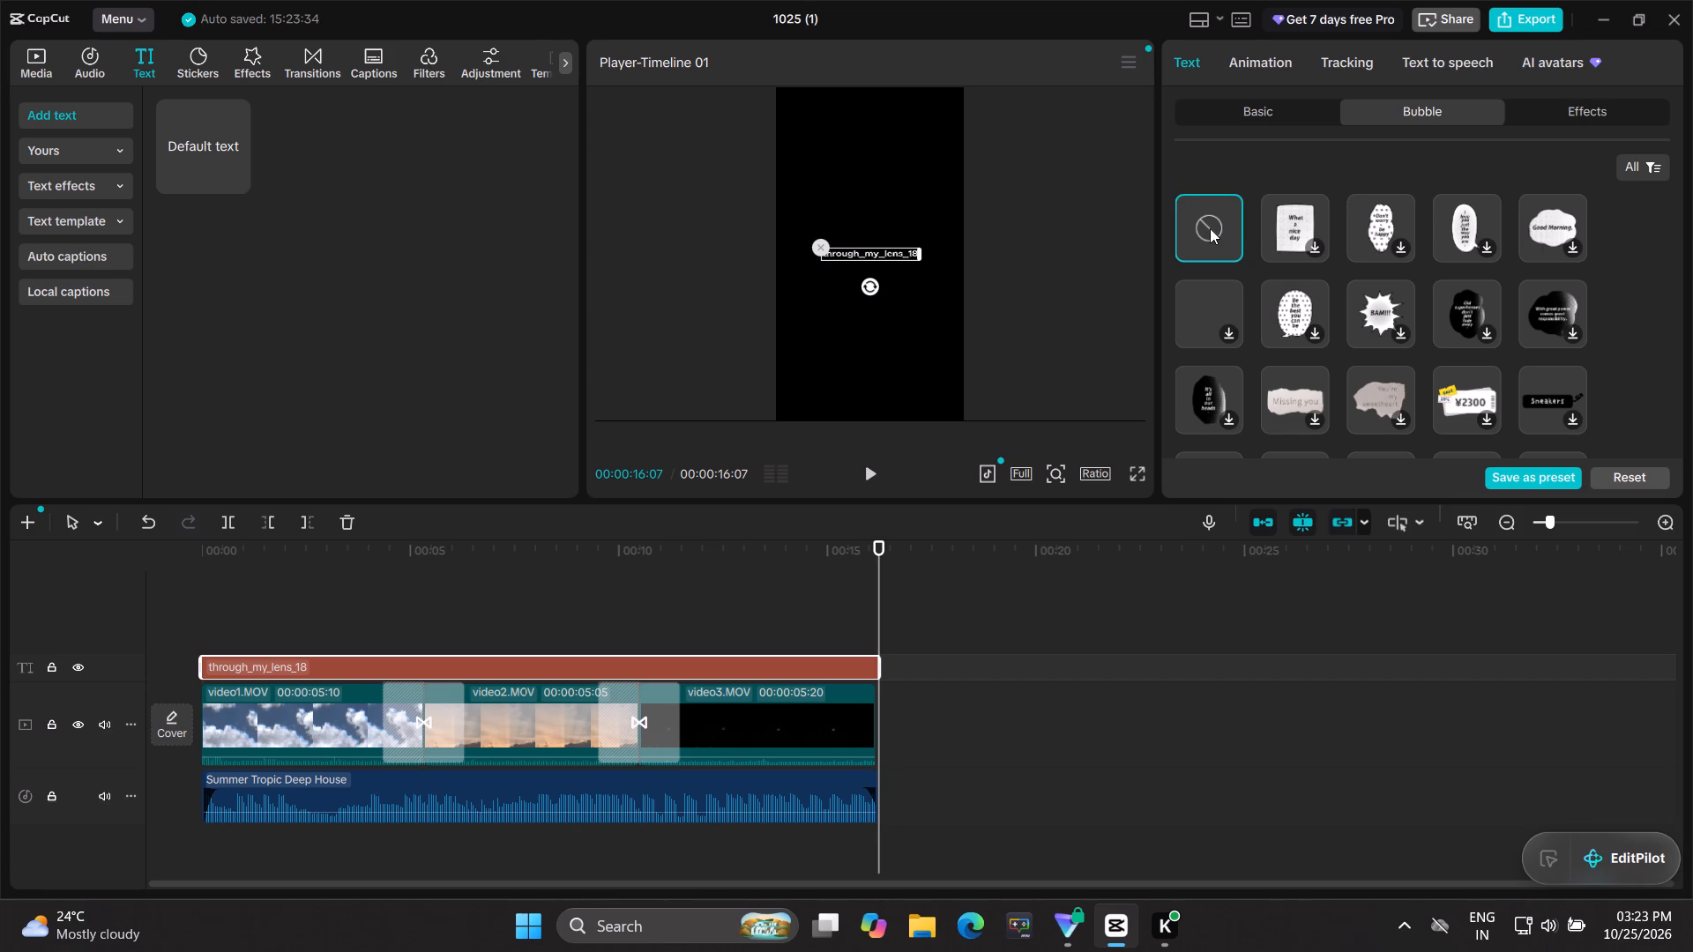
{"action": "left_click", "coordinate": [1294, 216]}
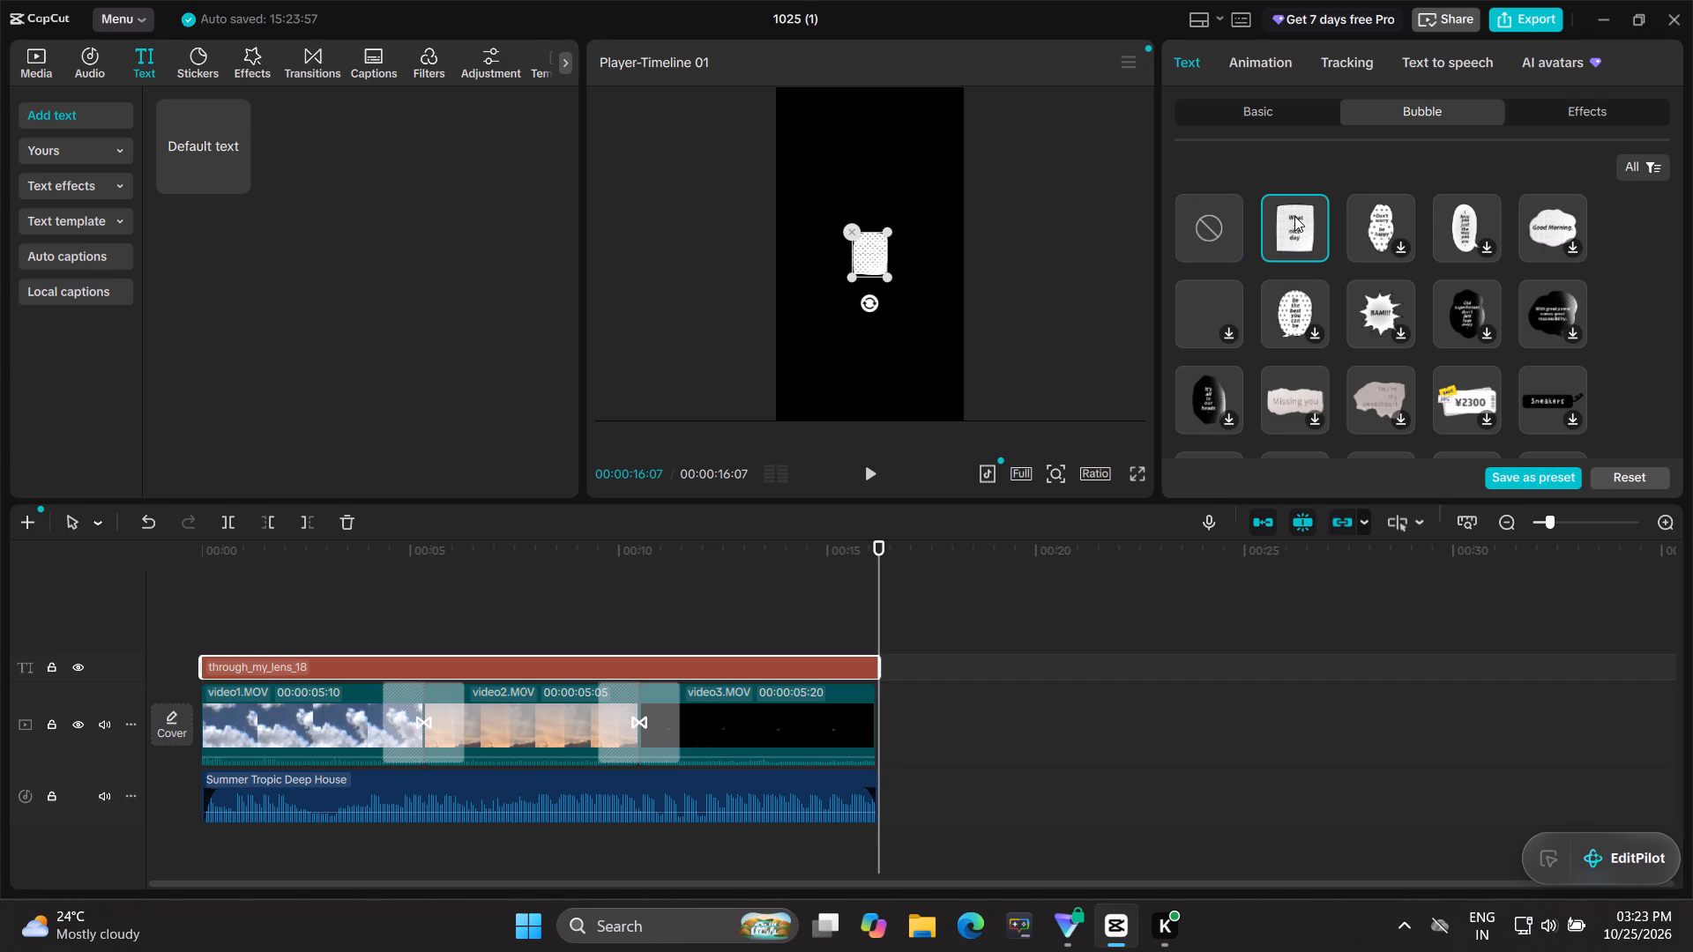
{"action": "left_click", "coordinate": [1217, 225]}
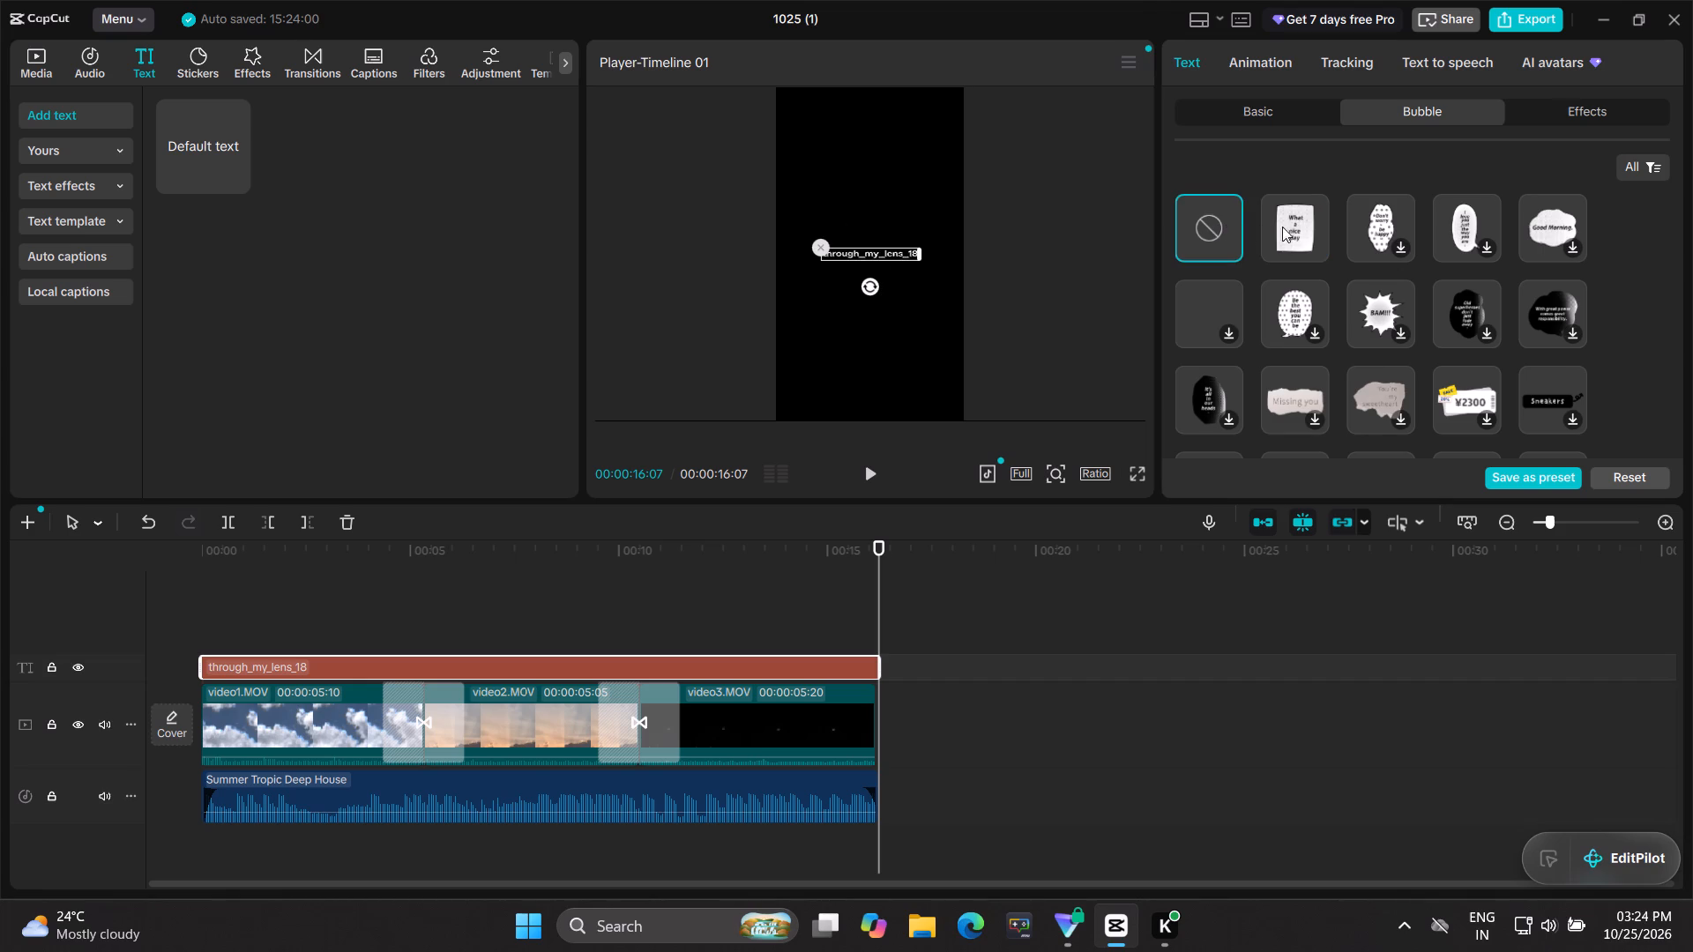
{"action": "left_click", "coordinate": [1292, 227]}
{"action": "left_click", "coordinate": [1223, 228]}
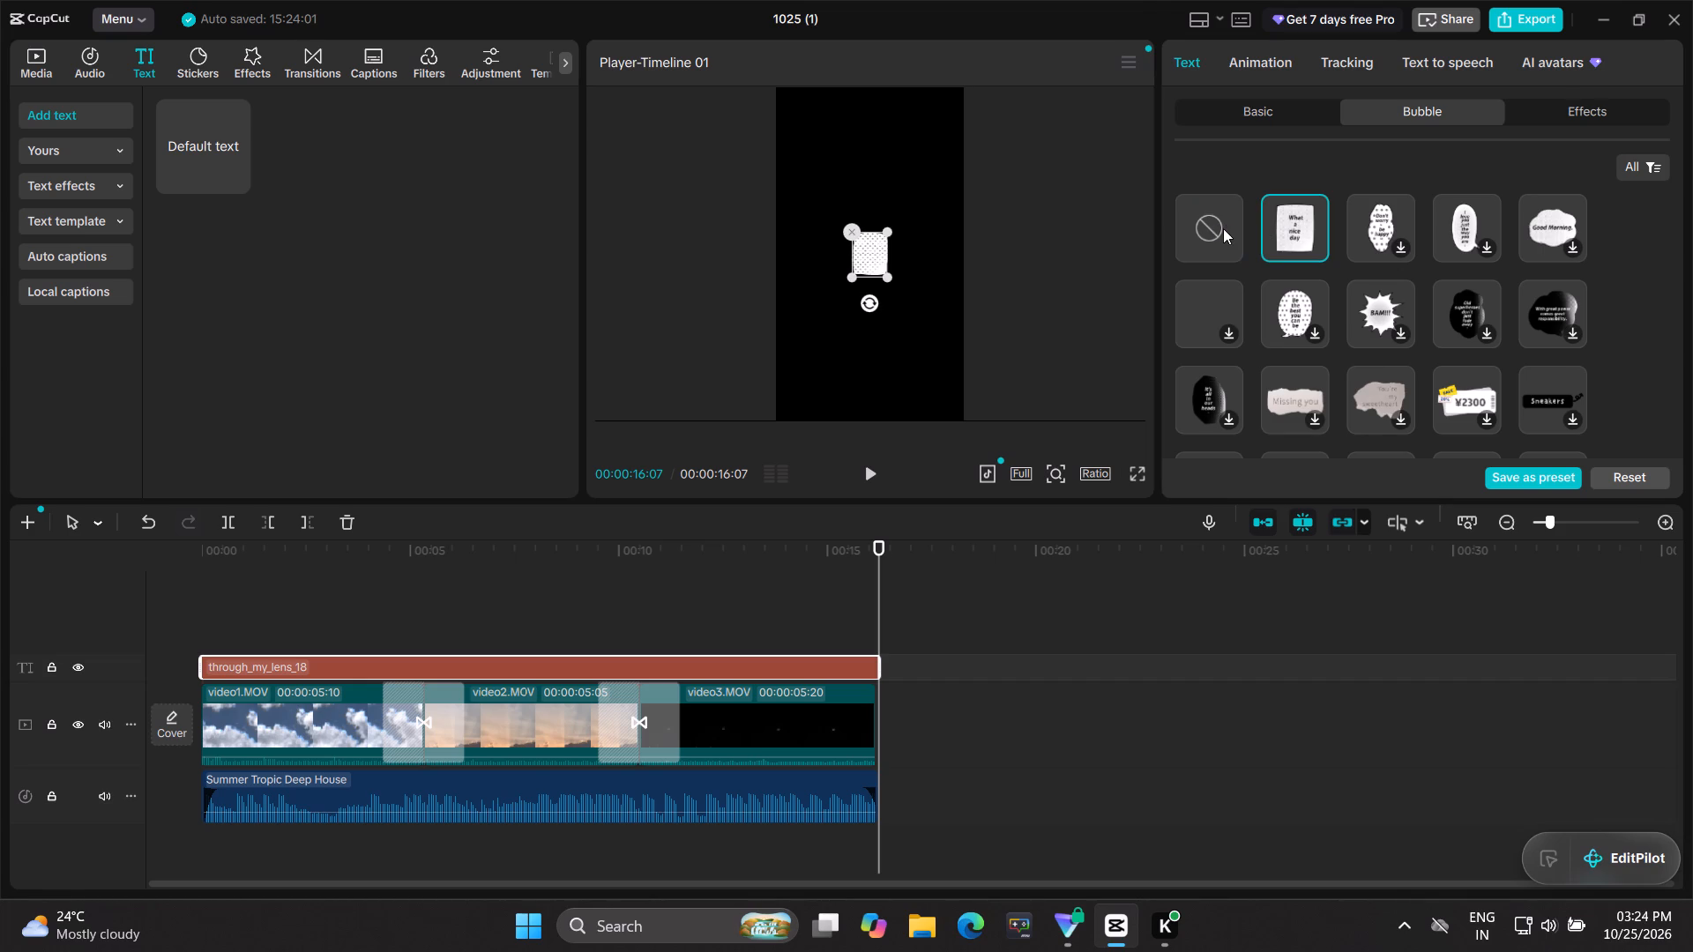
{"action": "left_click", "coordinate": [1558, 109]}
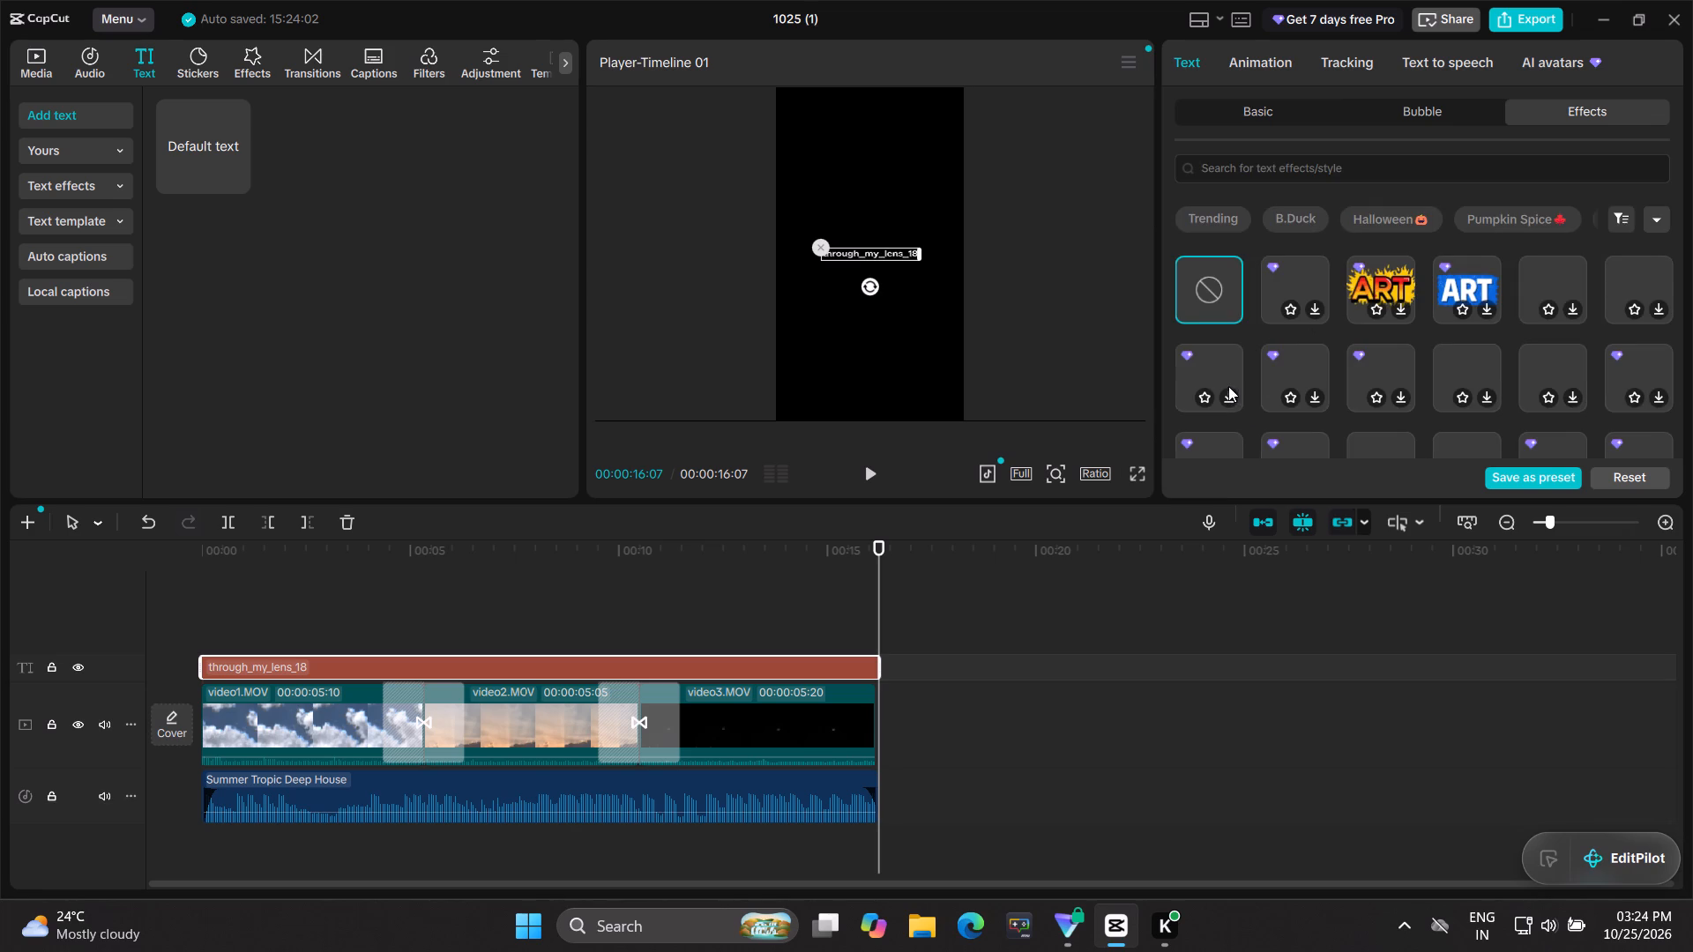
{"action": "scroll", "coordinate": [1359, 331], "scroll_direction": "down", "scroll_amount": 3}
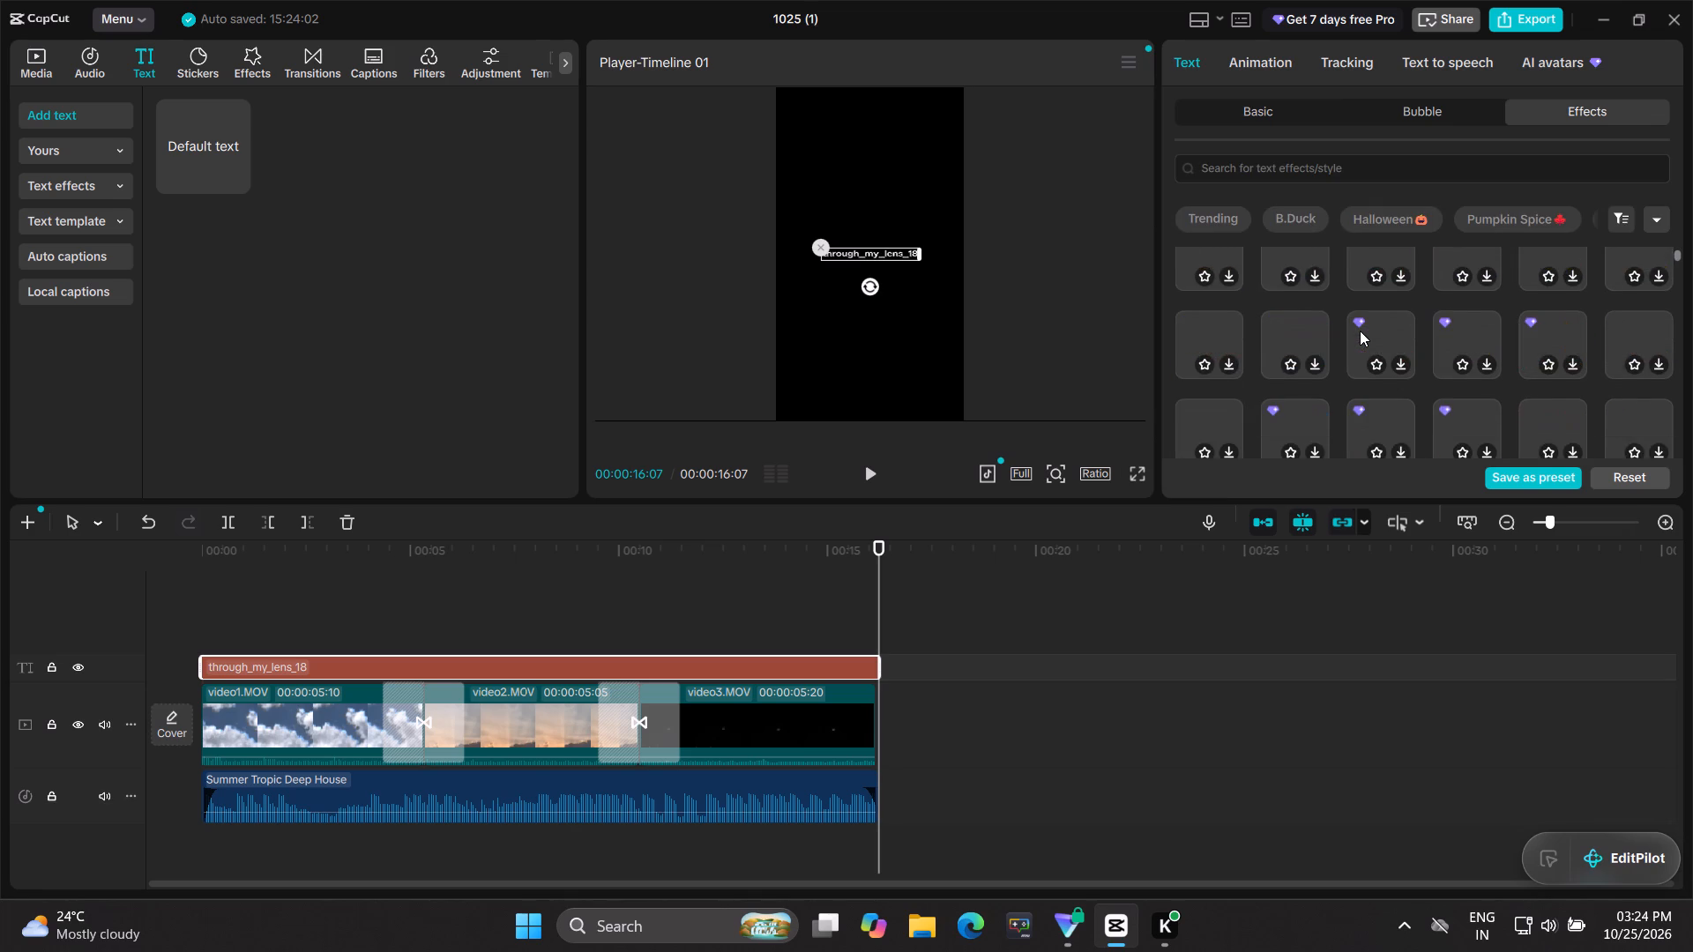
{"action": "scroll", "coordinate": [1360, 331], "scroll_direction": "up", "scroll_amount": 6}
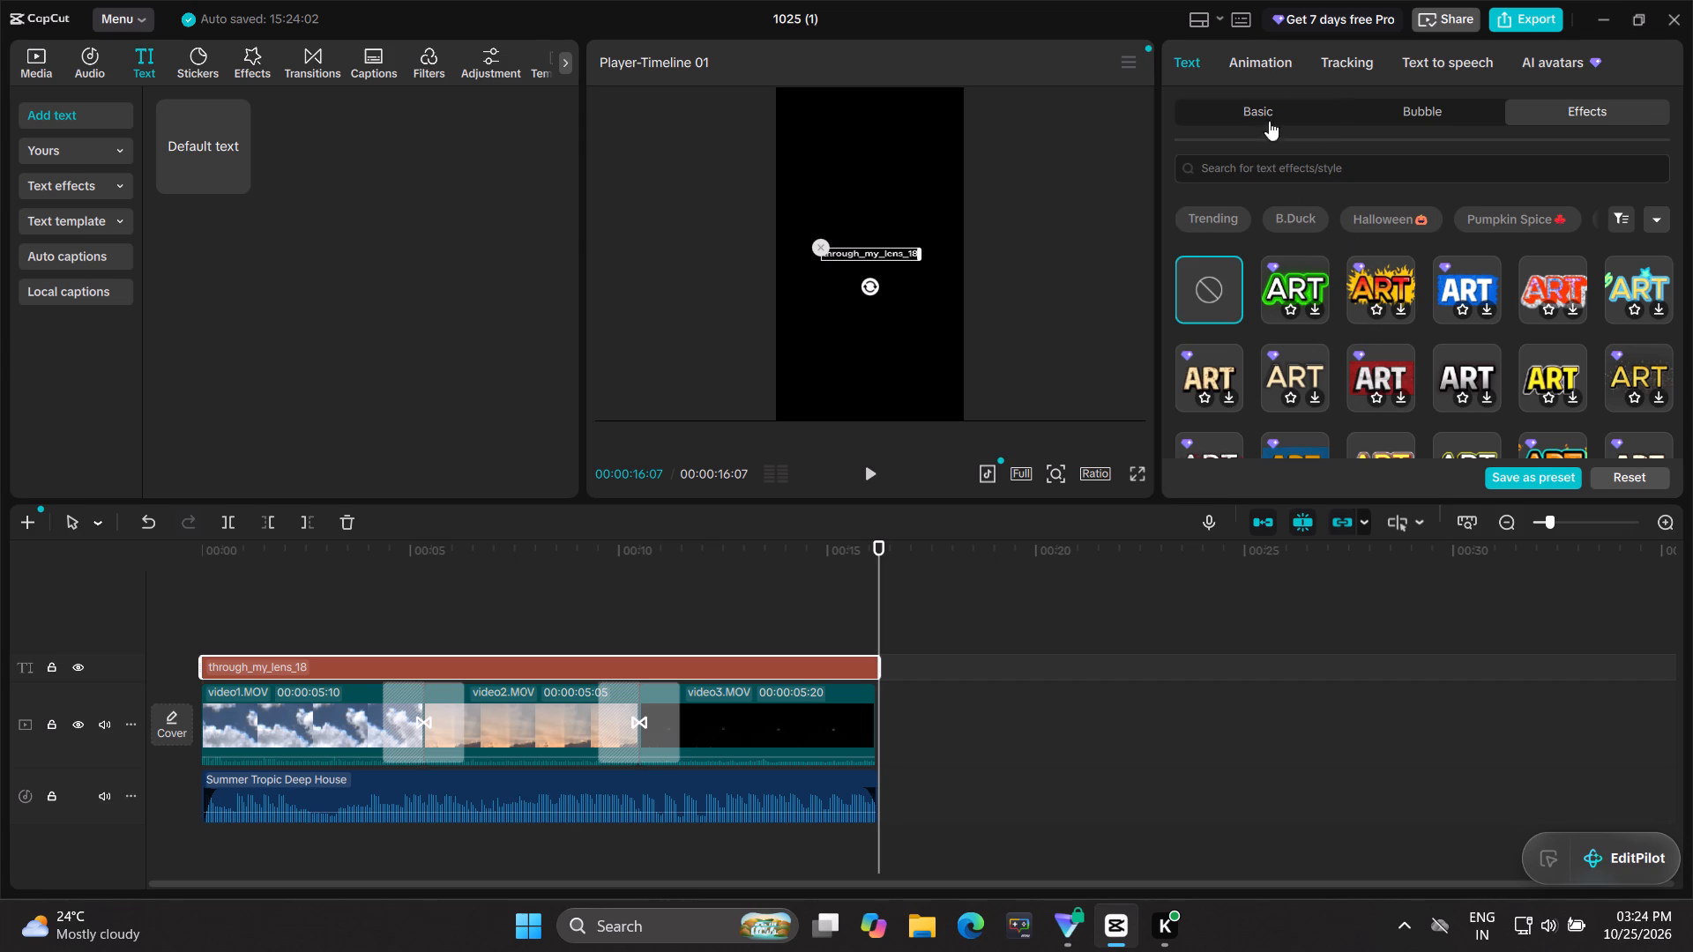
Try uppercase and lowercase on the text, and settle on title case so it reads "Through_My_Lens_18".
{"action": "left_click", "coordinate": [1262, 108]}
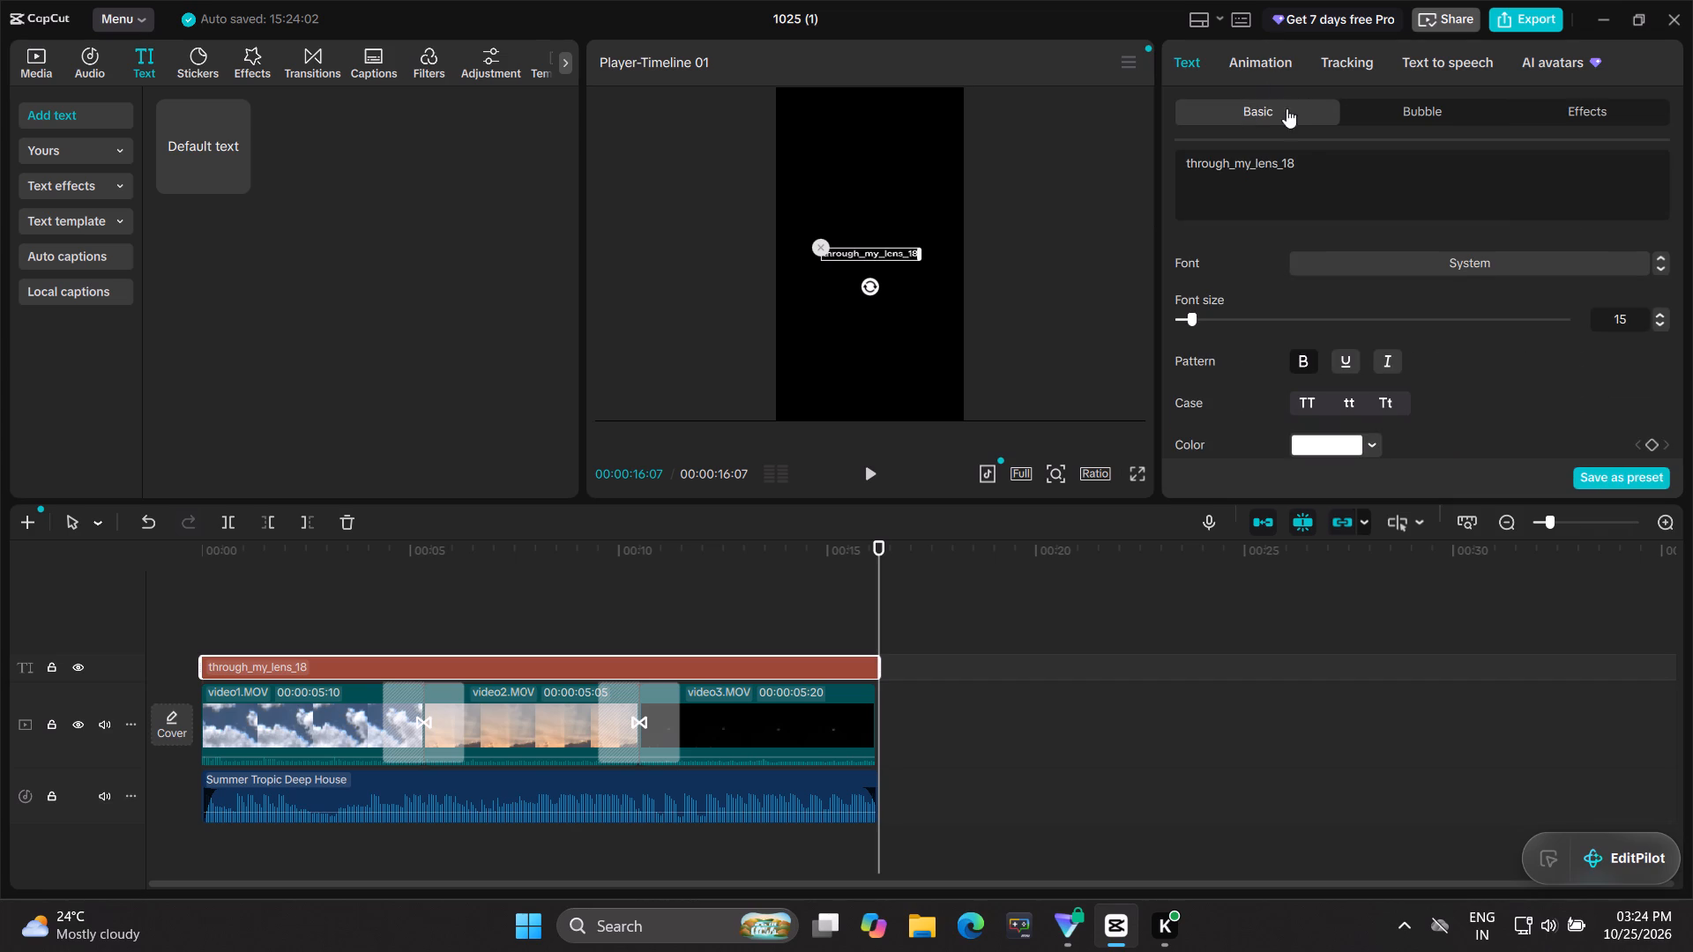
{"action": "scroll", "coordinate": [1382, 164], "scroll_direction": "down", "scroll_amount": 2}
{"action": "scroll", "coordinate": [1247, 276], "scroll_direction": "down", "scroll_amount": 2}
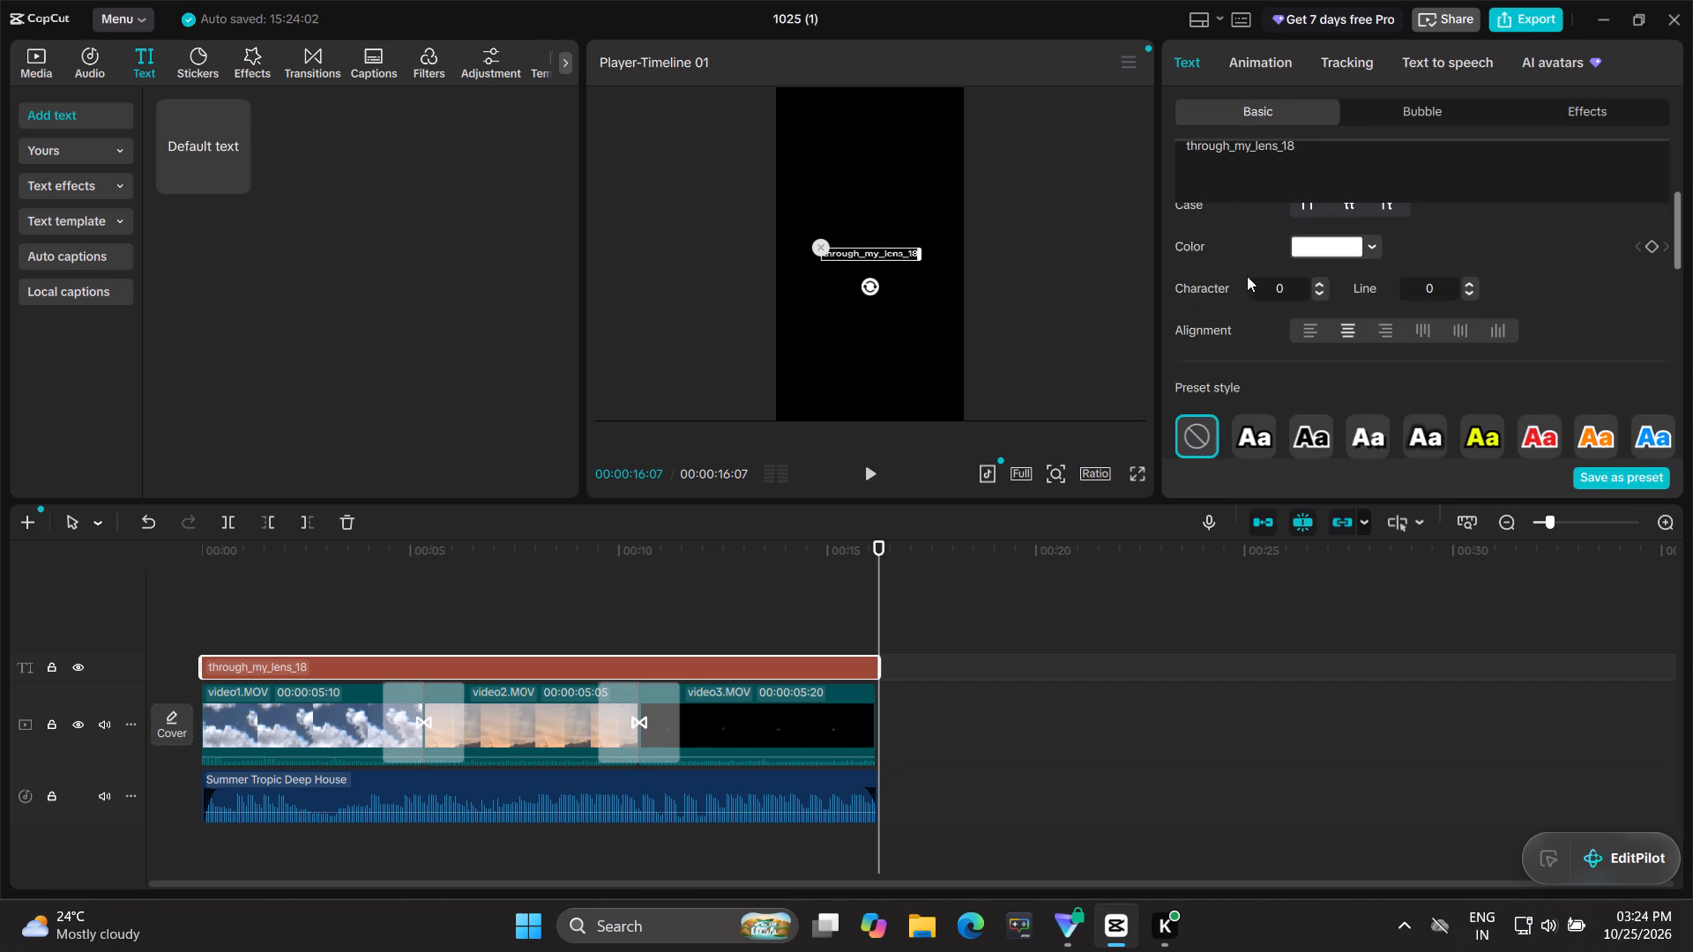
{"action": "scroll", "coordinate": [1247, 276], "scroll_direction": "down", "scroll_amount": 2}
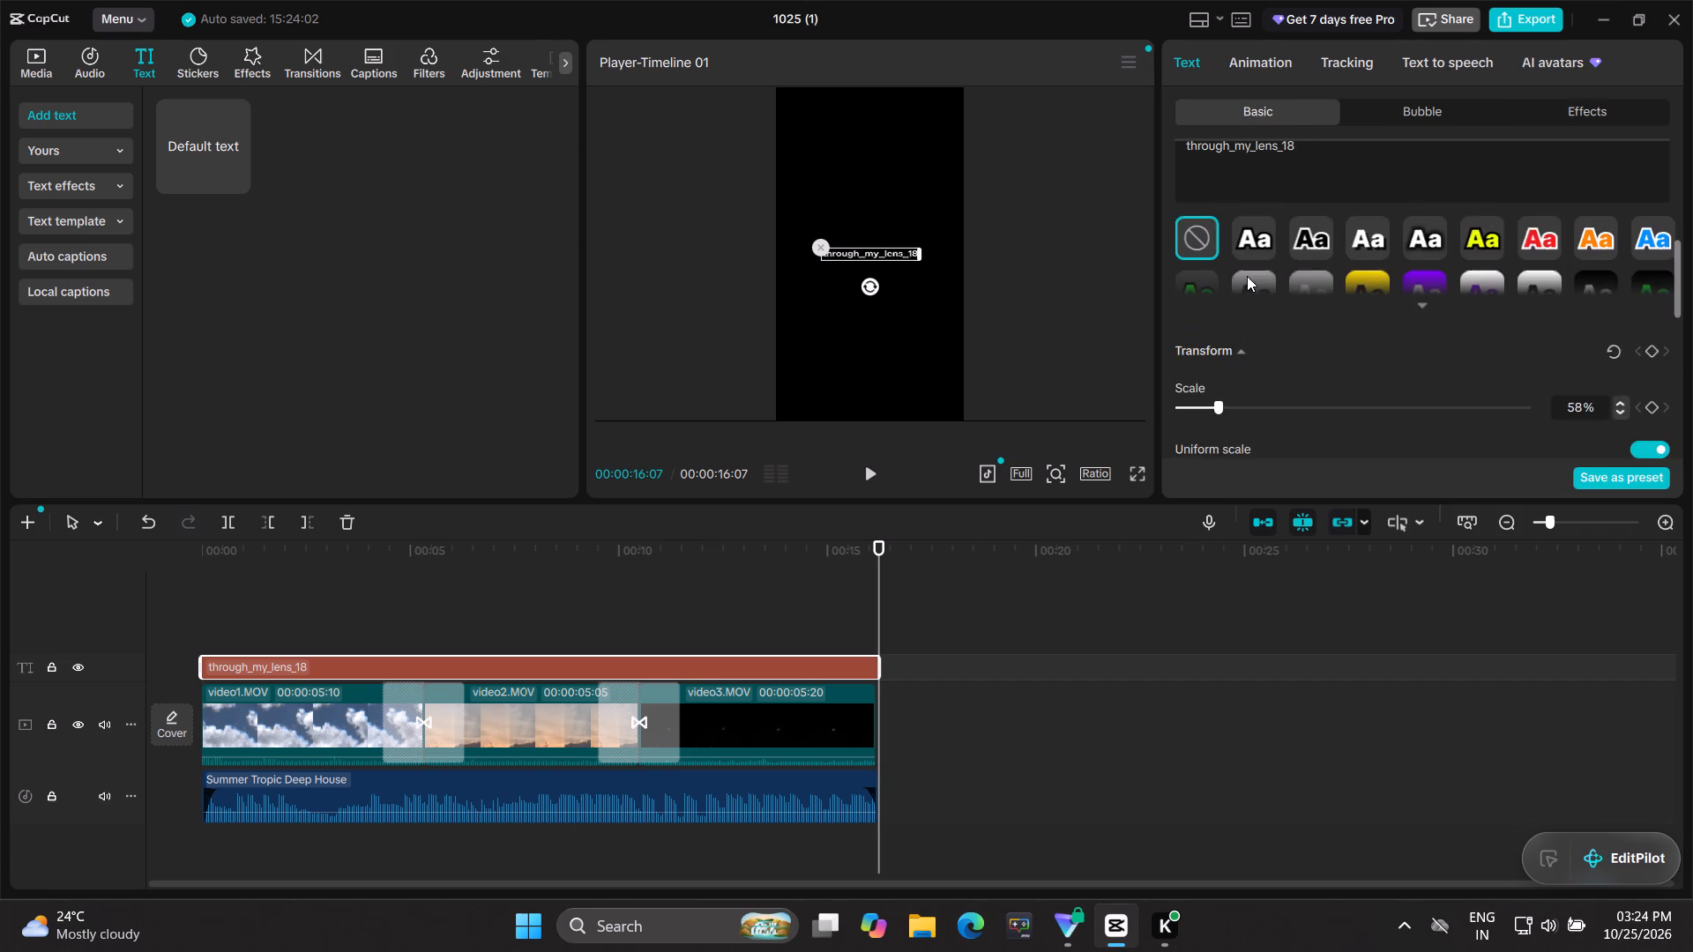
{"action": "scroll", "coordinate": [1247, 276], "scroll_direction": "up", "scroll_amount": 3}
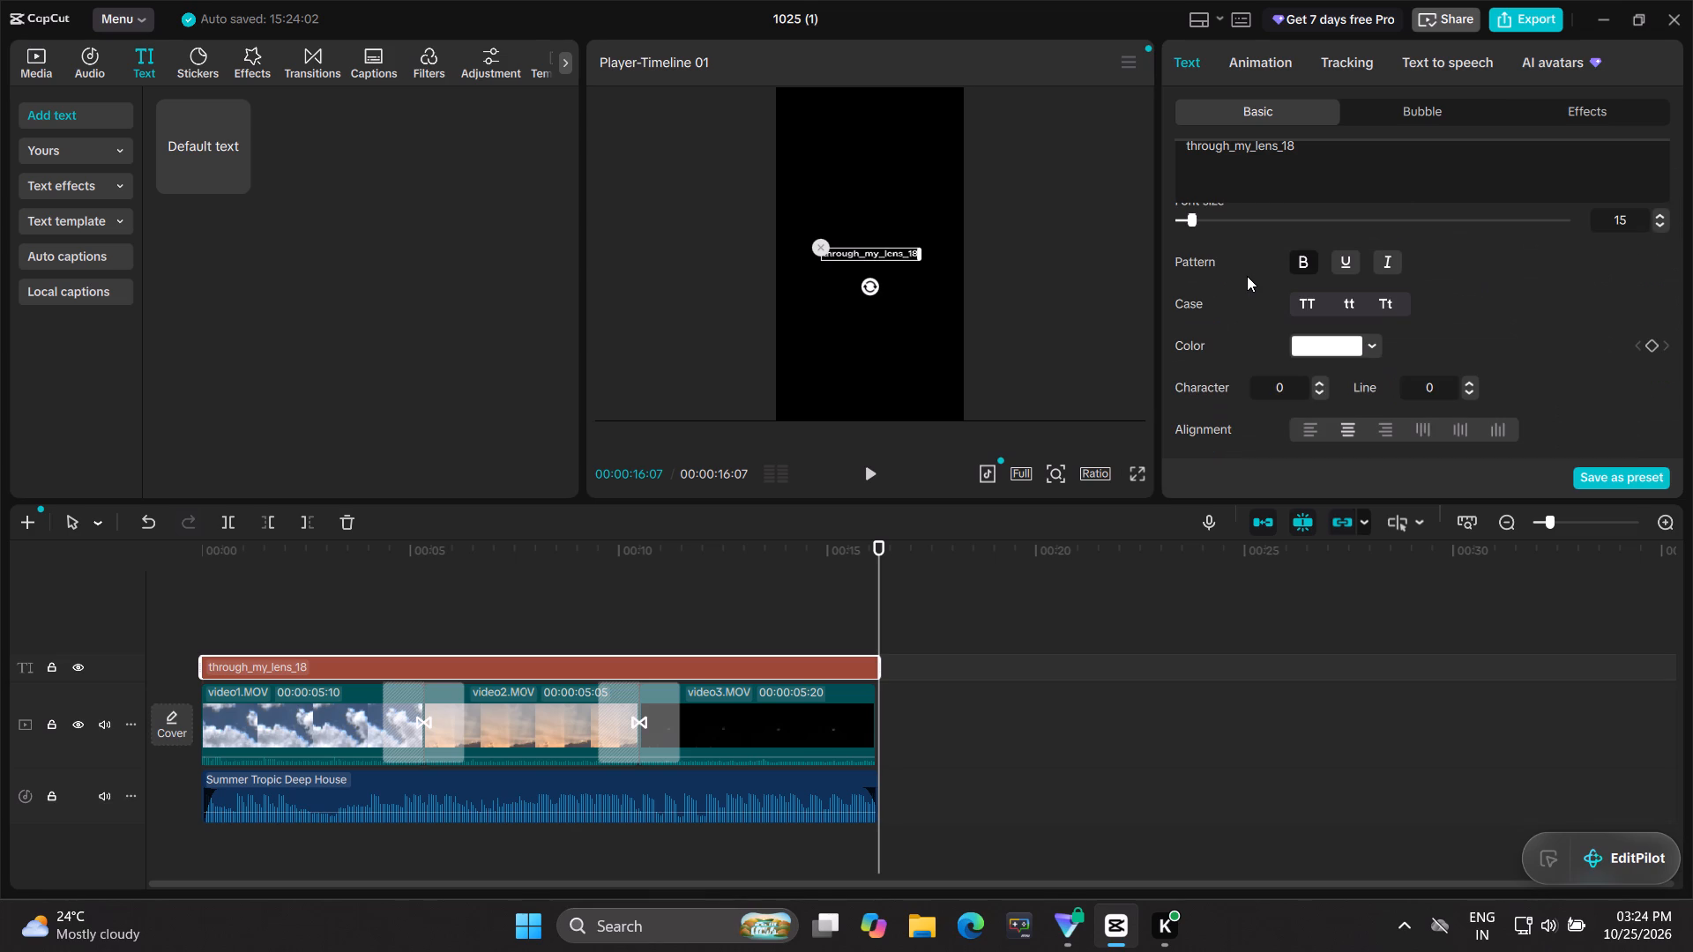
{"action": "left_click", "coordinate": [1301, 302]}
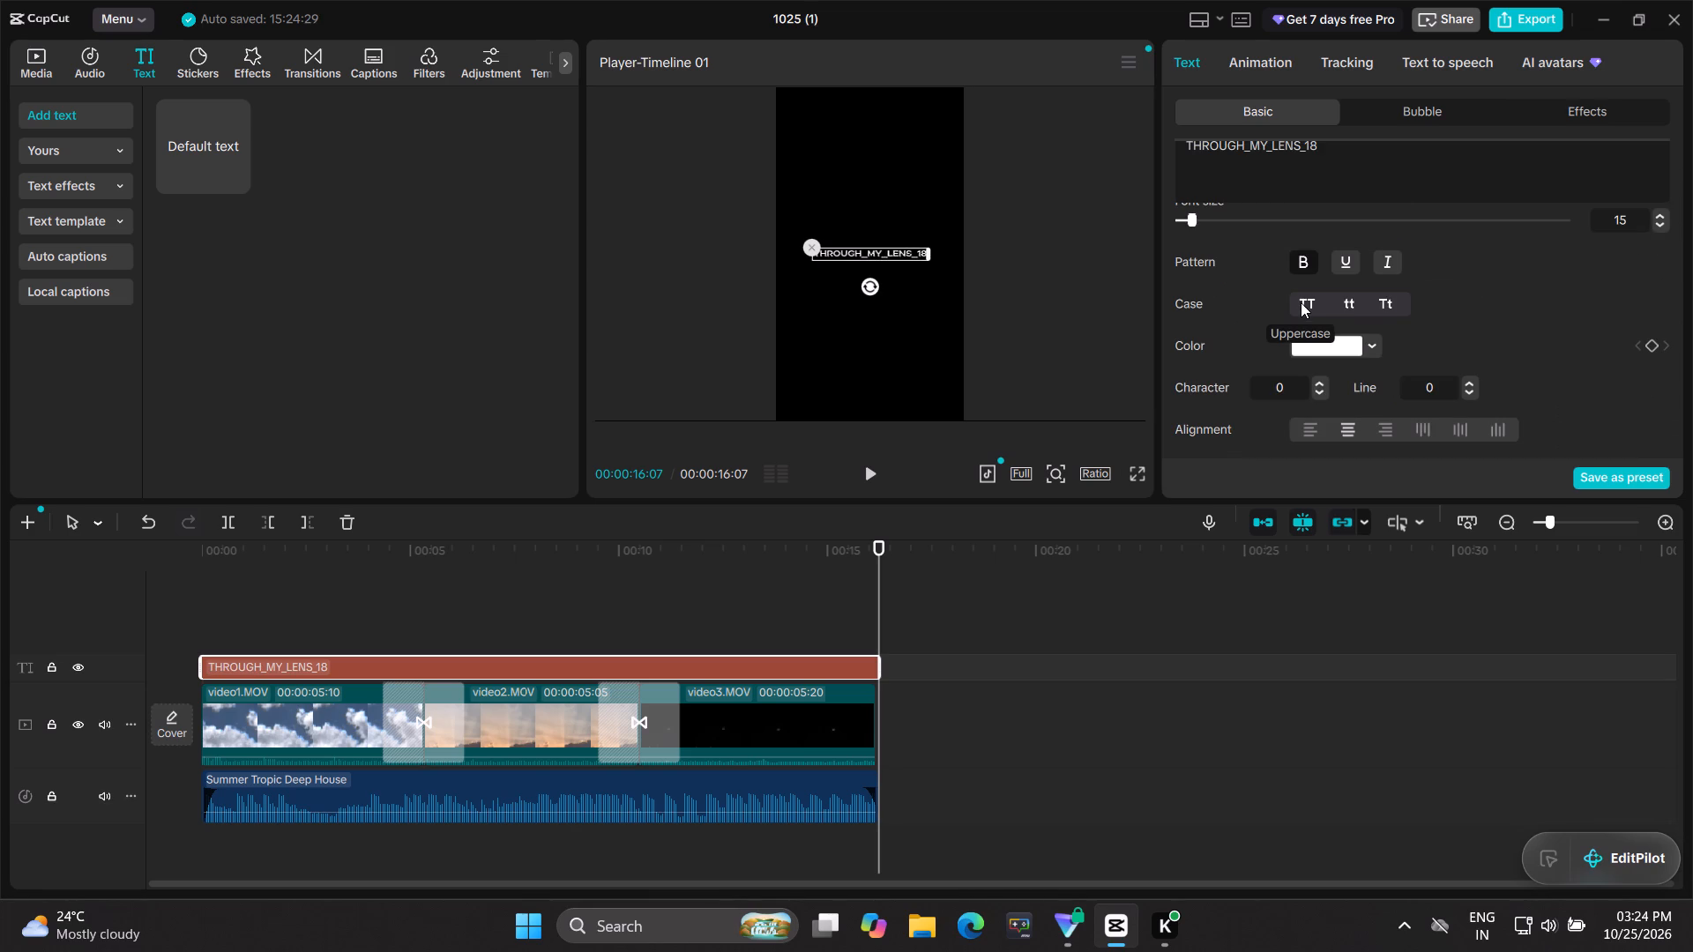
{"action": "left_click", "coordinate": [1348, 301]}
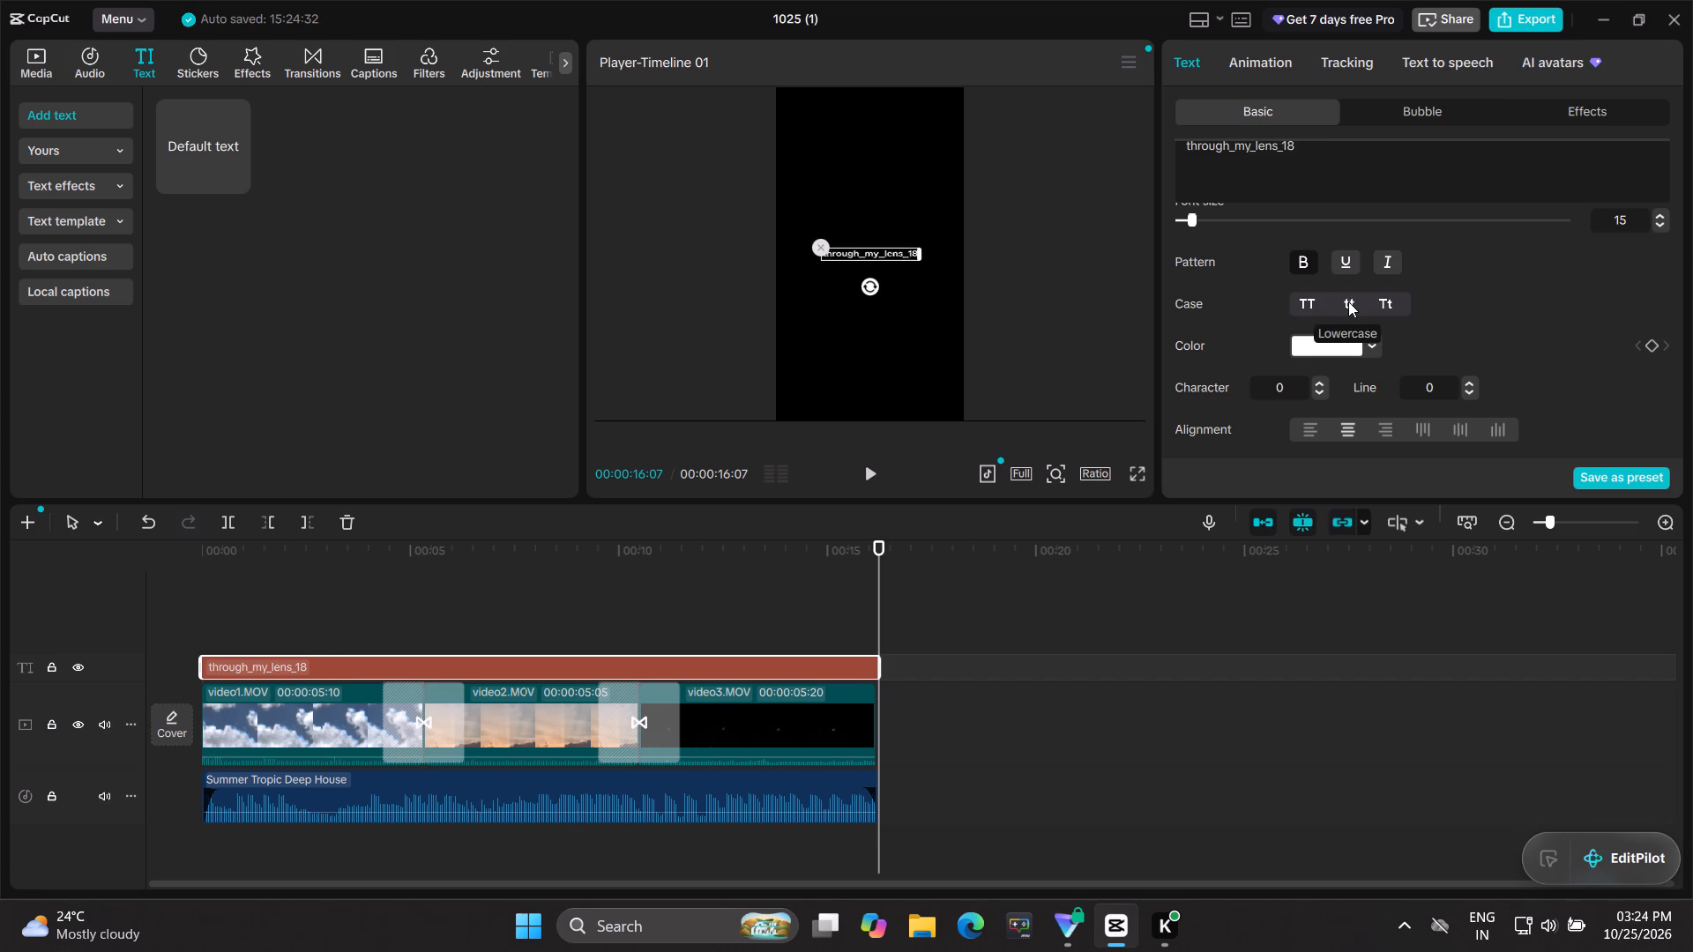
{"action": "left_click", "coordinate": [1383, 301]}
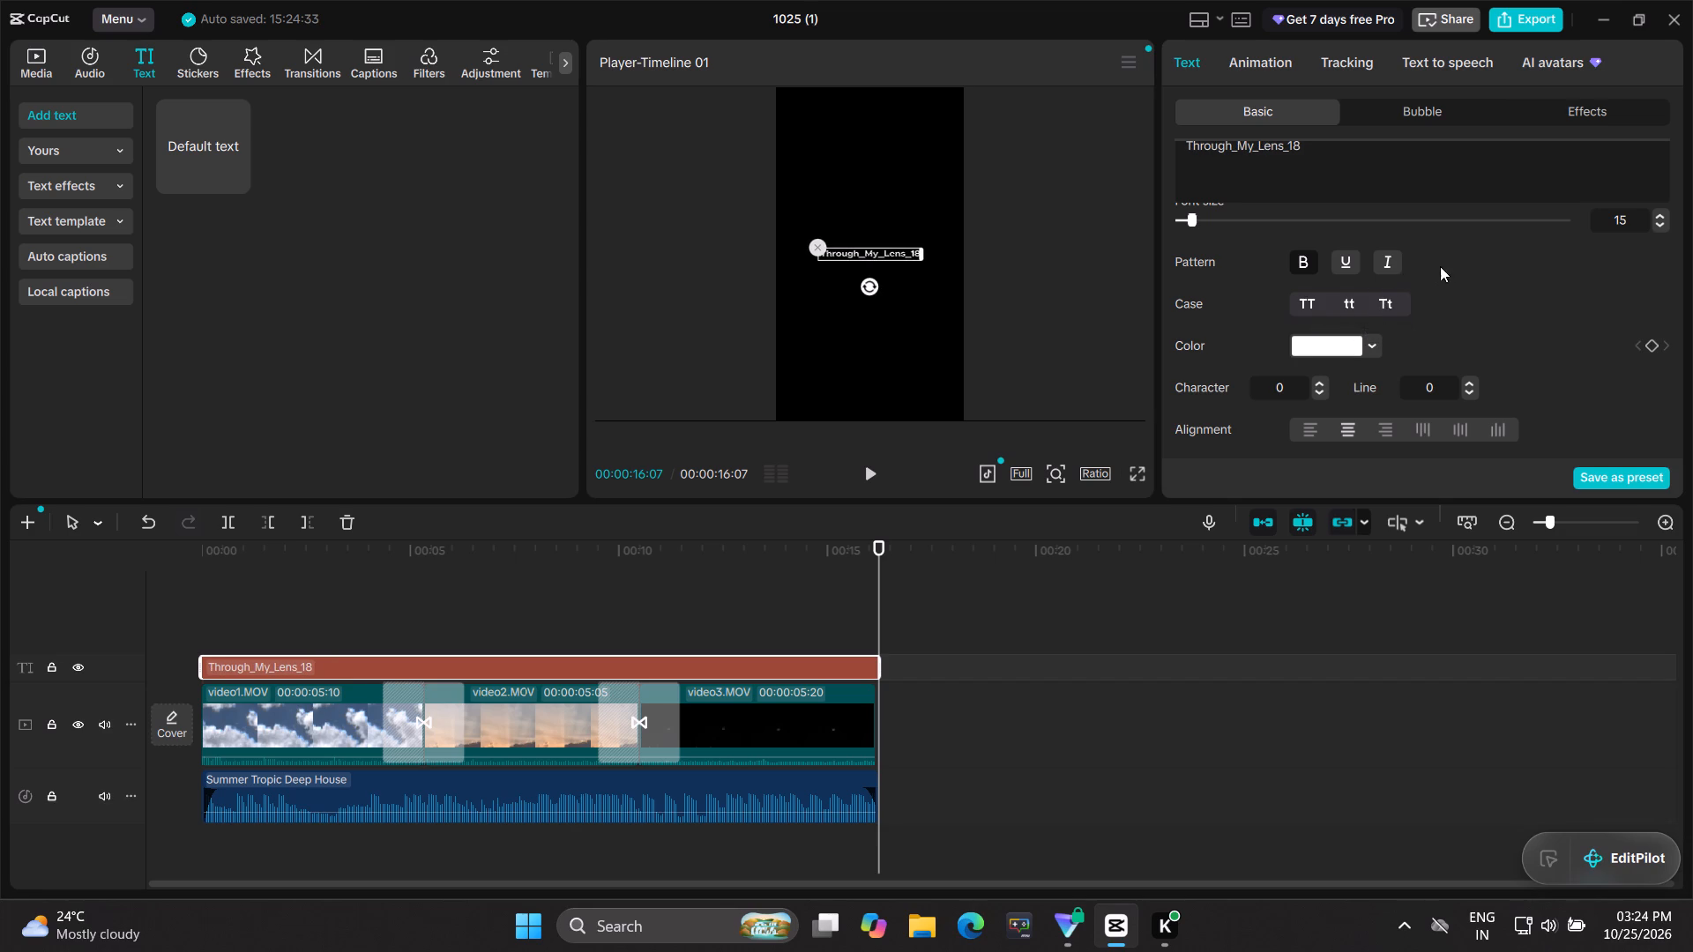
Look through the text's remaining basic settings, from preset styles and transform down to shadow and curve.
{"action": "scroll", "coordinate": [1460, 263], "scroll_direction": "down", "scroll_amount": 1}
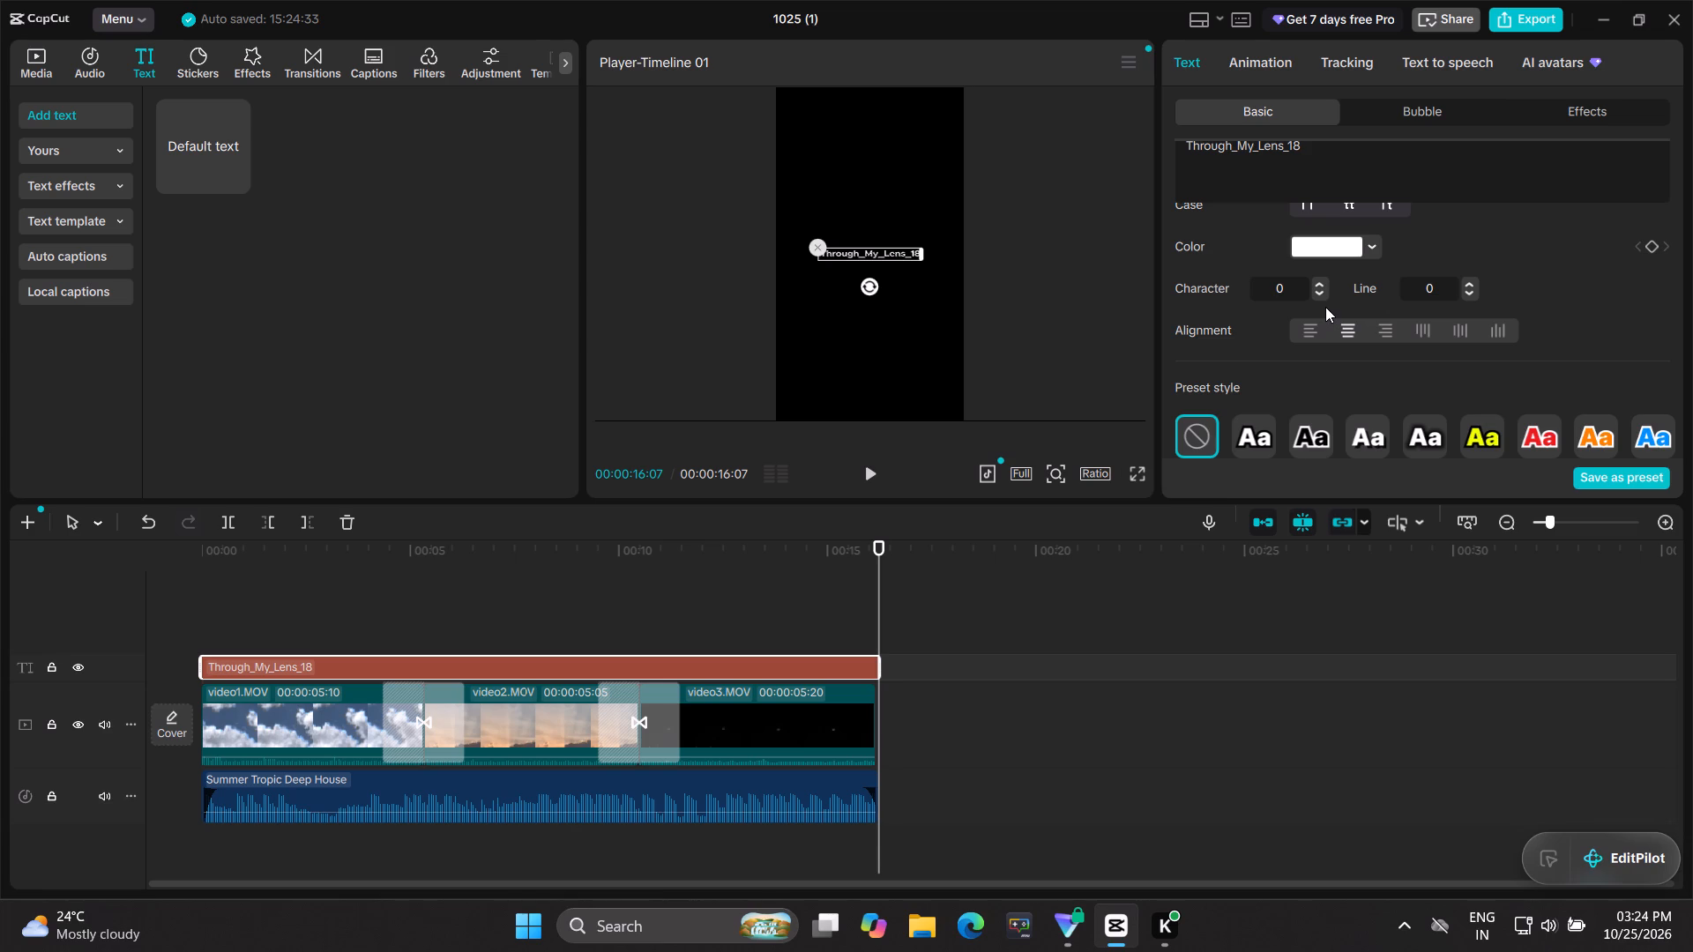
{"action": "scroll", "coordinate": [1328, 312], "scroll_direction": "down", "scroll_amount": 2}
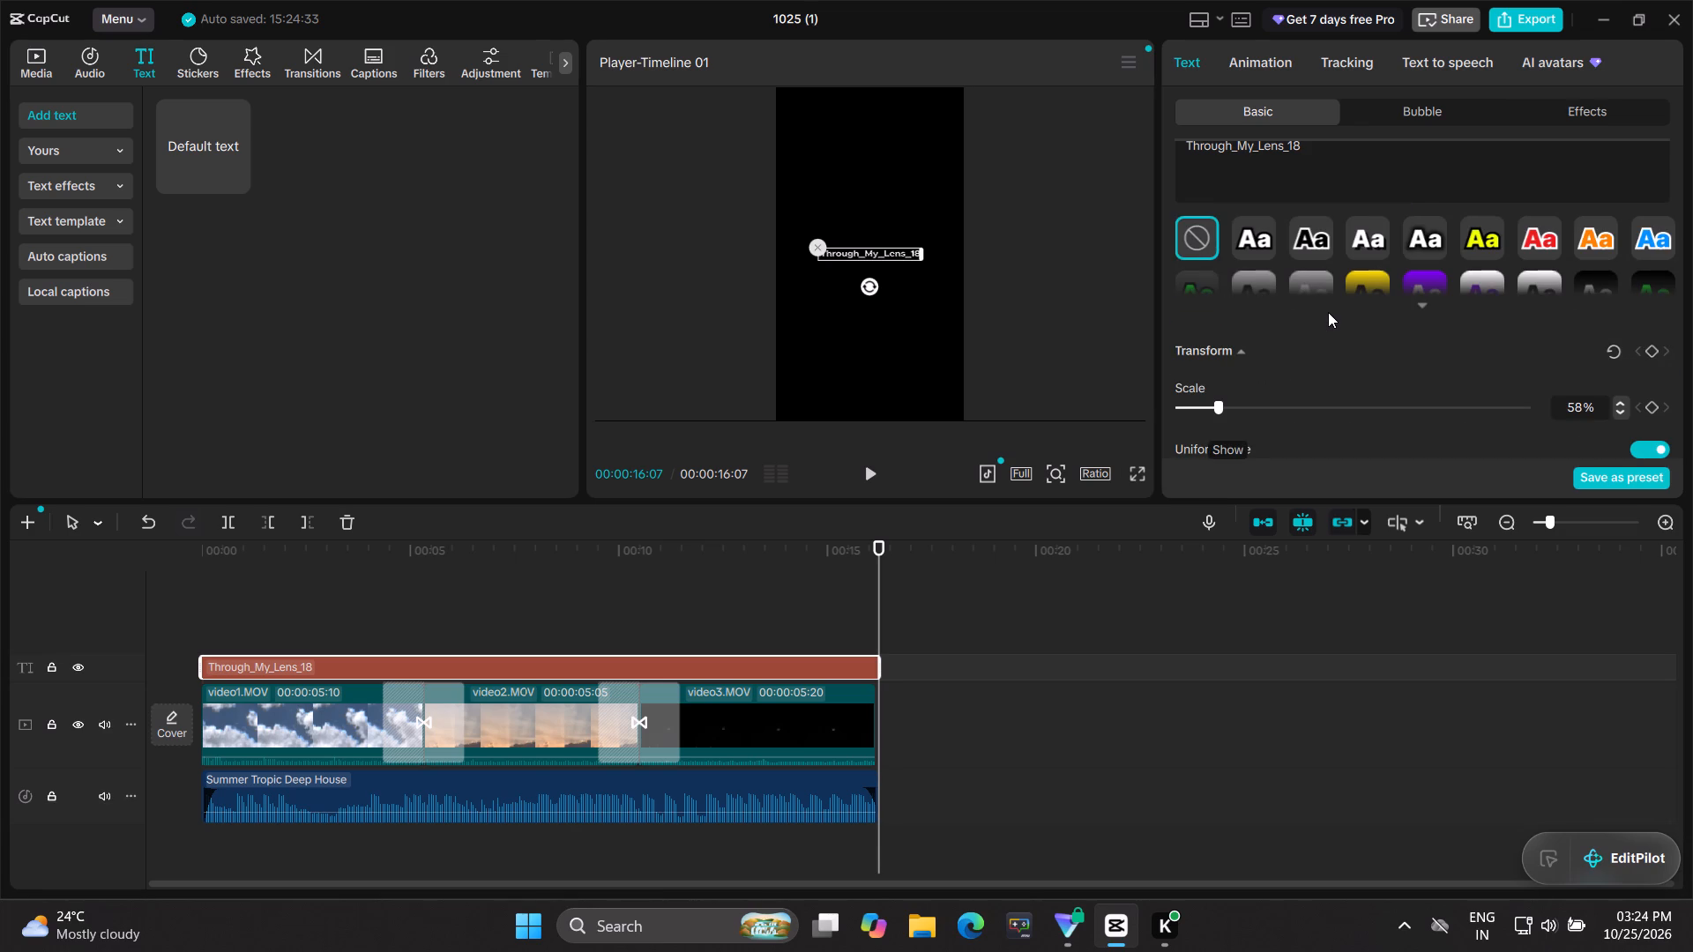
{"action": "scroll", "coordinate": [1328, 312], "scroll_direction": "down", "scroll_amount": 2}
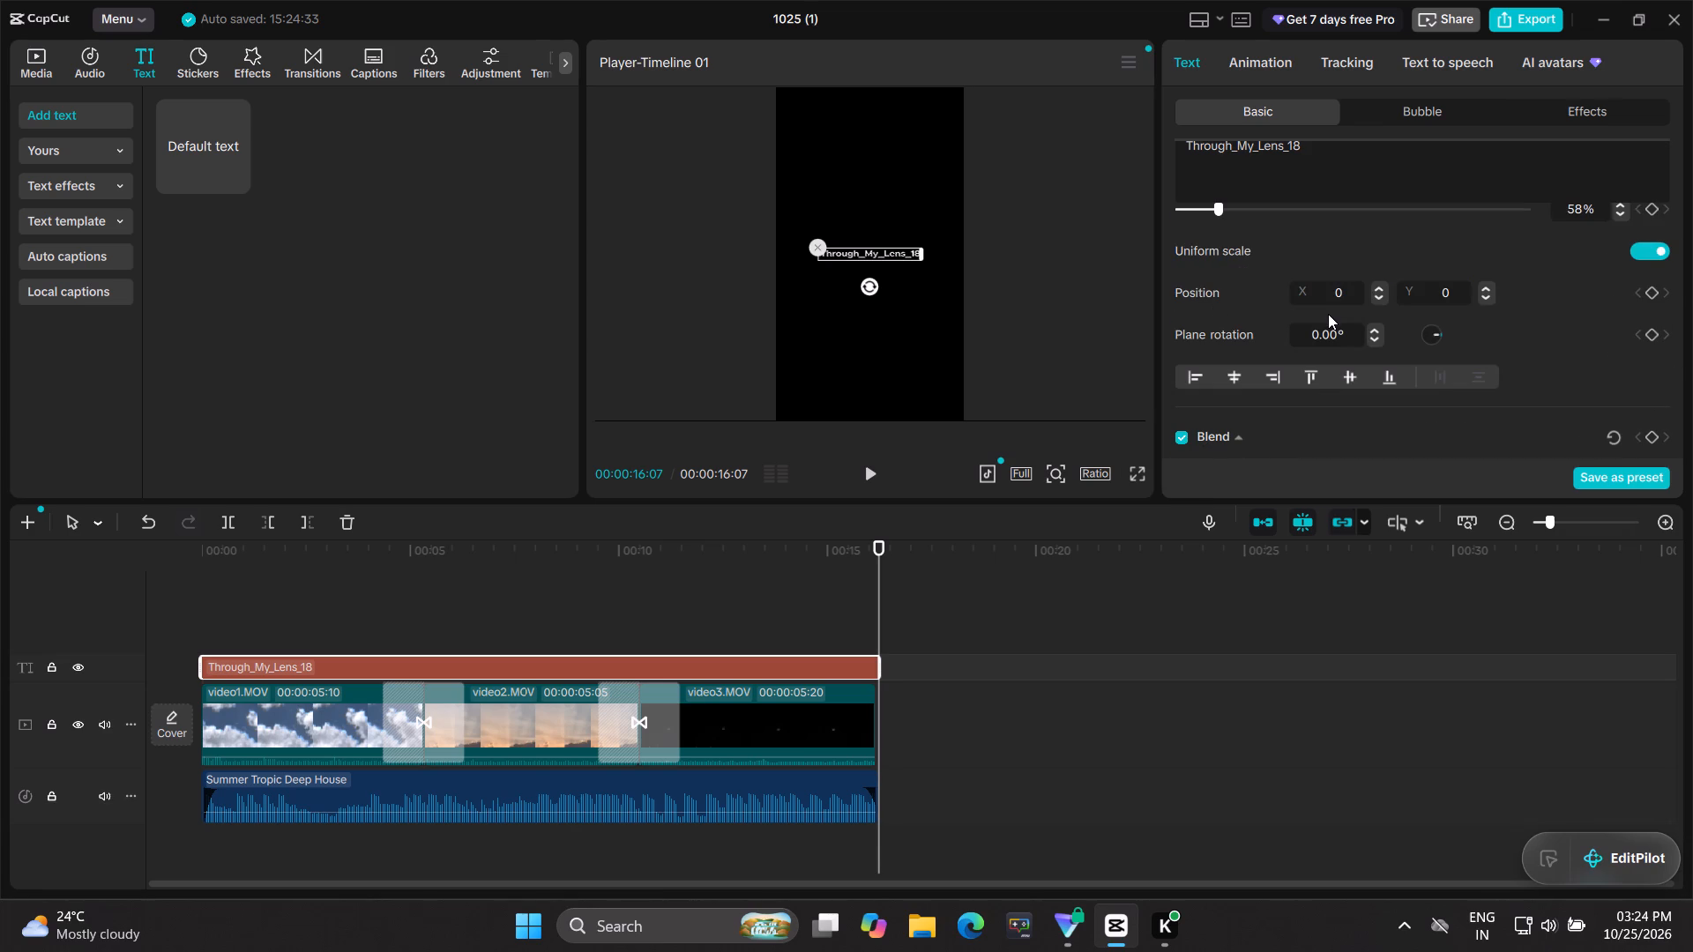
{"action": "scroll", "coordinate": [1328, 316], "scroll_direction": "down", "scroll_amount": 1}
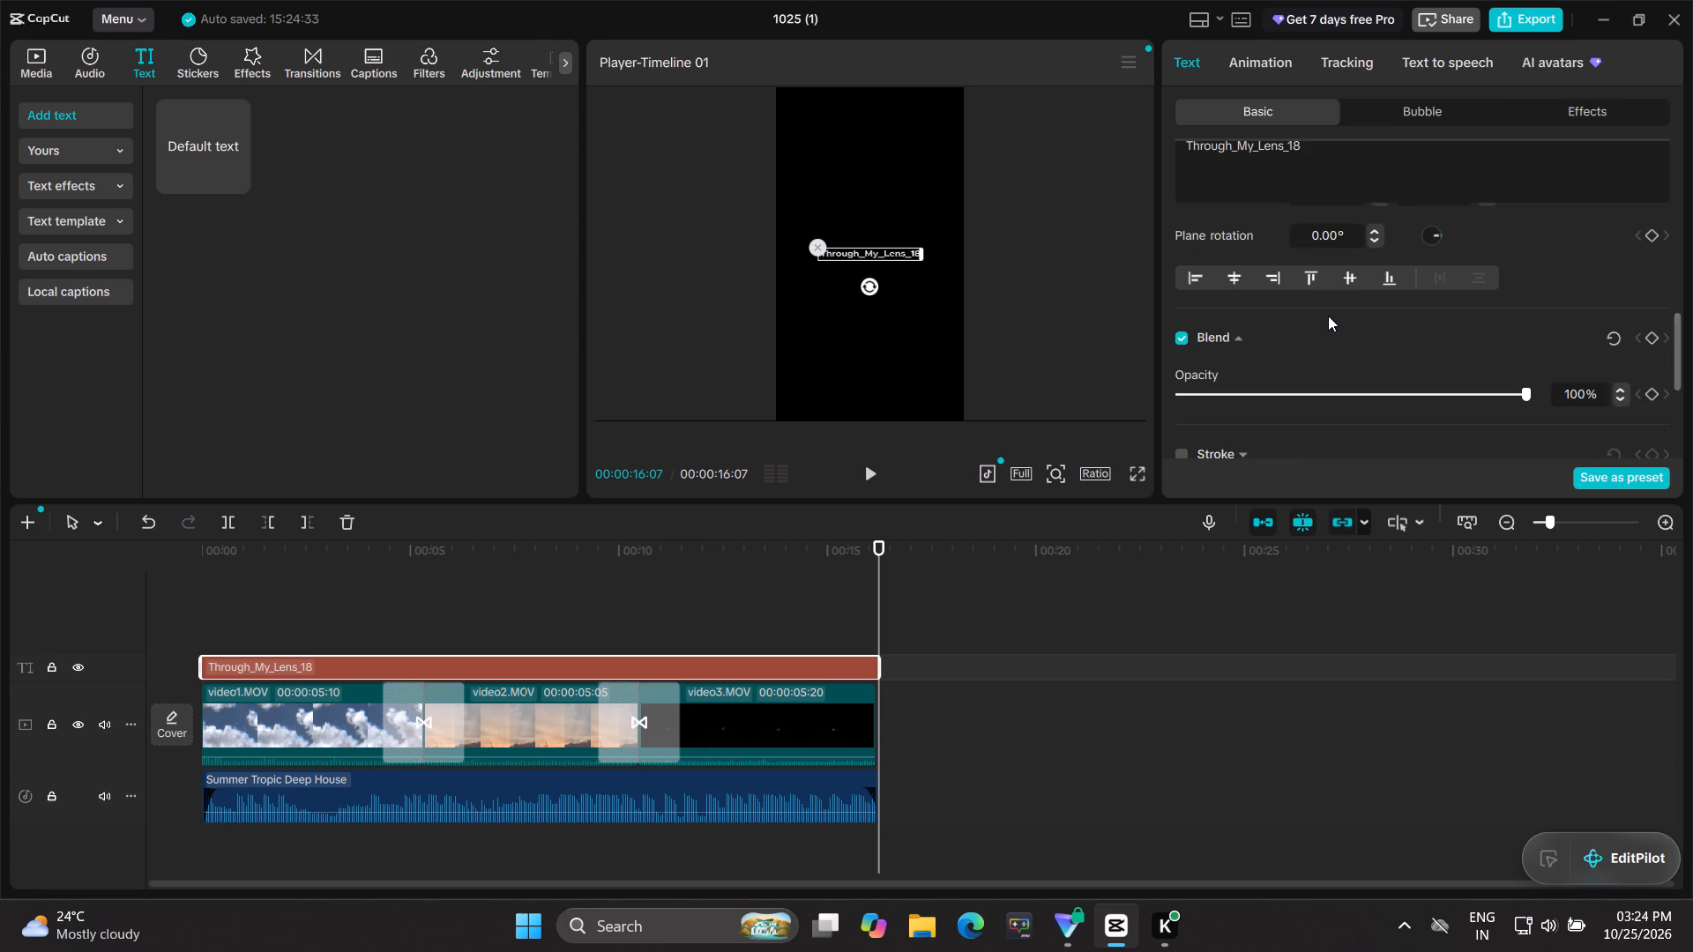
{"action": "scroll", "coordinate": [1328, 316], "scroll_direction": "down", "scroll_amount": 2}
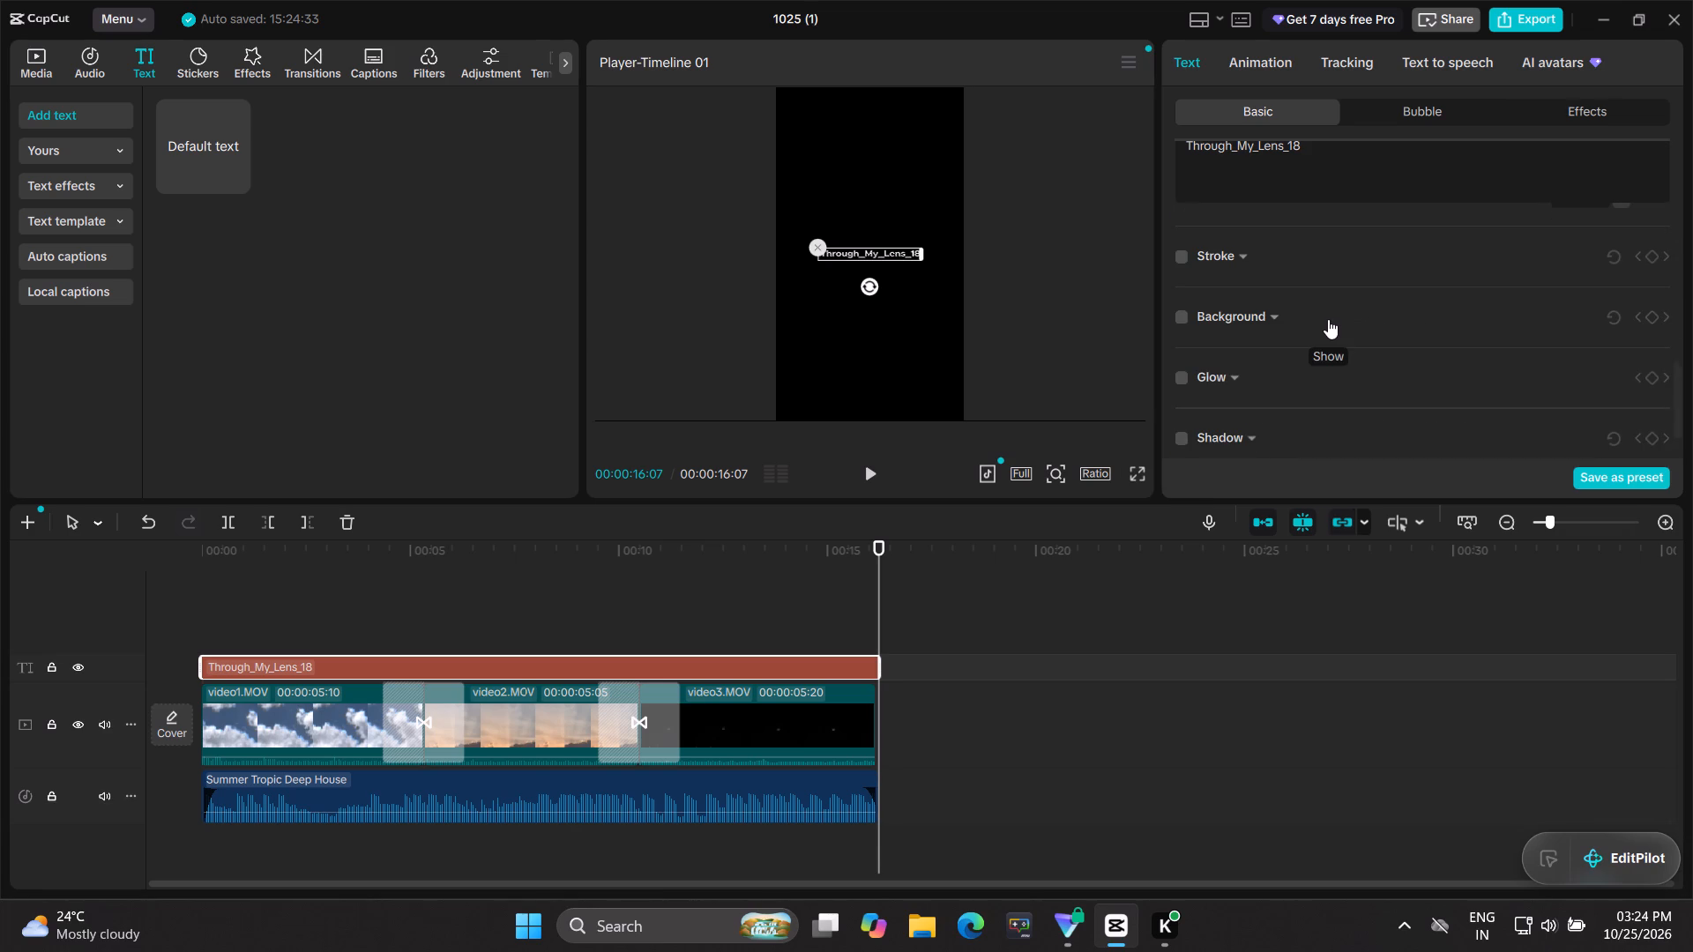
{"action": "scroll", "coordinate": [1328, 319], "scroll_direction": "down", "scroll_amount": 3}
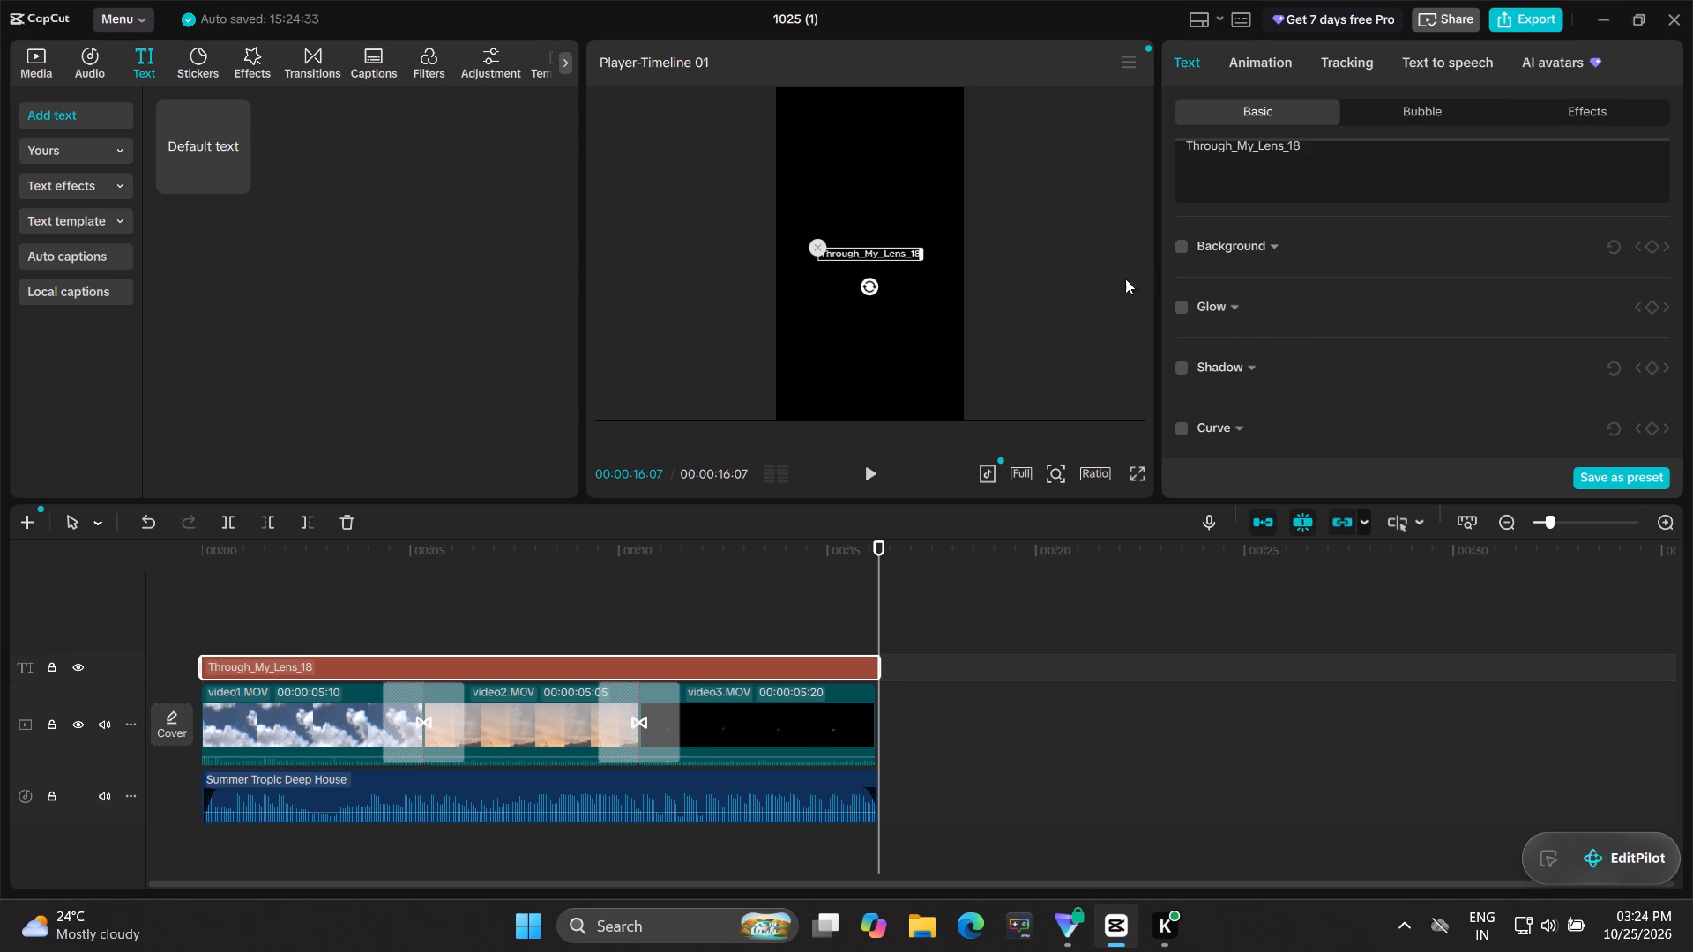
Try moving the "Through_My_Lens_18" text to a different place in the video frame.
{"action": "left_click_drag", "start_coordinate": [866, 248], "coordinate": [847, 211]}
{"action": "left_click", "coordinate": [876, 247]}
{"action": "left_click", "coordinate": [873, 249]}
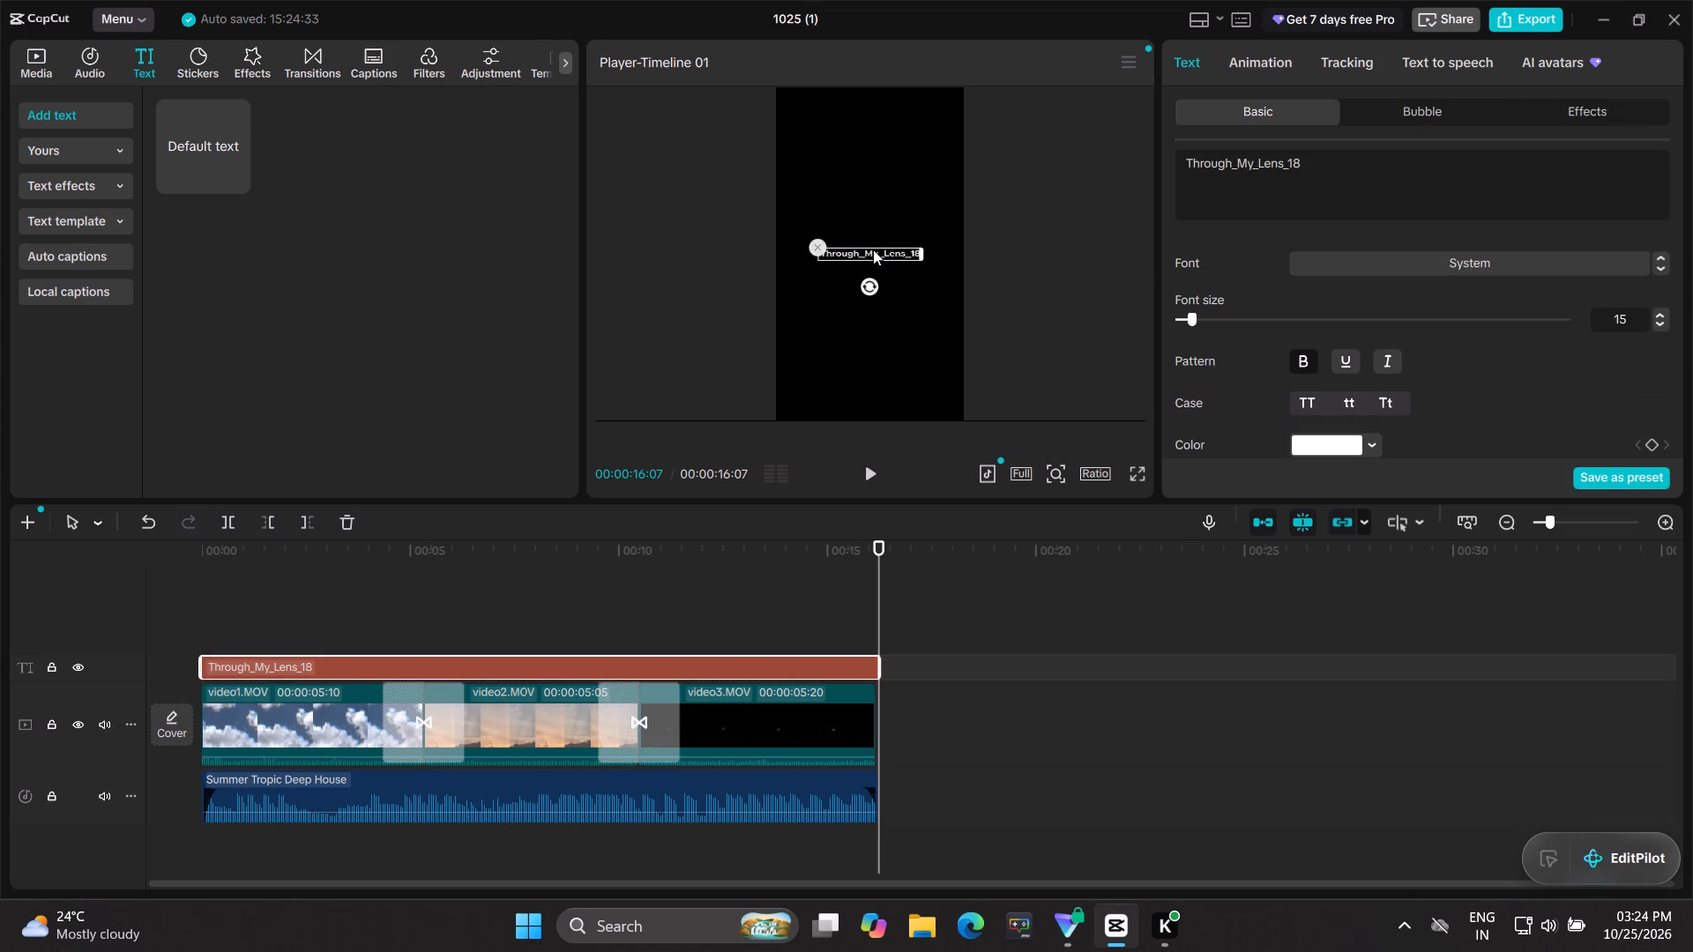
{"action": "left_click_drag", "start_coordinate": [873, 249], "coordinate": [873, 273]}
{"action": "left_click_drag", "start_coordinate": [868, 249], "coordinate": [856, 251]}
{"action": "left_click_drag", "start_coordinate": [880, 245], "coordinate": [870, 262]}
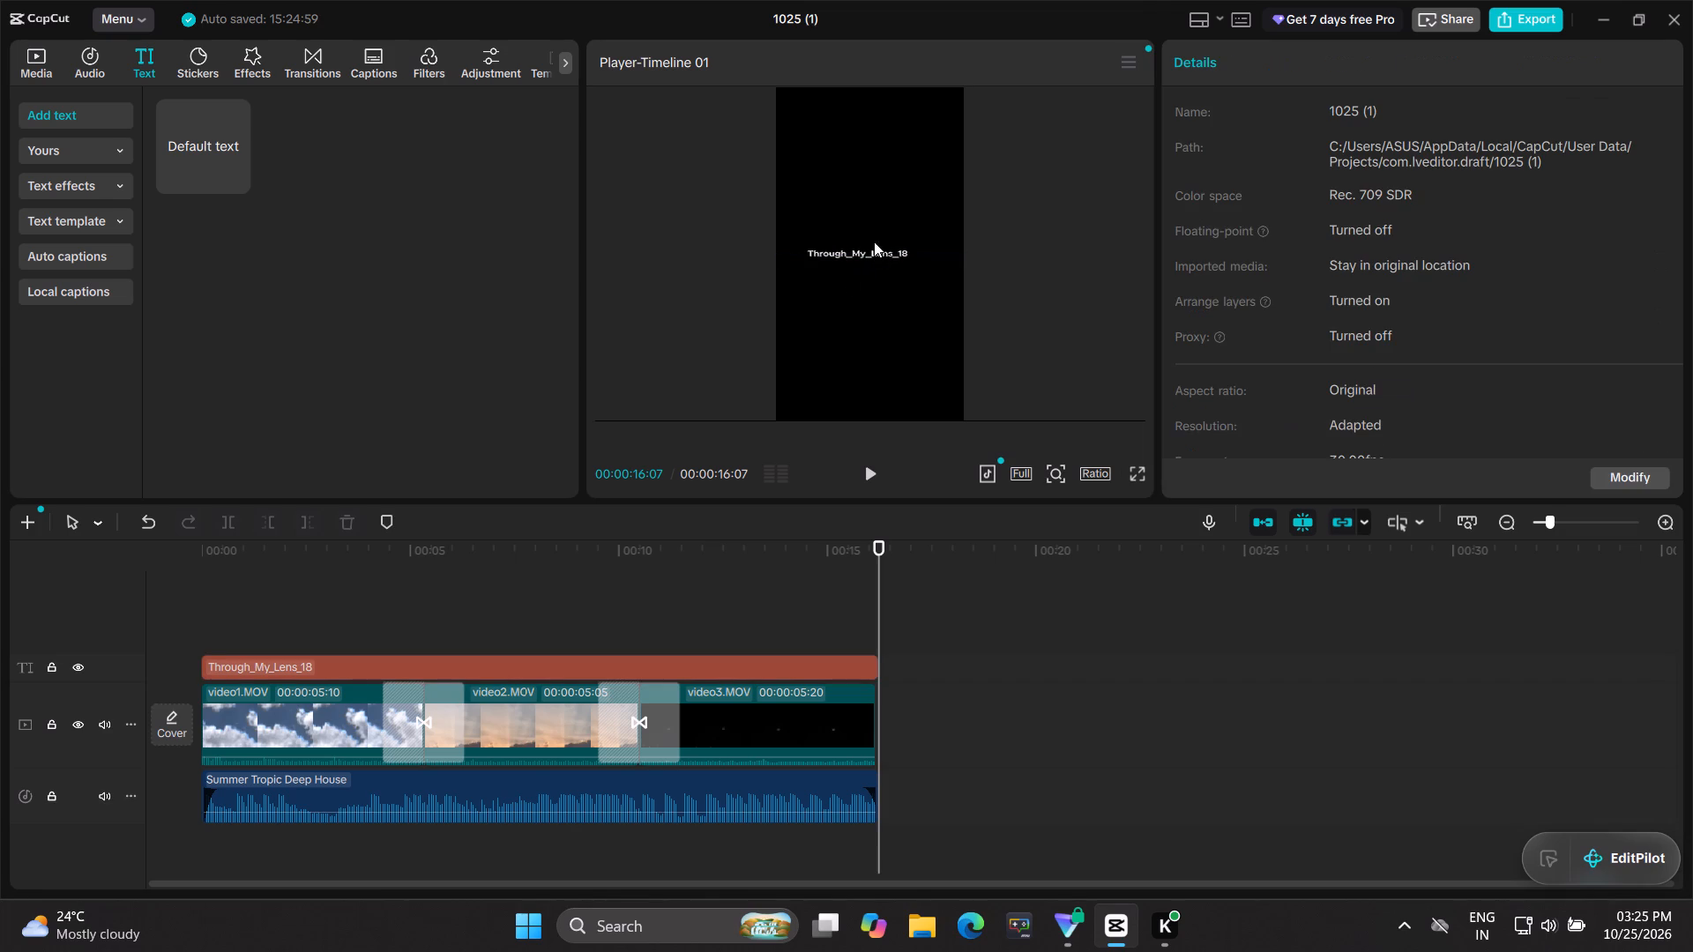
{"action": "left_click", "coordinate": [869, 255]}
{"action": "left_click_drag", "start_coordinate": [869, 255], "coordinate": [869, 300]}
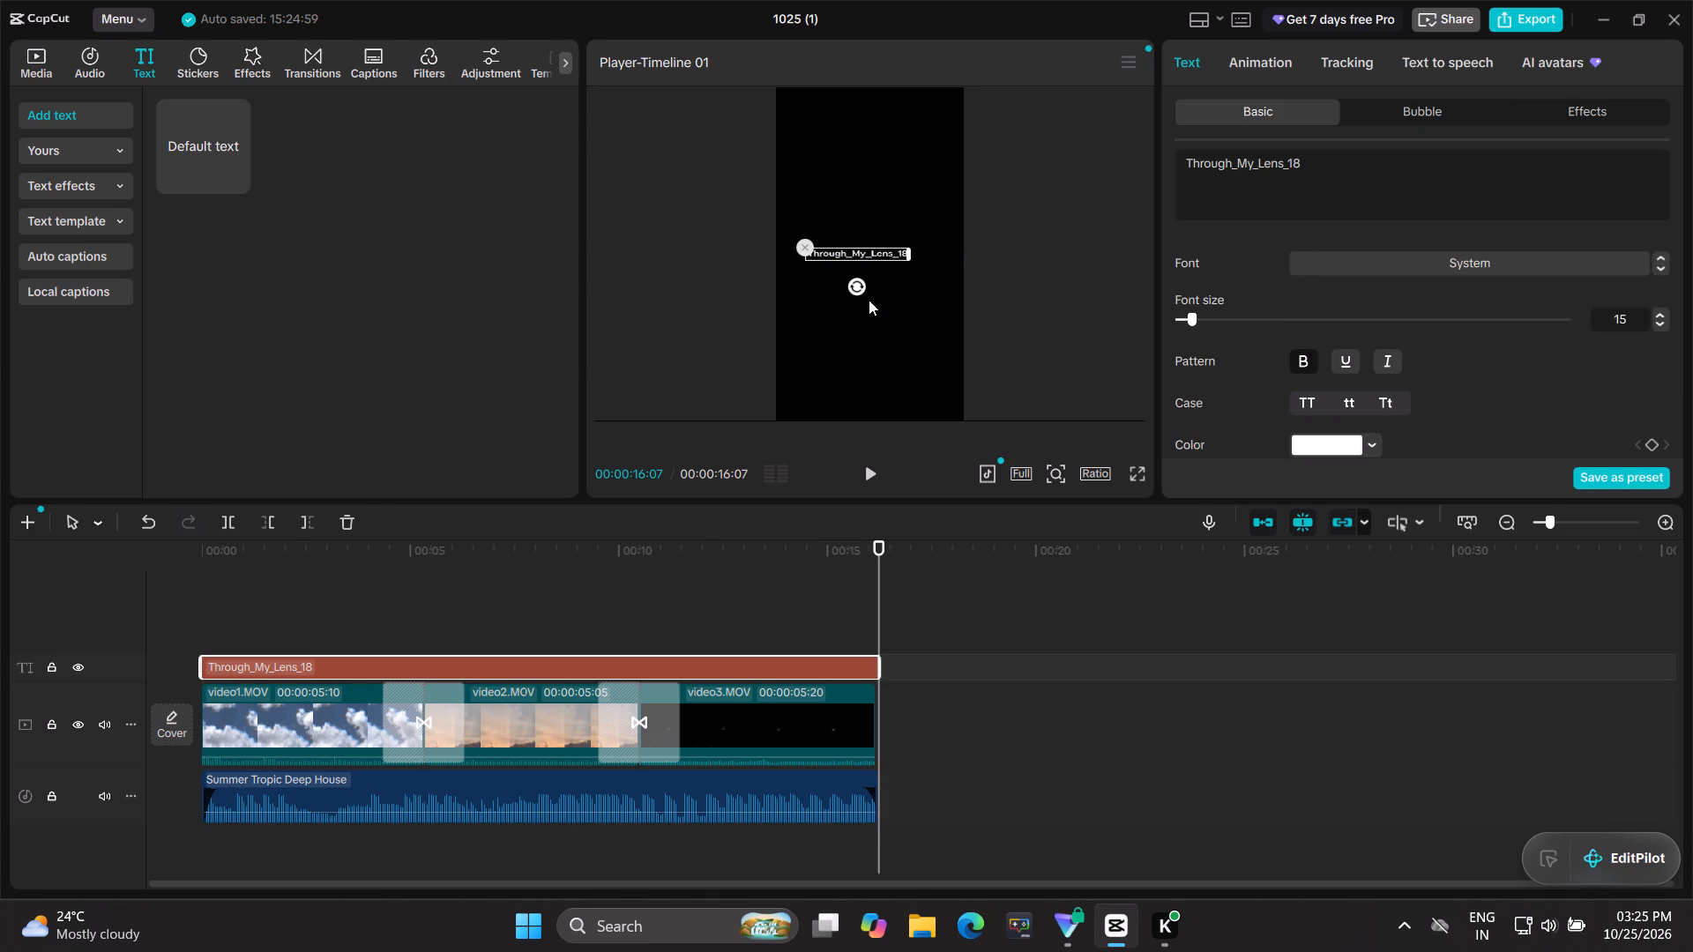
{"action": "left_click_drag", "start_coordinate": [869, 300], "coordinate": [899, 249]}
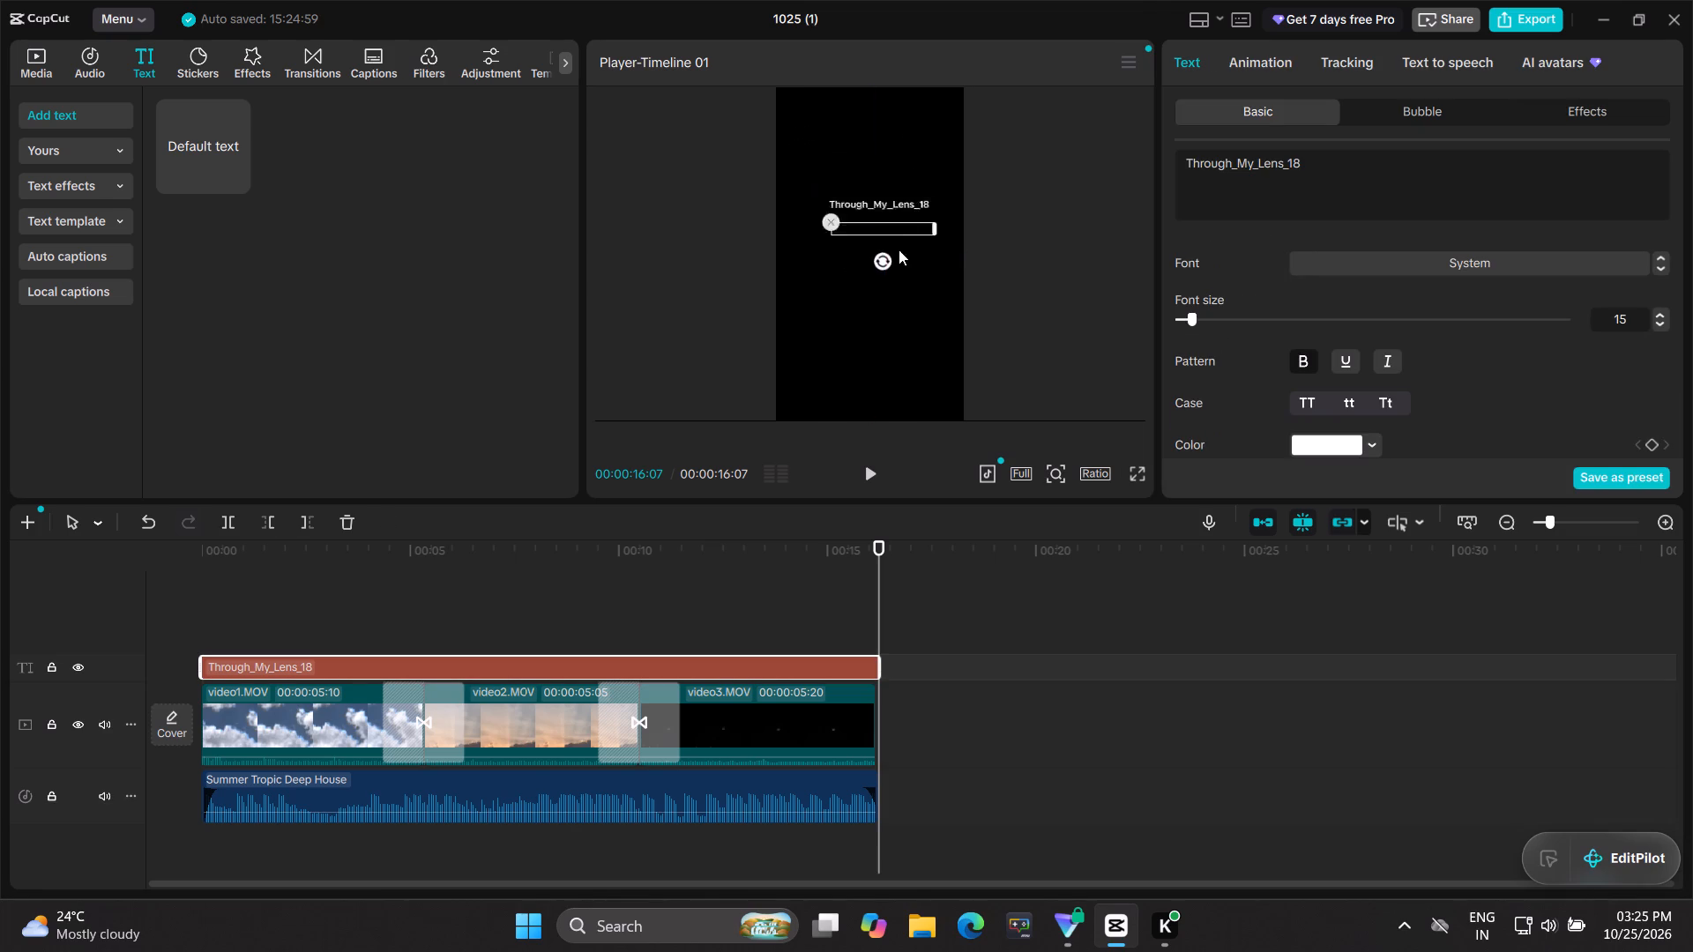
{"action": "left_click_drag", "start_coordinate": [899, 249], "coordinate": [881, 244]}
Delete the "Through_My_Lens_18" text overlay from the project.
{"action": "left_click", "coordinate": [817, 237]}
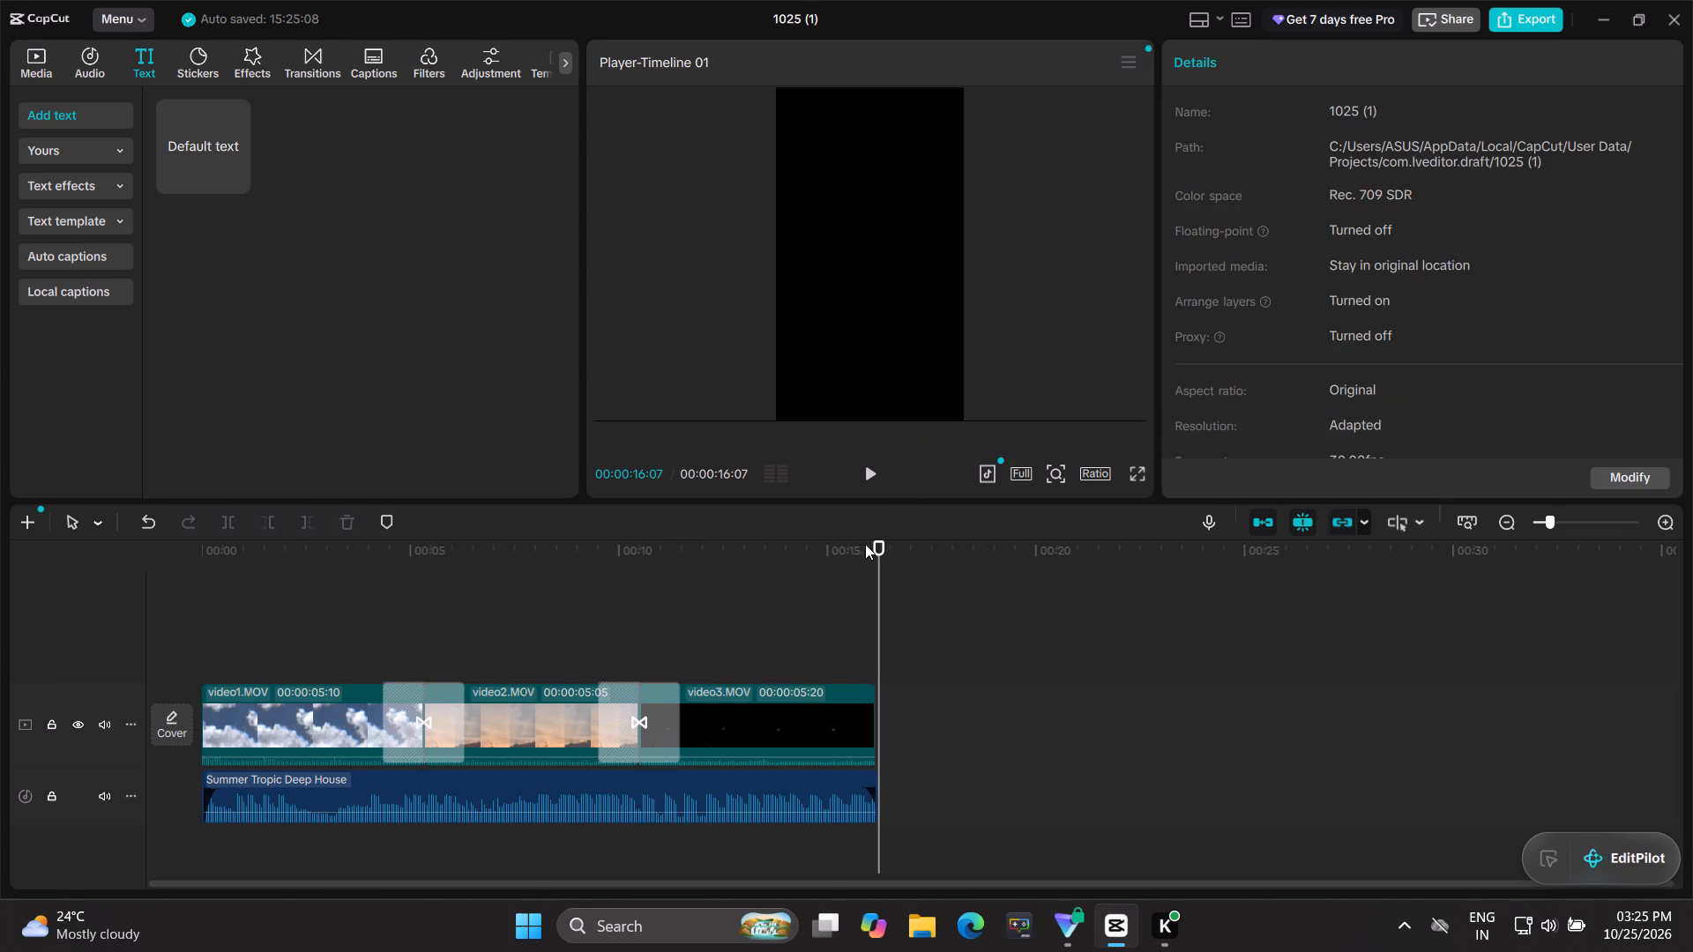
Play the joined video from the start to review its transitions and music.
{"action": "left_click", "coordinate": [865, 473]}
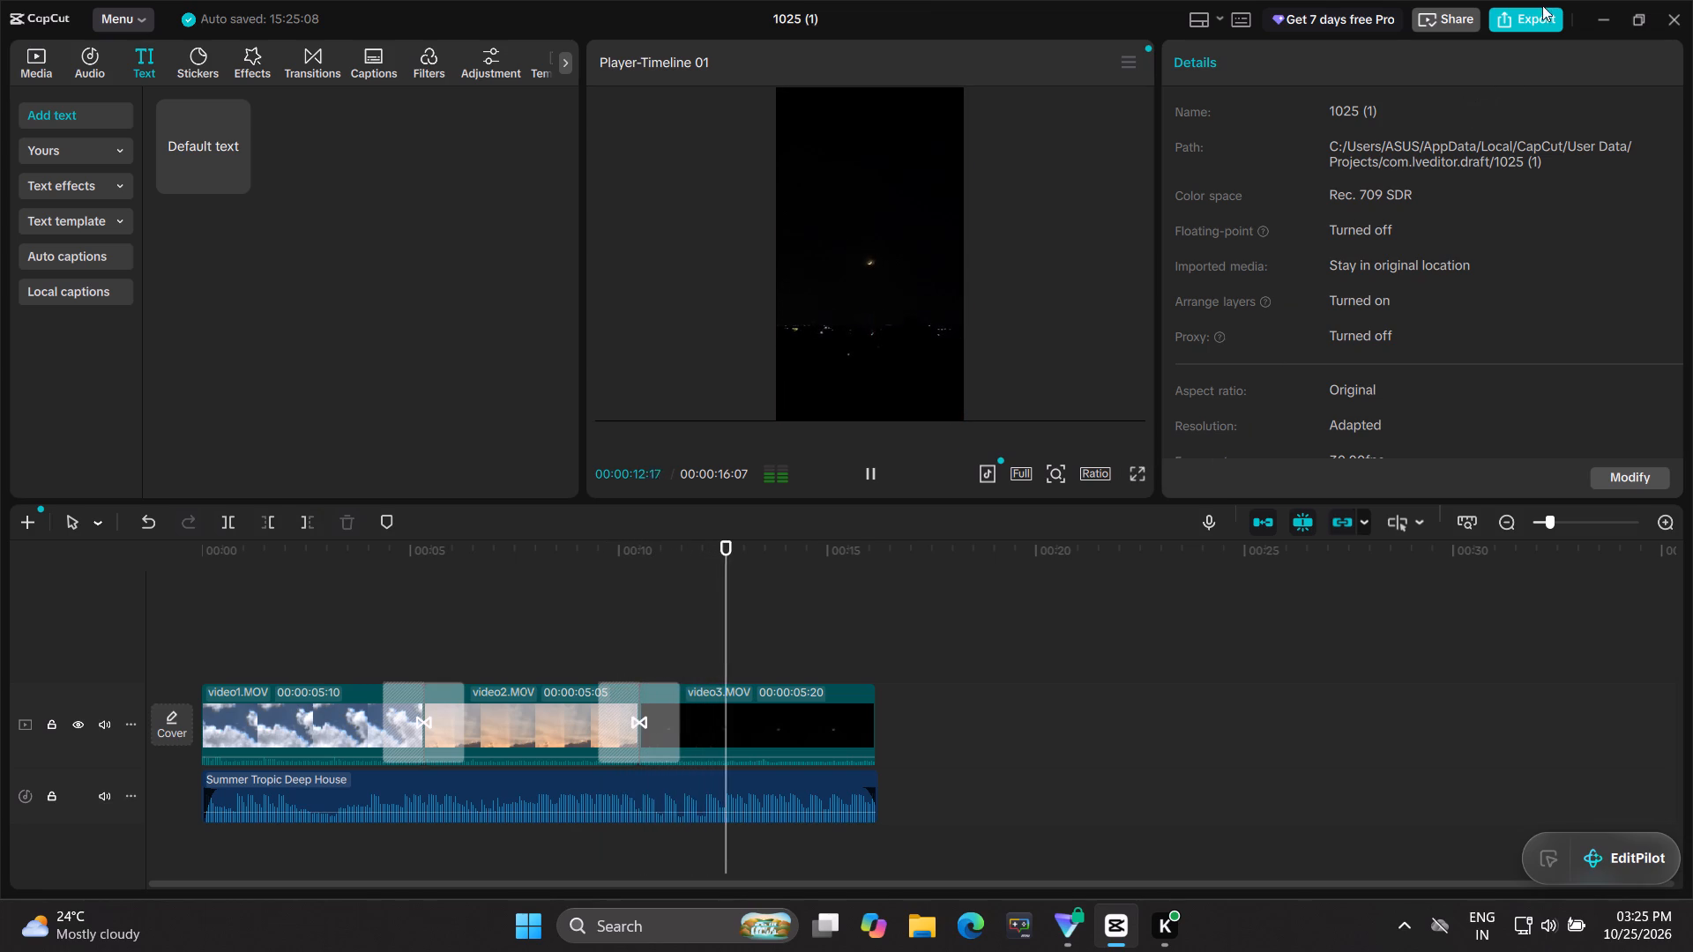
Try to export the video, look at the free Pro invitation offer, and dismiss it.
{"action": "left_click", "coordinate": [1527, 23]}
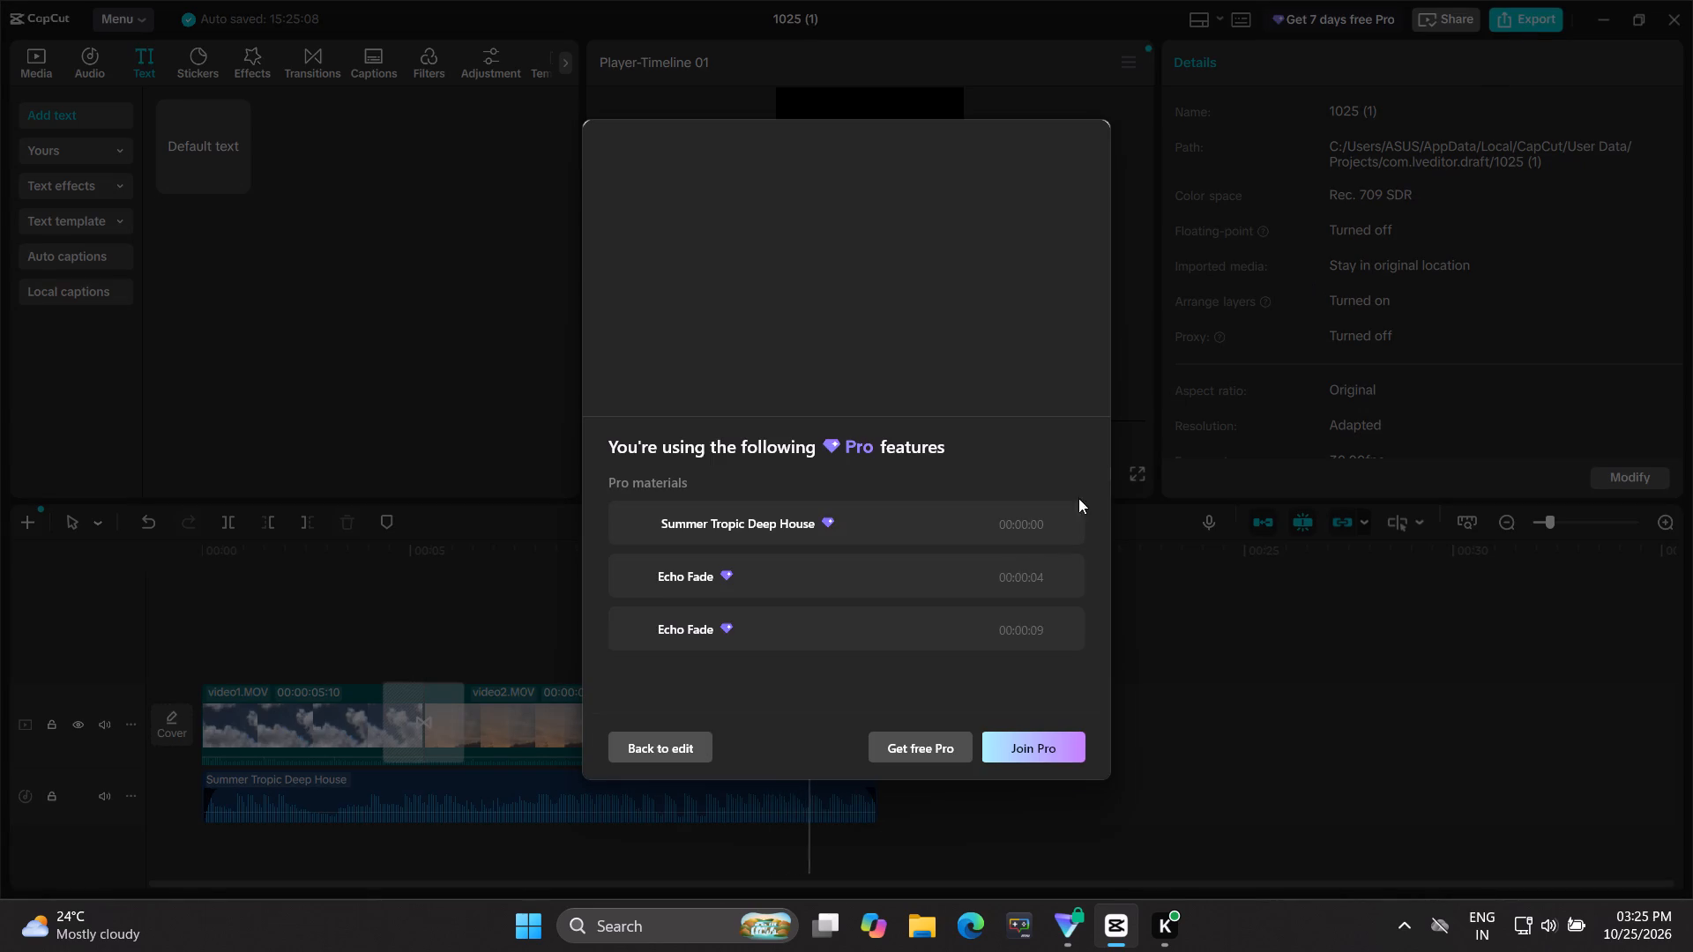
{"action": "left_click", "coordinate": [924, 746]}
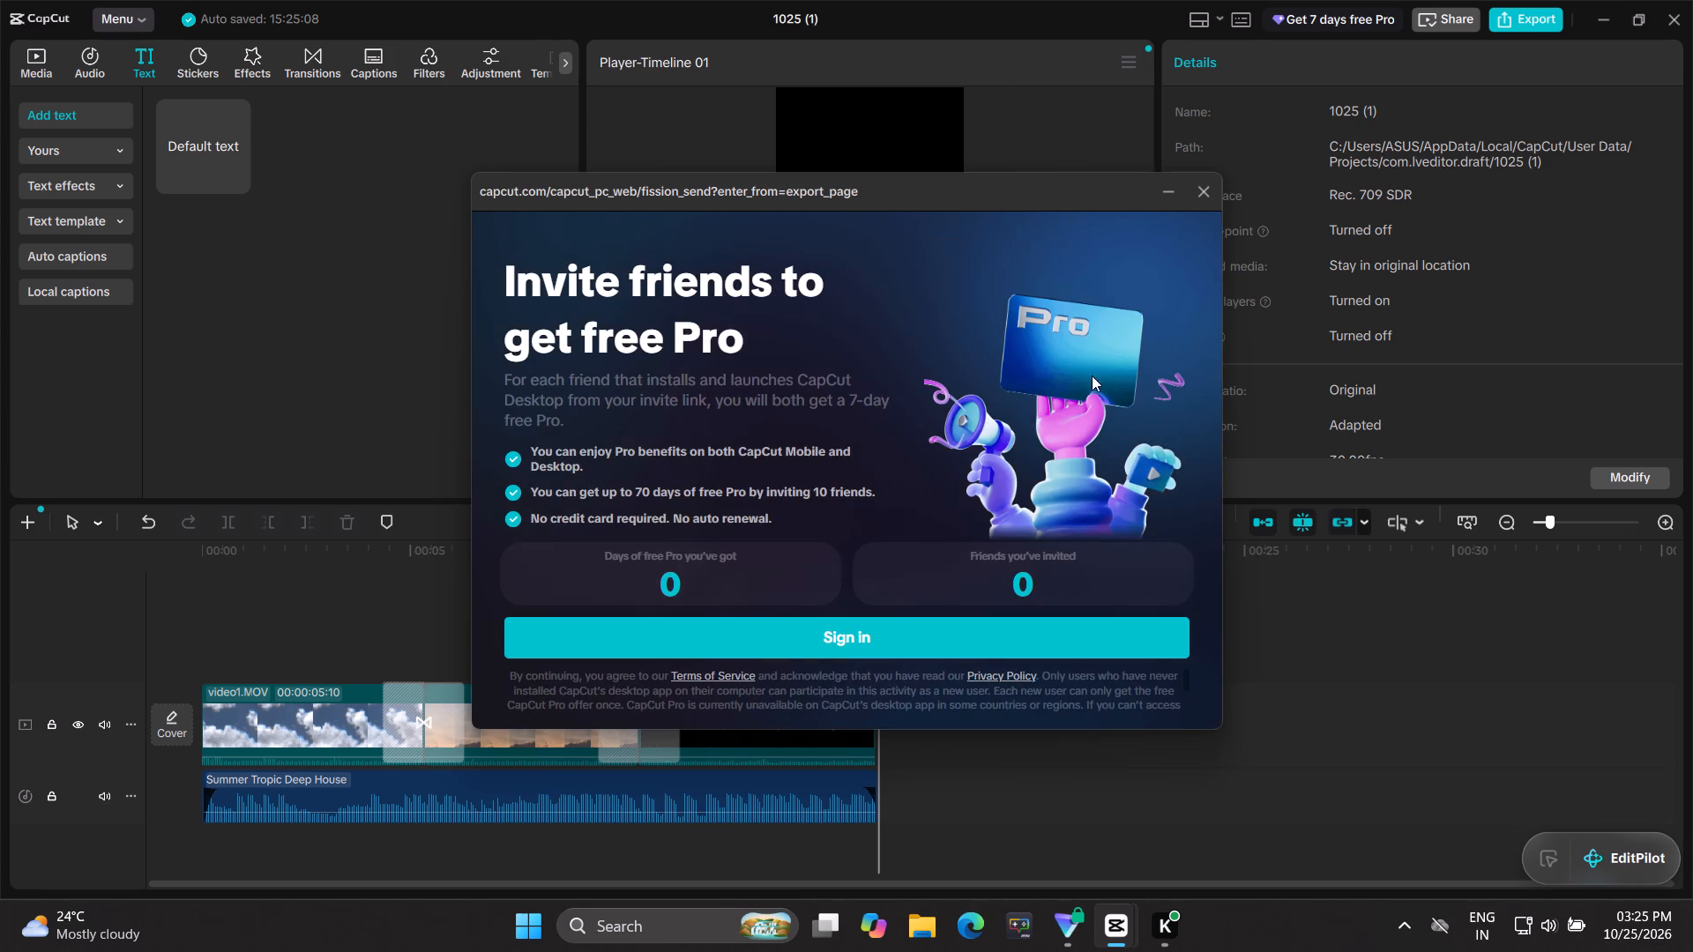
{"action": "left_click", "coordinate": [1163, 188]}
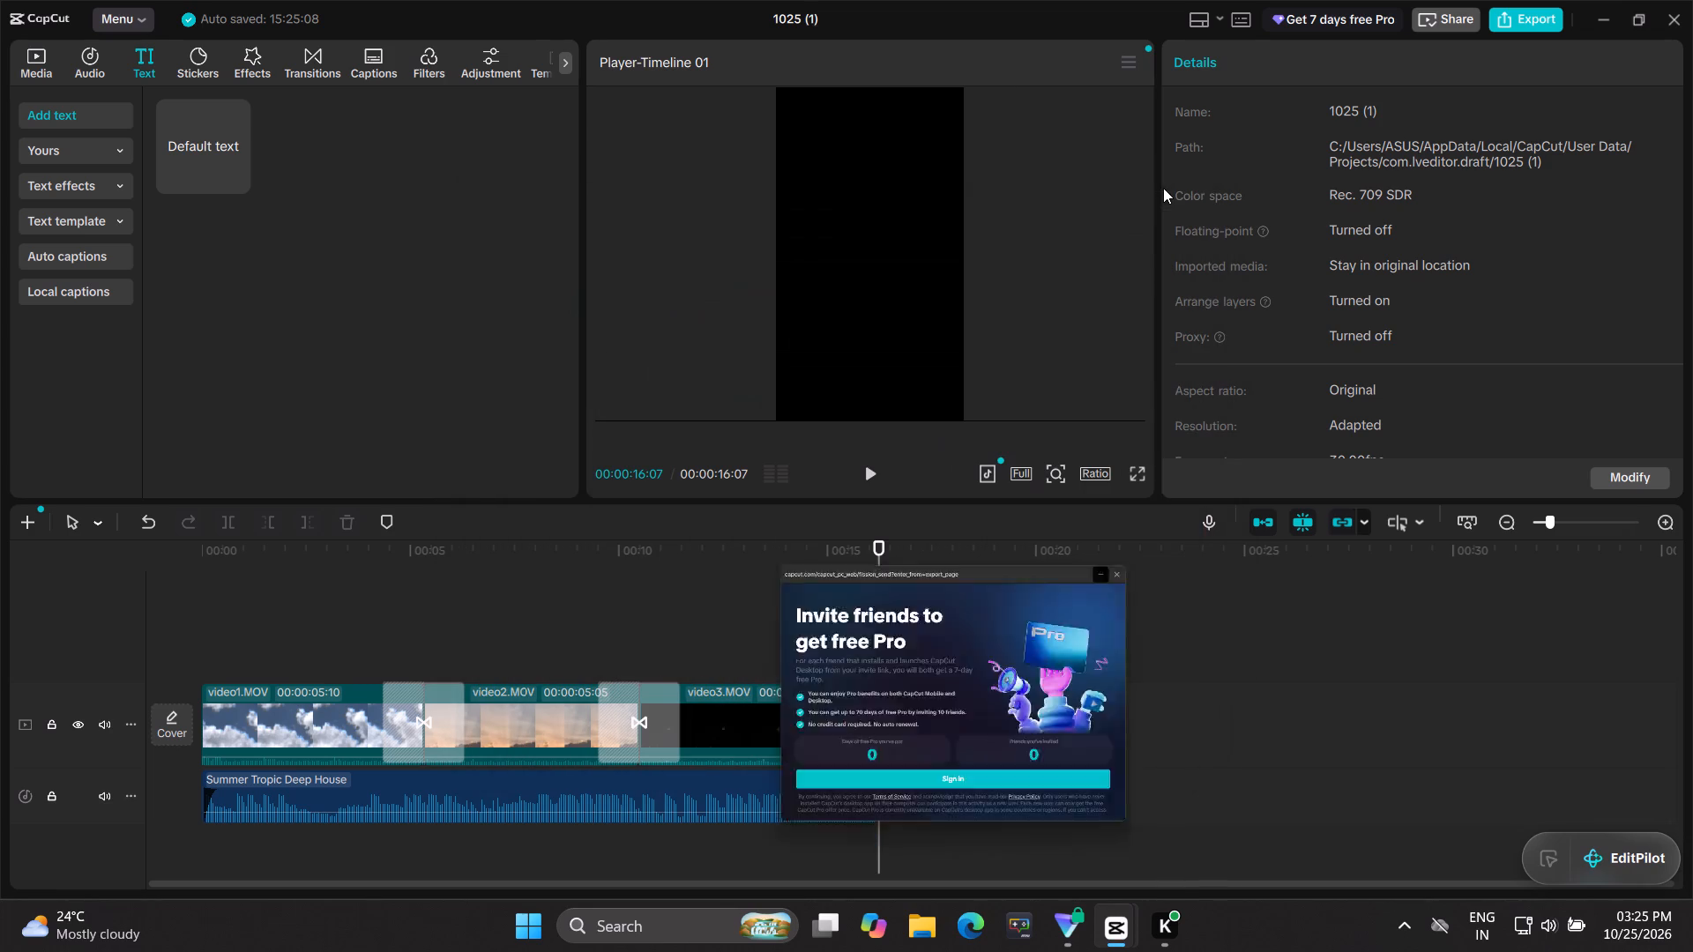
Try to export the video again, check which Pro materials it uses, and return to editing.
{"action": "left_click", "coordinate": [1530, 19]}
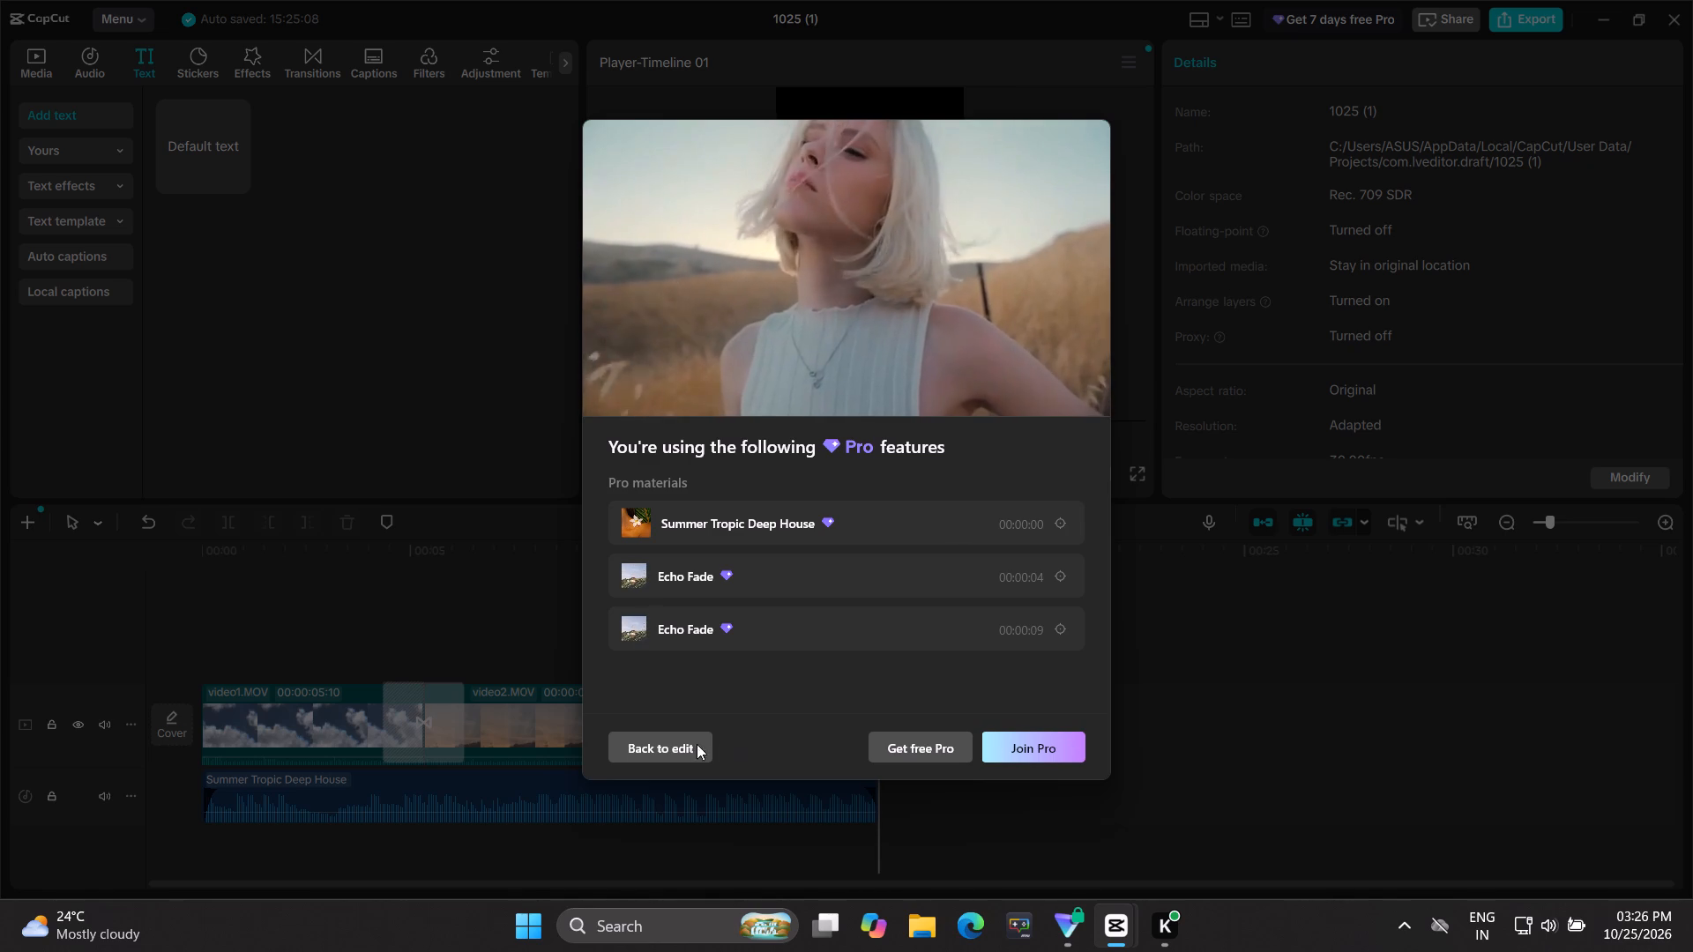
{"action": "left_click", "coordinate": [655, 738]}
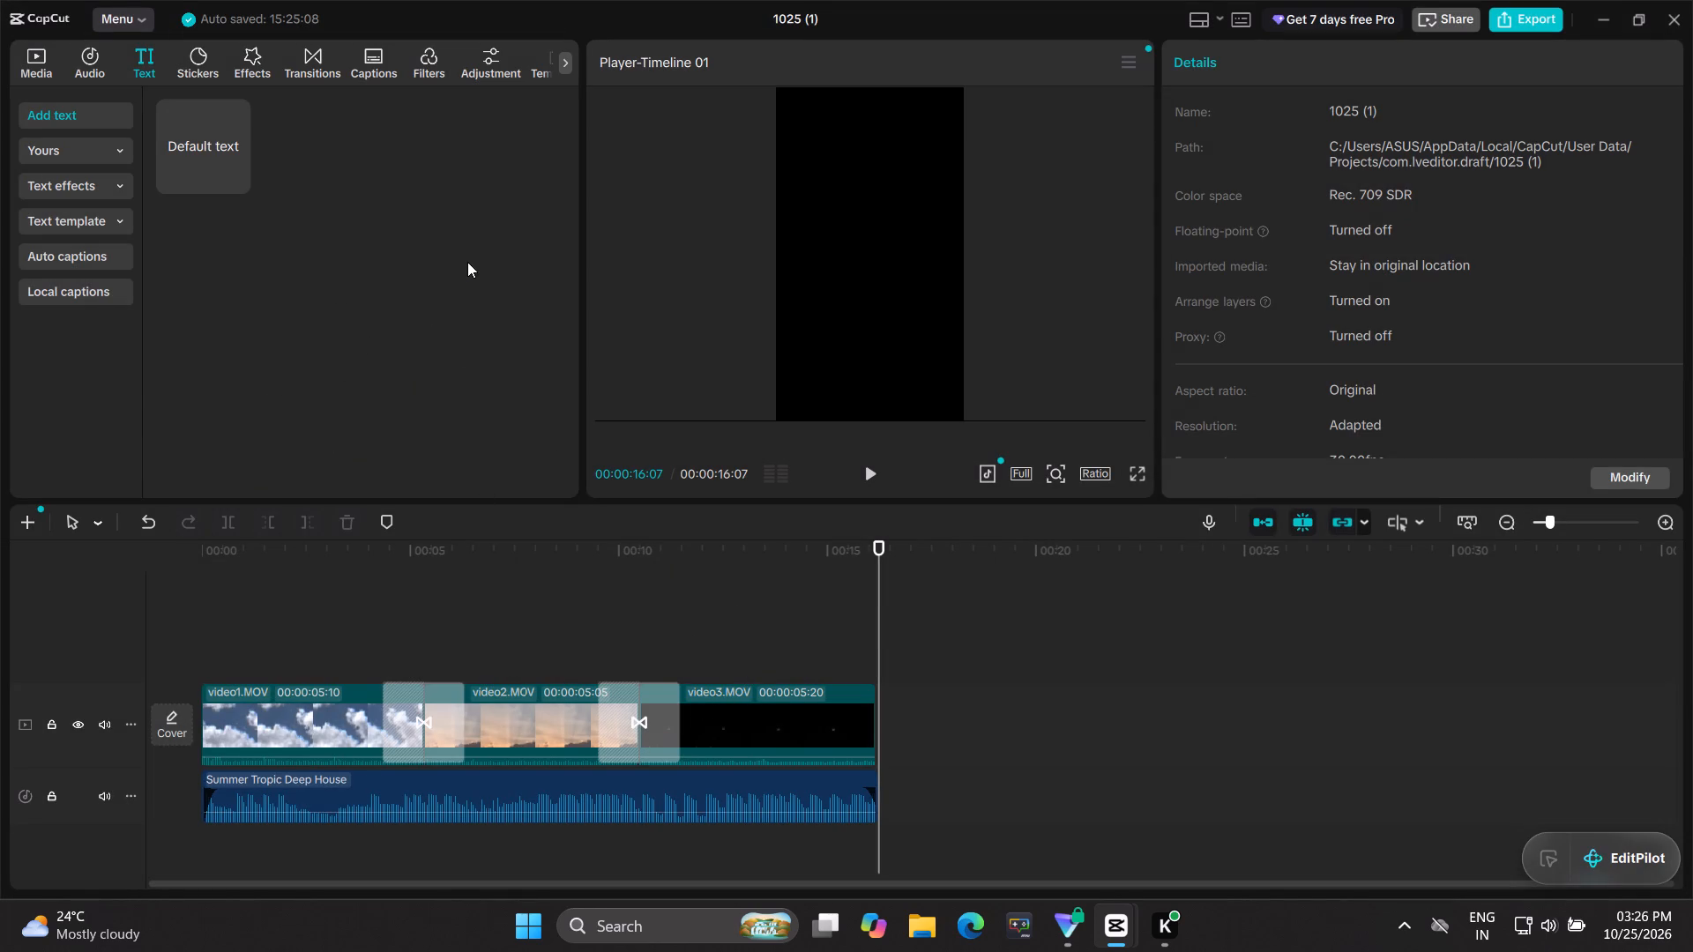
Request the 7 days free Pro offer to reach the account sign-in options.
{"action": "left_click", "coordinate": [1329, 16]}
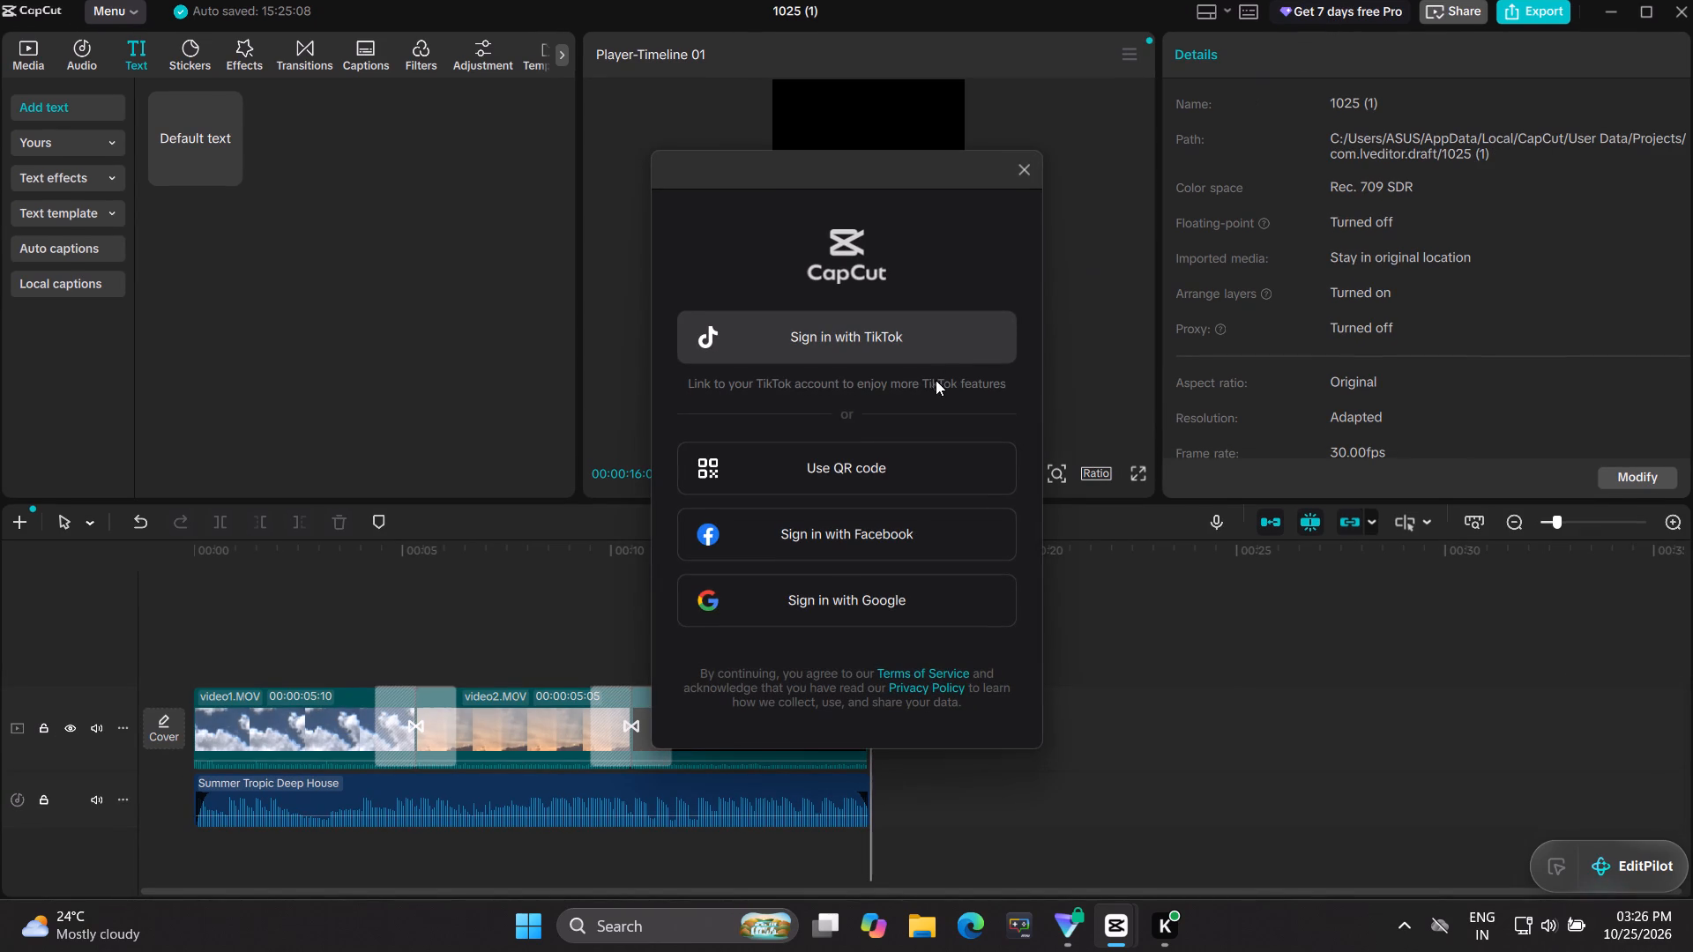
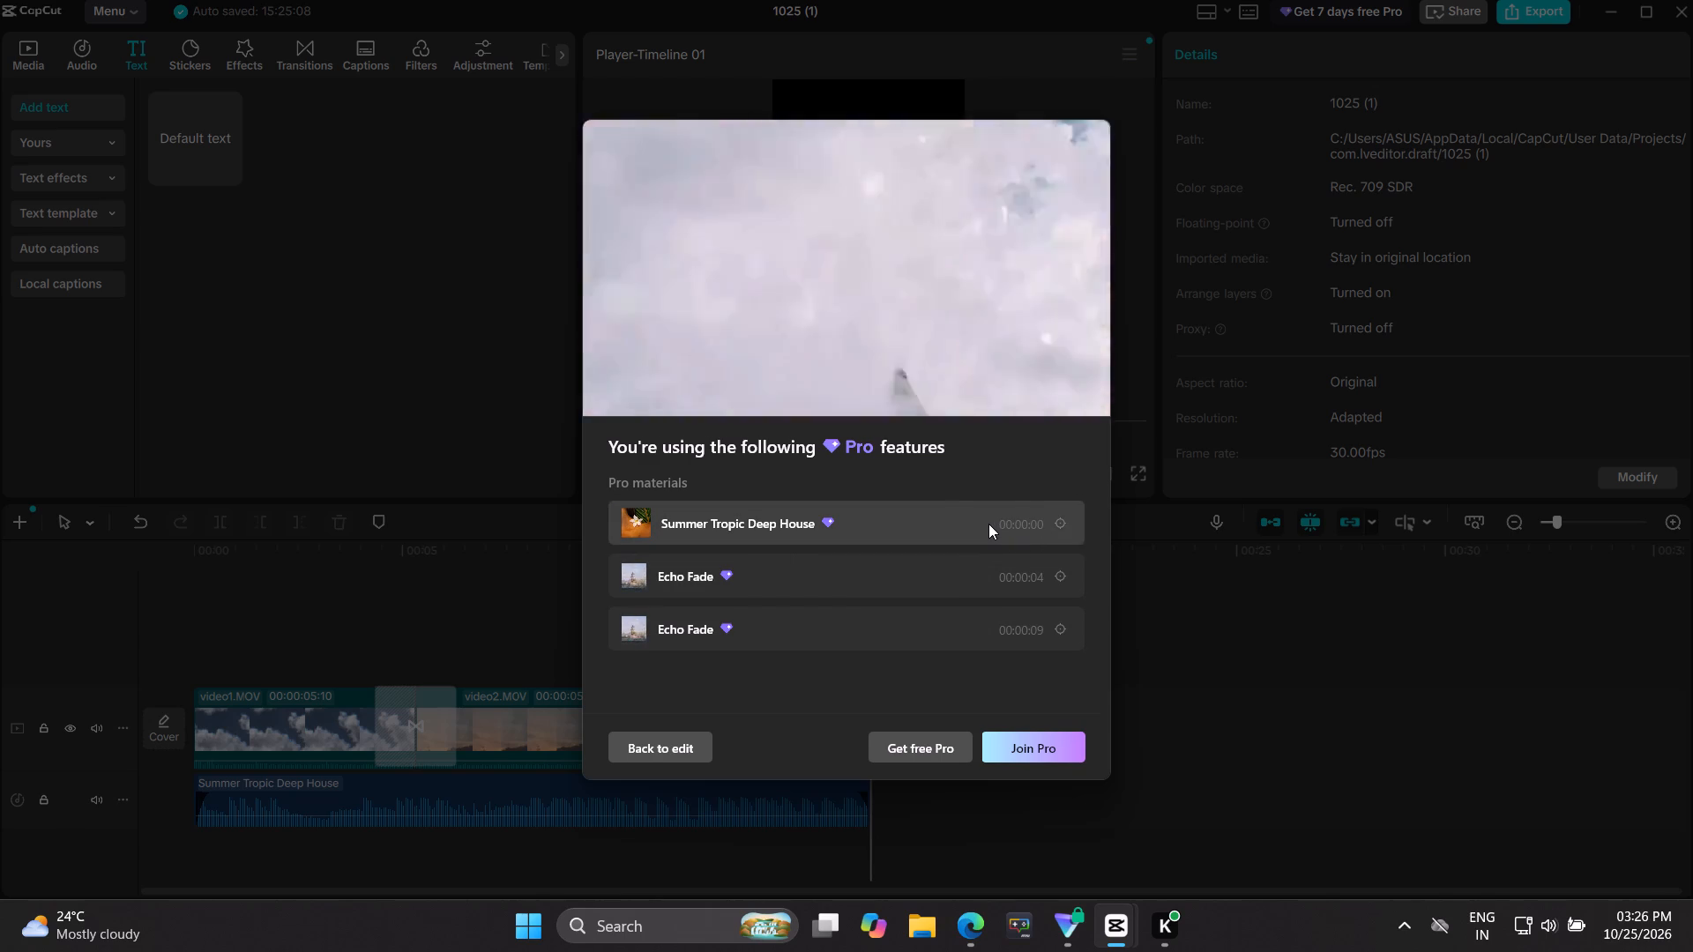
Open the free Pro offer for the Summer Tropic Deep House music and Echo Fade transitions used in the video.
{"action": "left_click", "coordinate": [917, 747]}
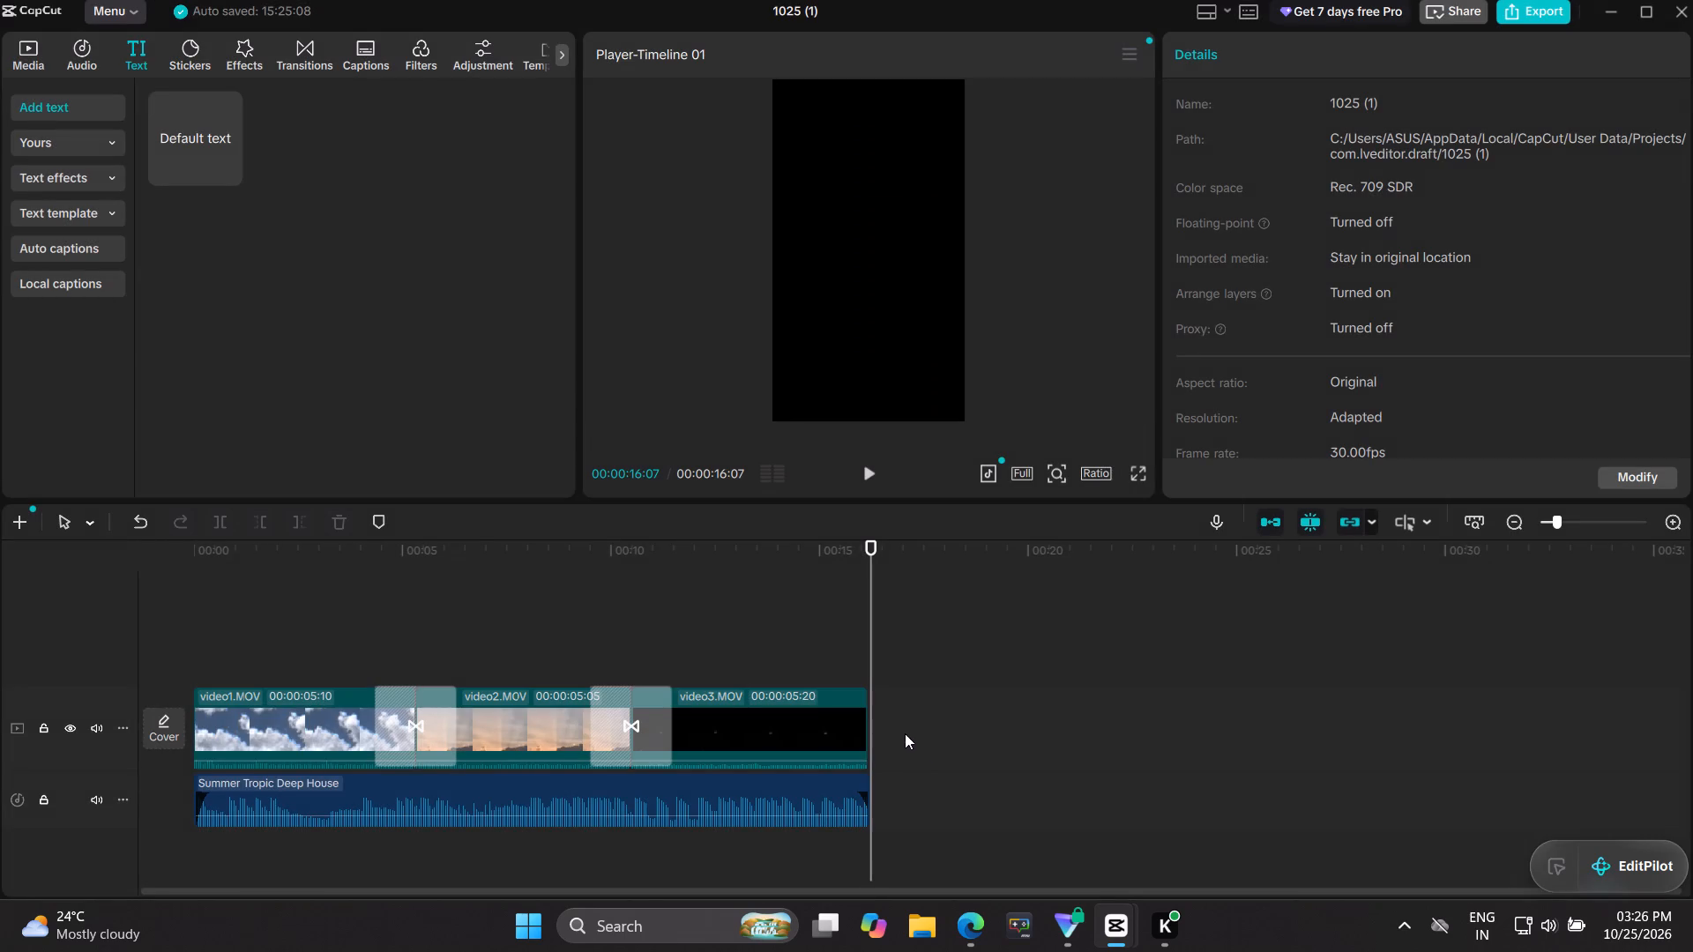